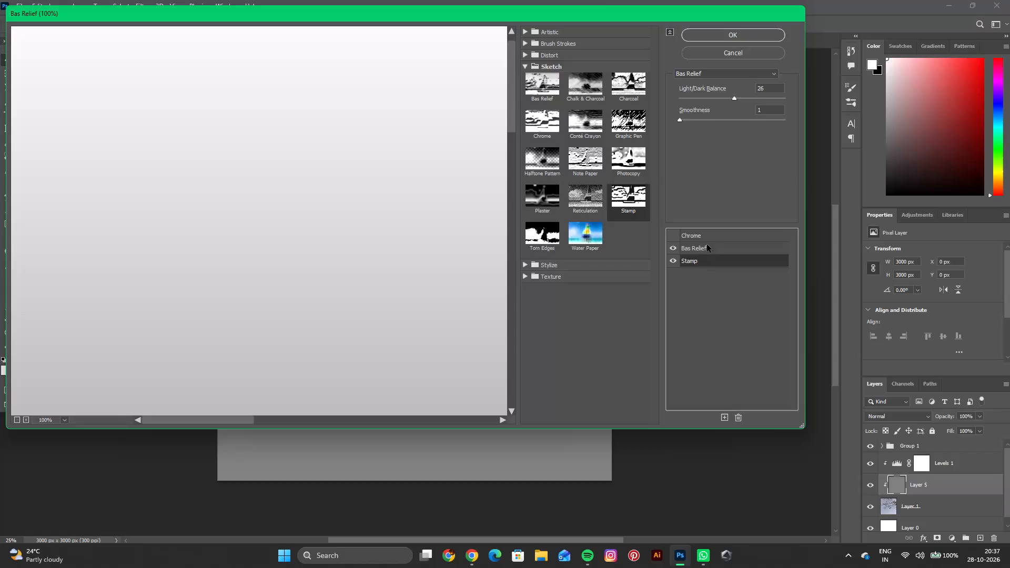
Try out other Sketch effects in place of Bas Relief, settle on Note Paper, and apply the filter stack to Layer 5.
click(627, 163)
click(629, 193)
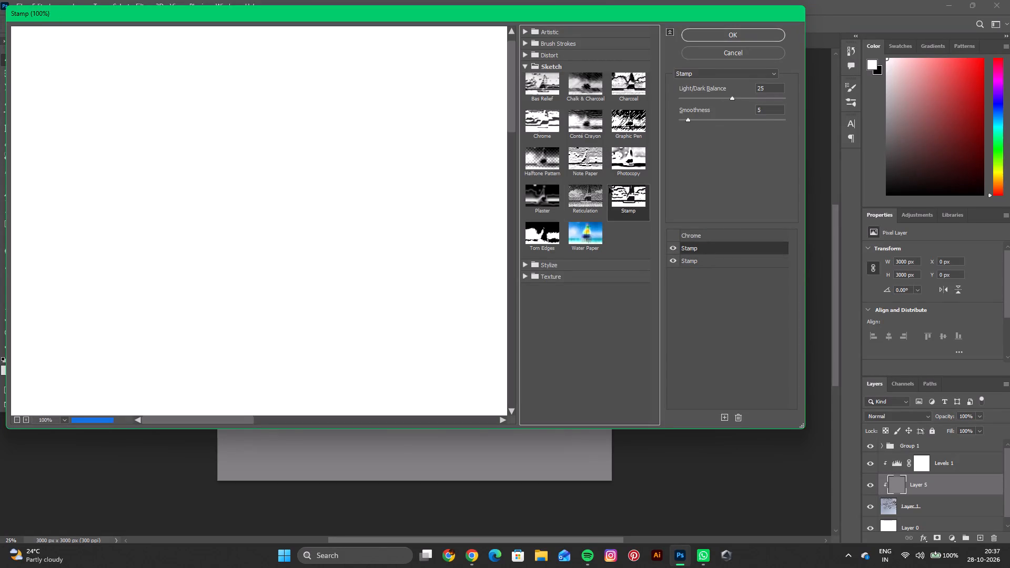
click(593, 192)
click(622, 157)
click(585, 196)
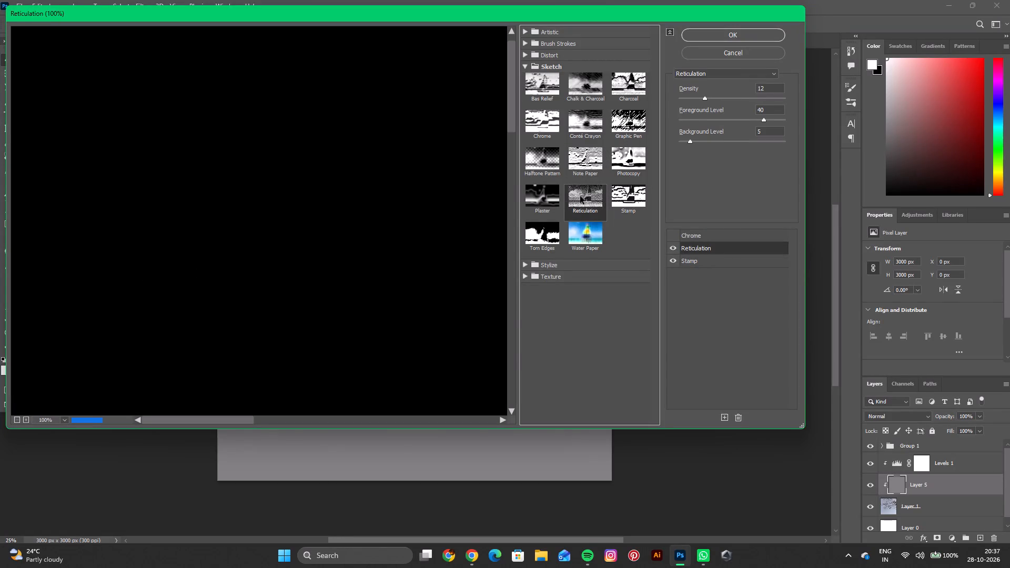
click(548, 203)
click(581, 213)
click(588, 168)
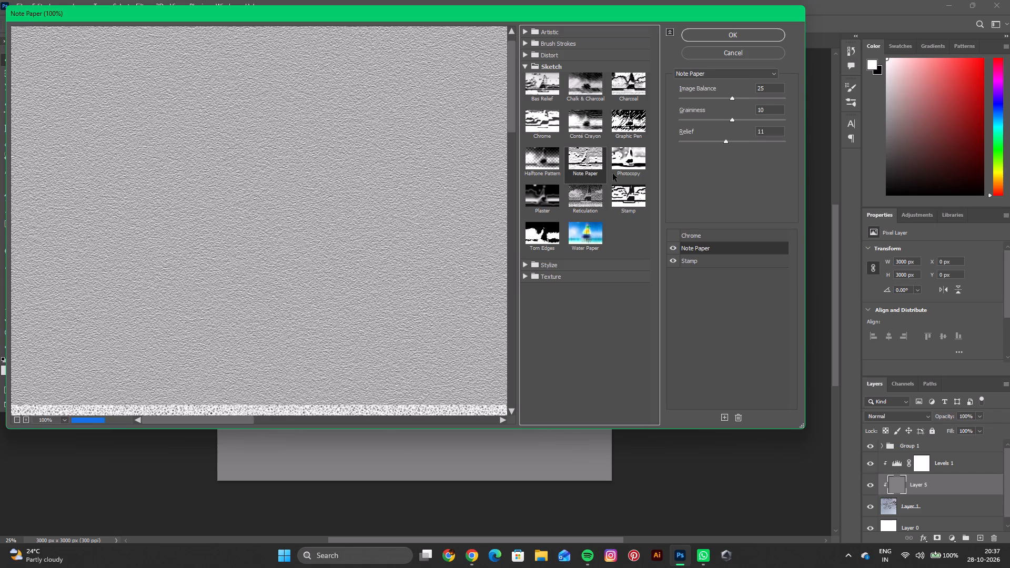
click(617, 174)
click(589, 168)
click(598, 202)
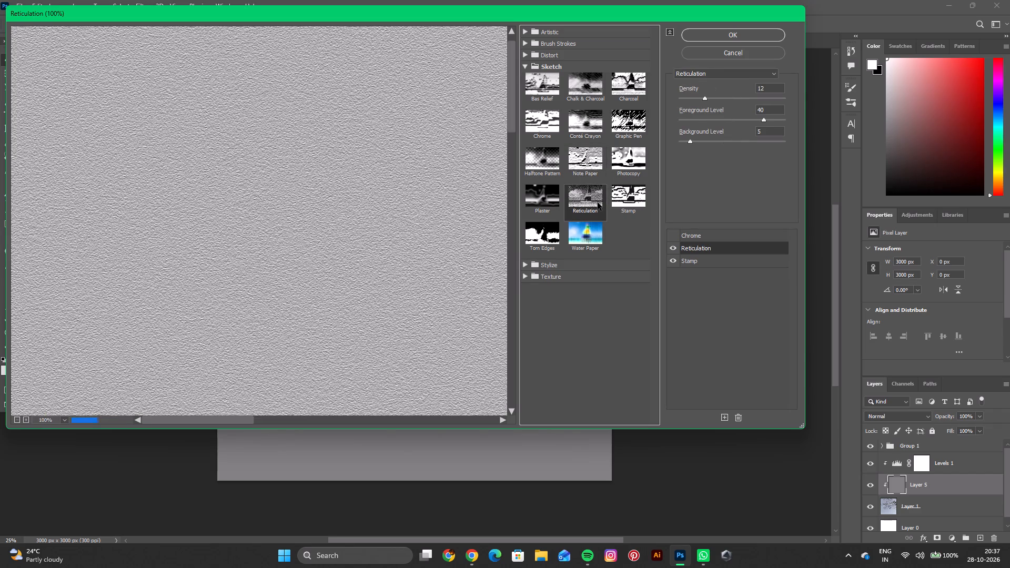
click(599, 173)
click(711, 35)
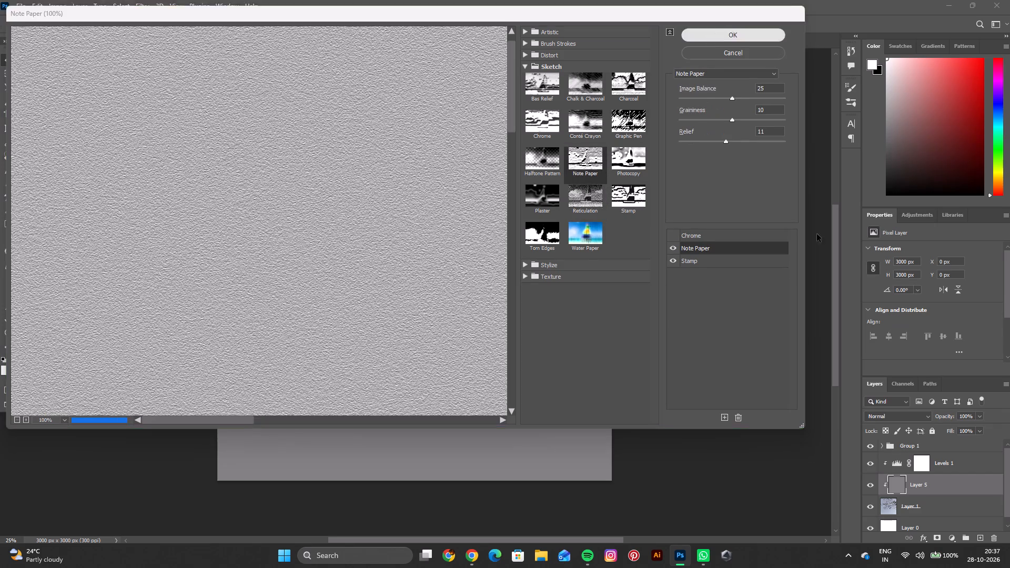
Set Layer 5's blend mode to Linear Burn.
click(920, 418)
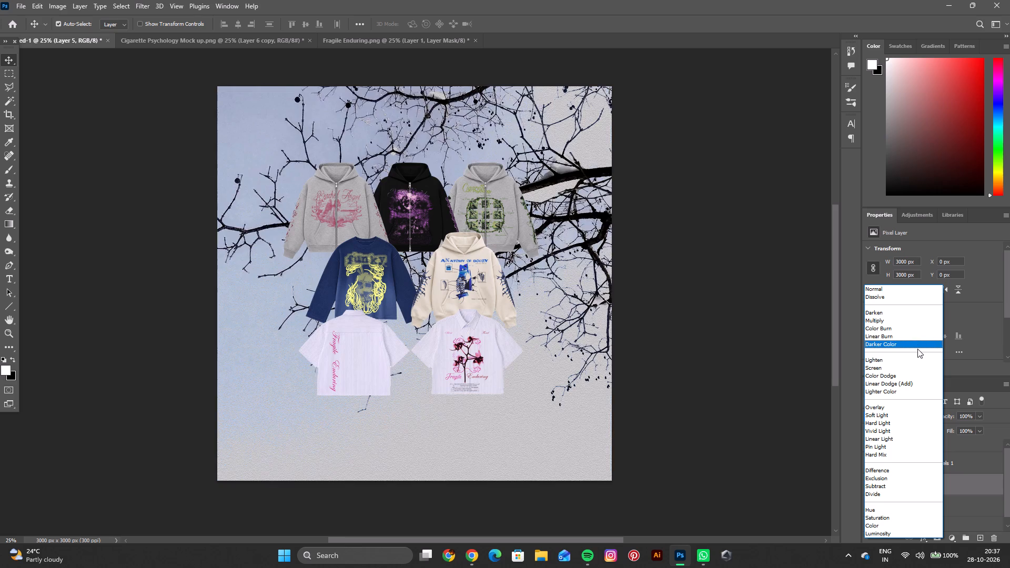
click(917, 337)
scroll(572, 408, down, 2)
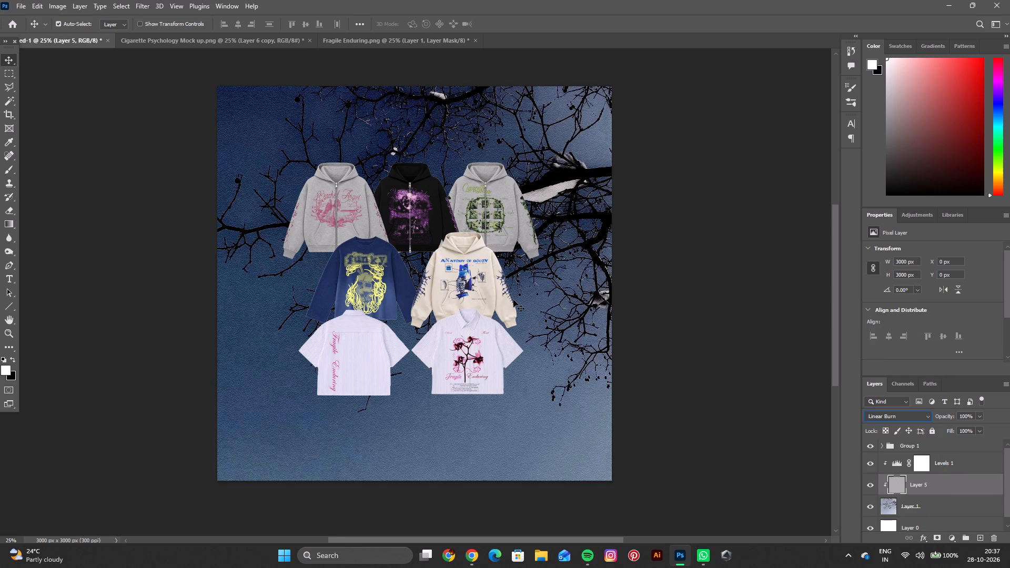
click(877, 413)
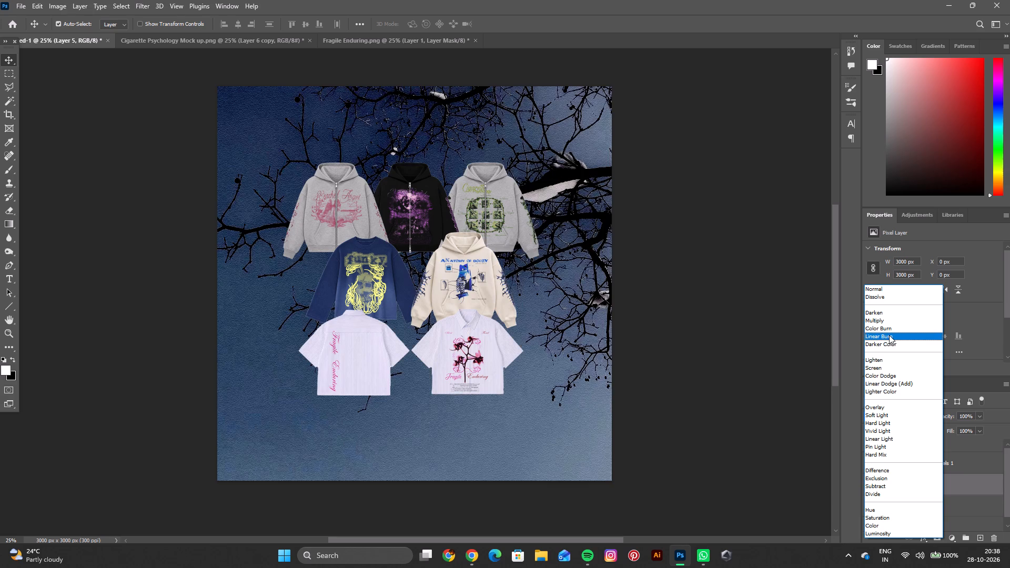
click(889, 335)
scroll(557, 405, down, 3)
scroll(559, 405, up, 1)
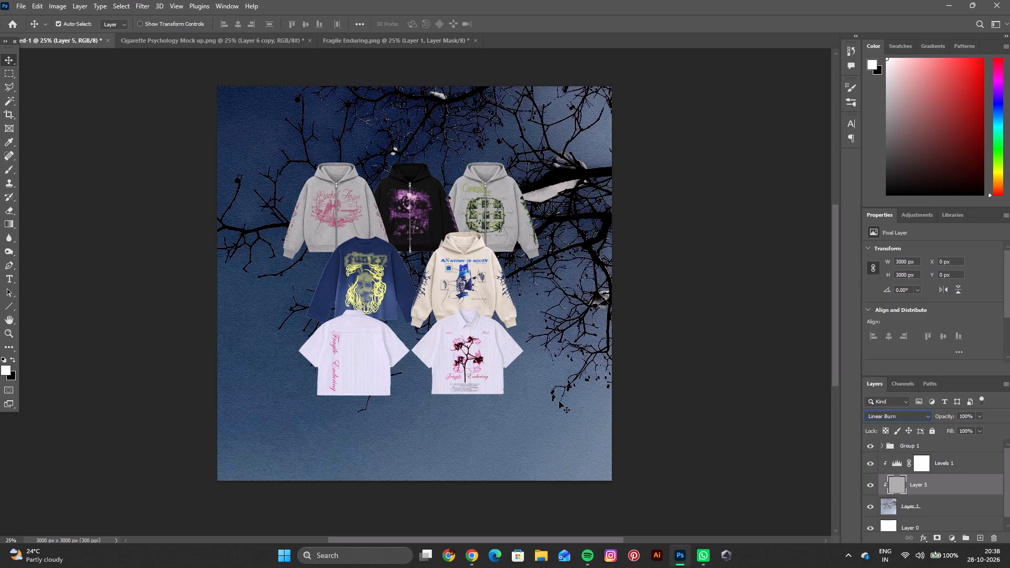
Add a horizontal text line reading "MO2T AWA!TED" in the empty area below the two white shirts.
click(9, 273)
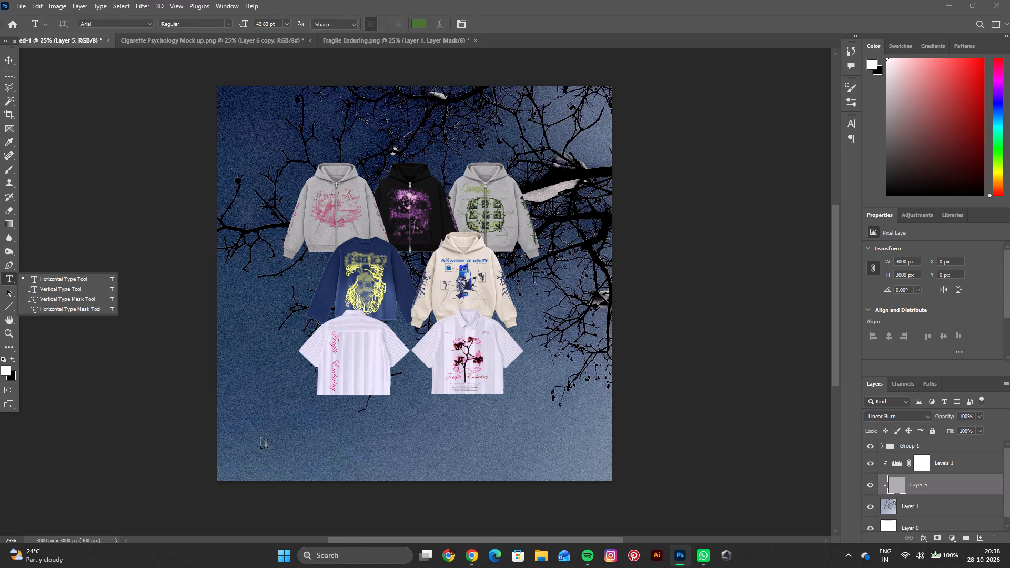
click(342, 441)
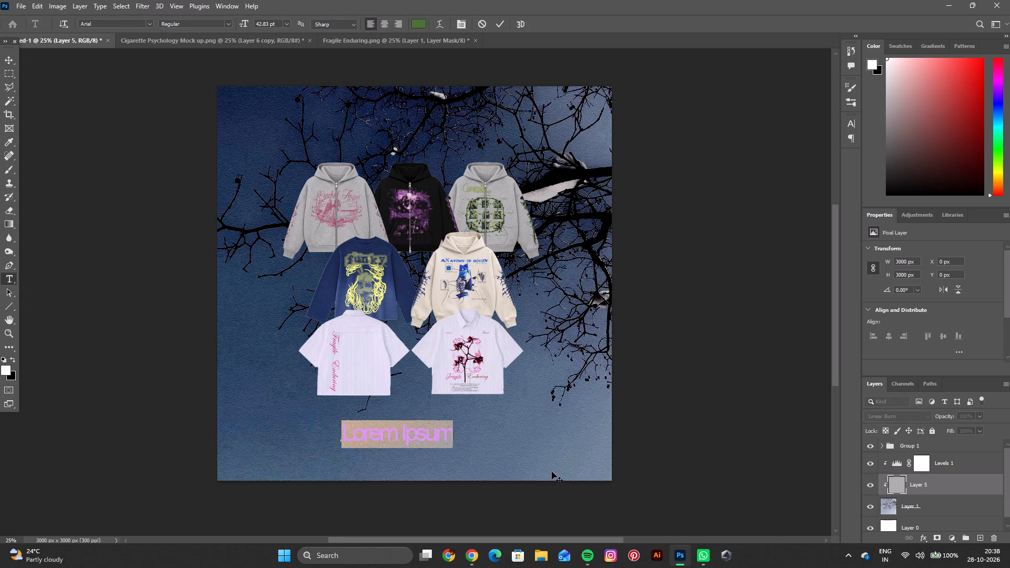
key(BackSpace)
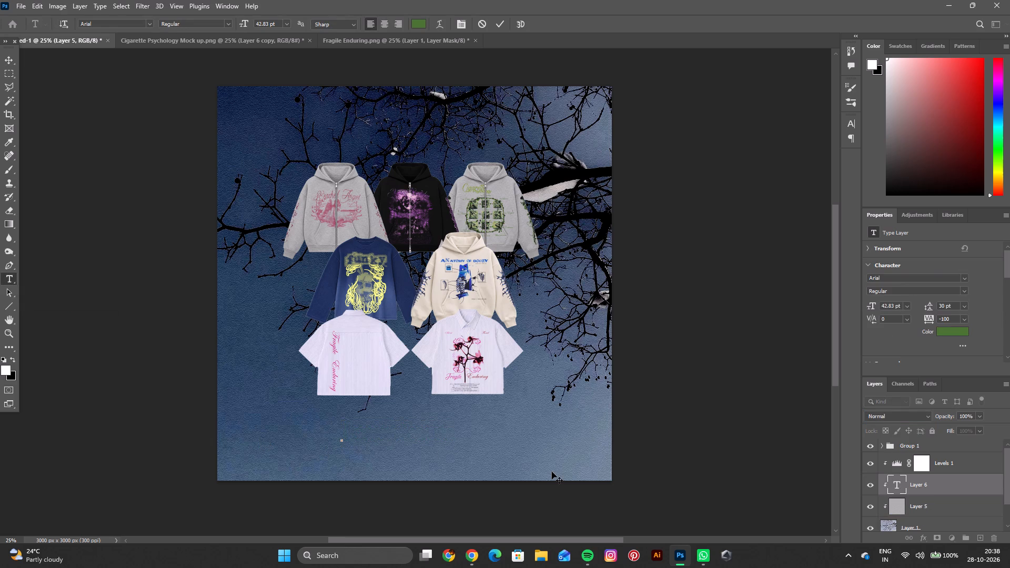
text(most)
key(BackSpace)
key(BackSpace)
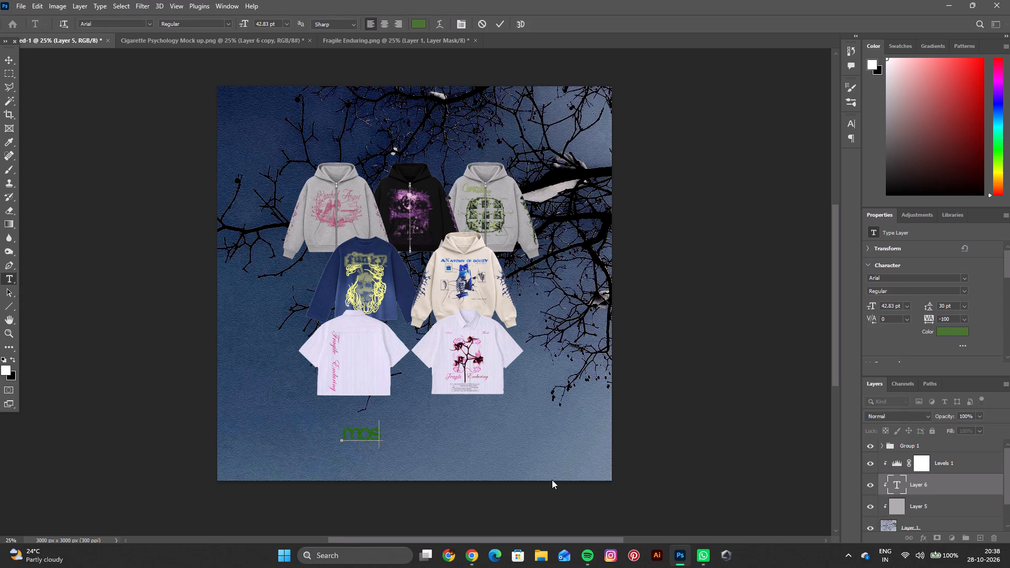
key(BackSpace)
key(BackSpace)
key(BackSpace)
text(MOS)
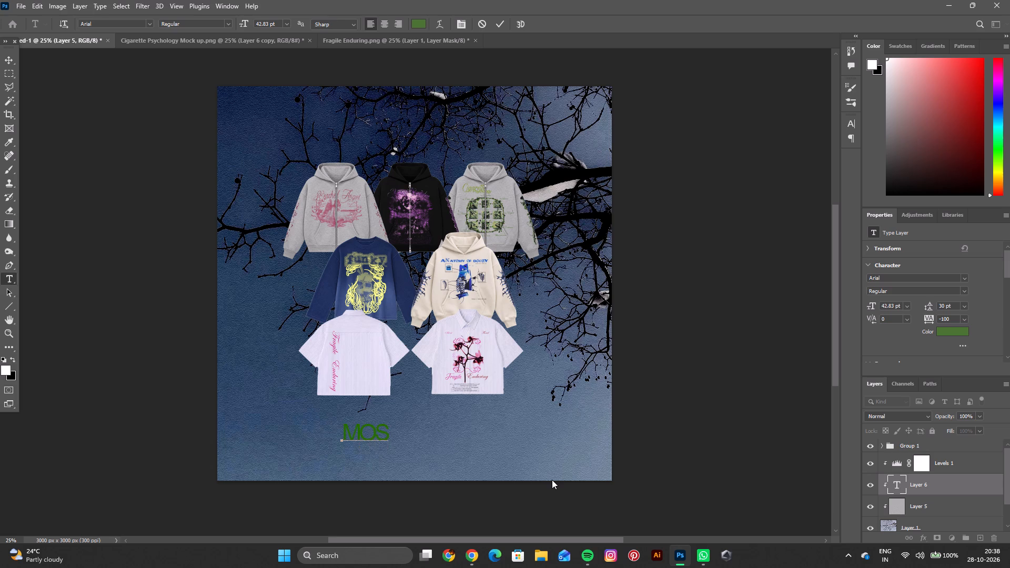
key(BackSpace)
text(2T)
key(space)
text(AWAITED)
key(BackSpace)
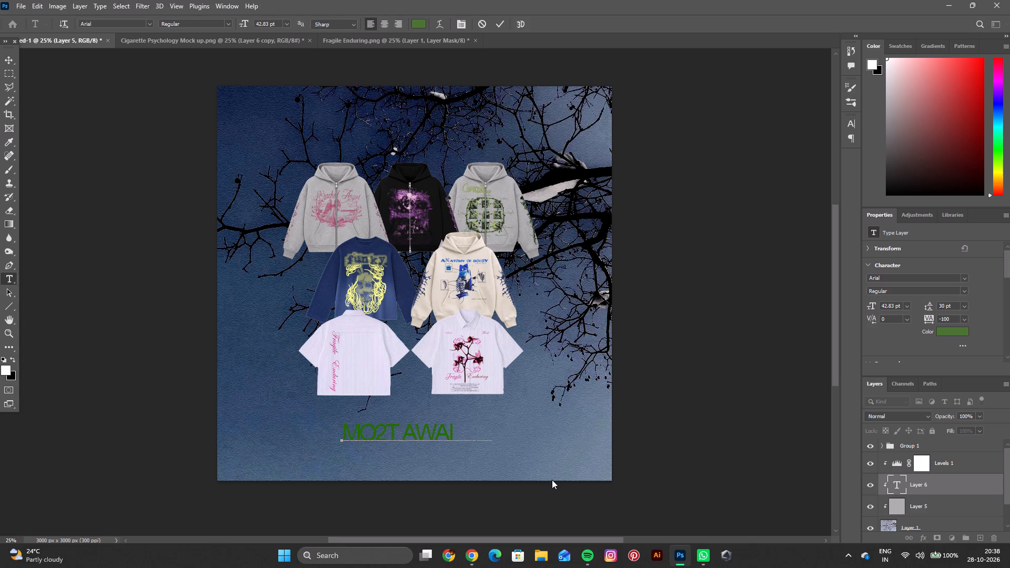
key(BackSpace)
key(BackSpace)
key(BackSpace)
key(1)
key(BackSpace)
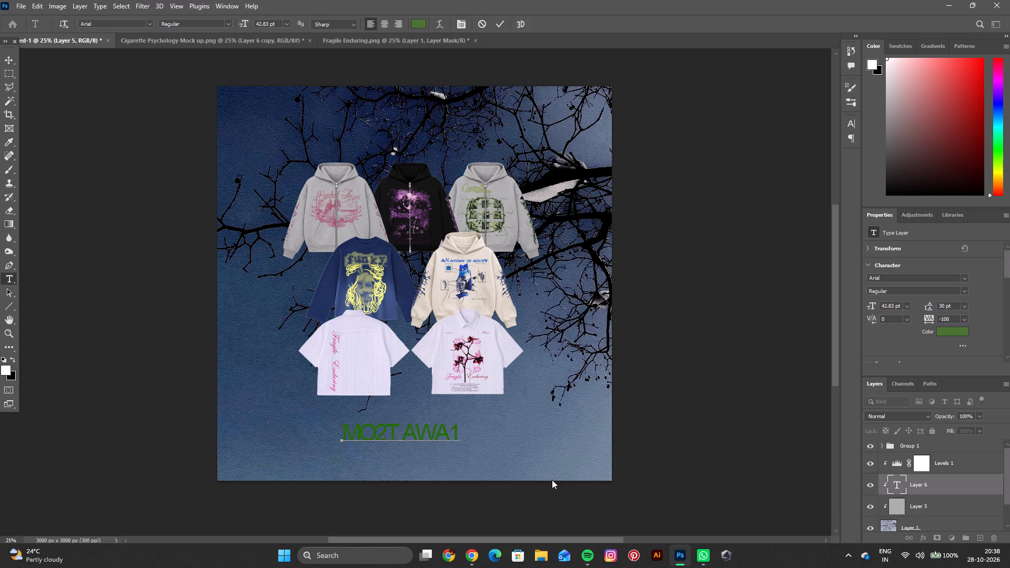
key(shift+exclam)
text(TED)
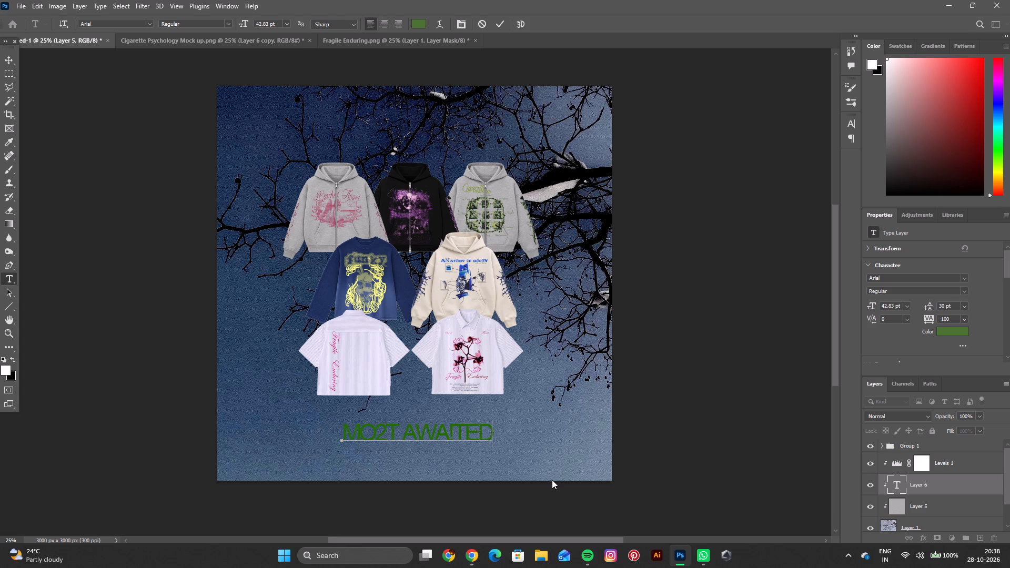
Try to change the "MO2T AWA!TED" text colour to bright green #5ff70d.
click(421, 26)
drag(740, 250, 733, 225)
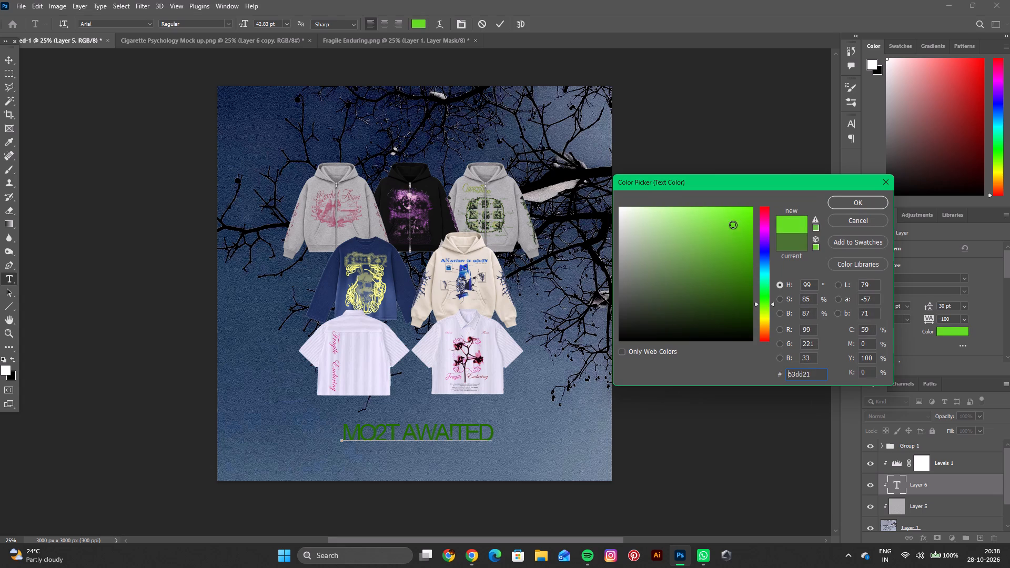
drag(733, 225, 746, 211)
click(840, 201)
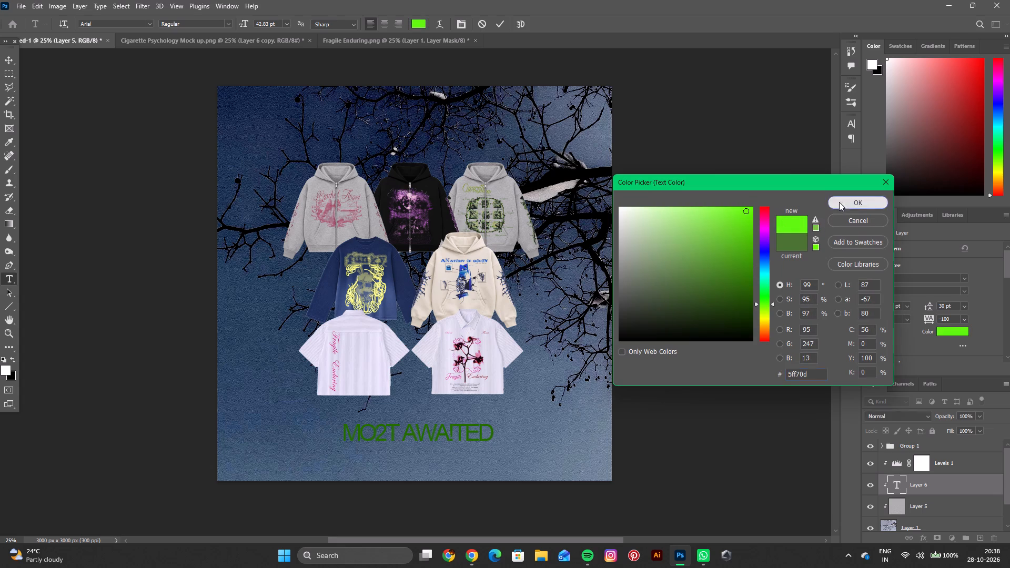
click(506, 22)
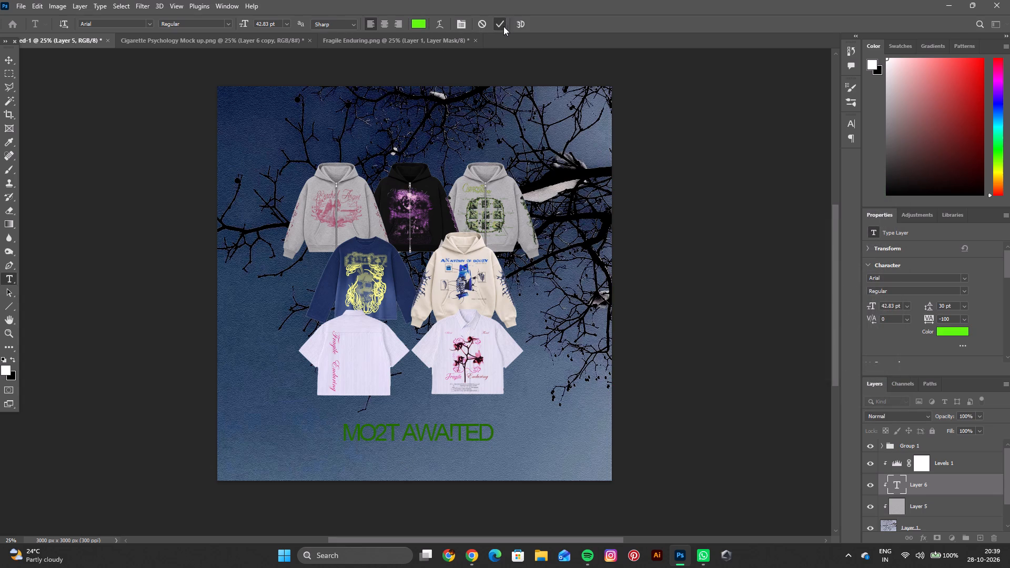
Select the whole "MO2T AWA!TED" text and recolour it bright yellow.
click(1, 56)
double_click(362, 436)
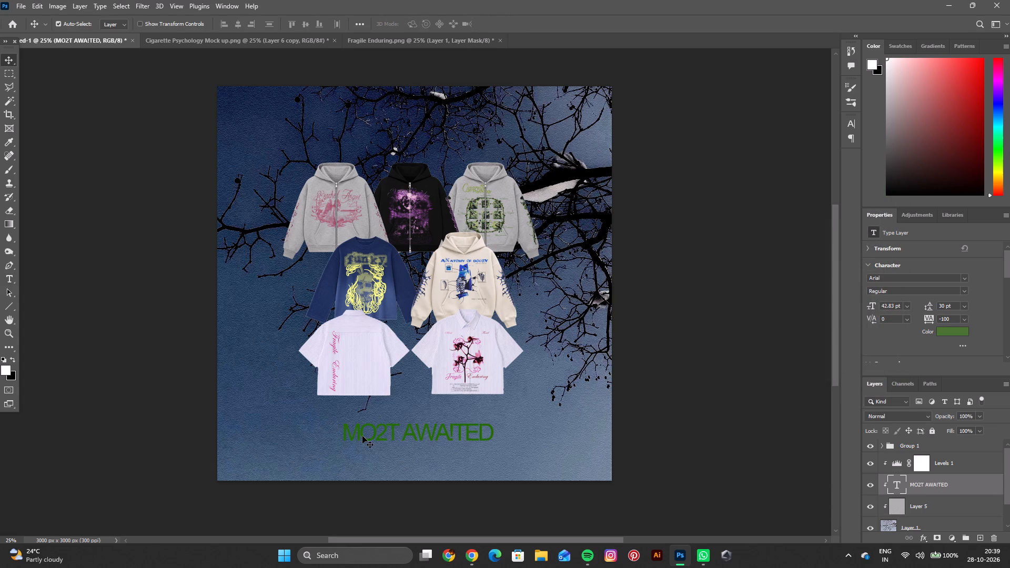
click(419, 26)
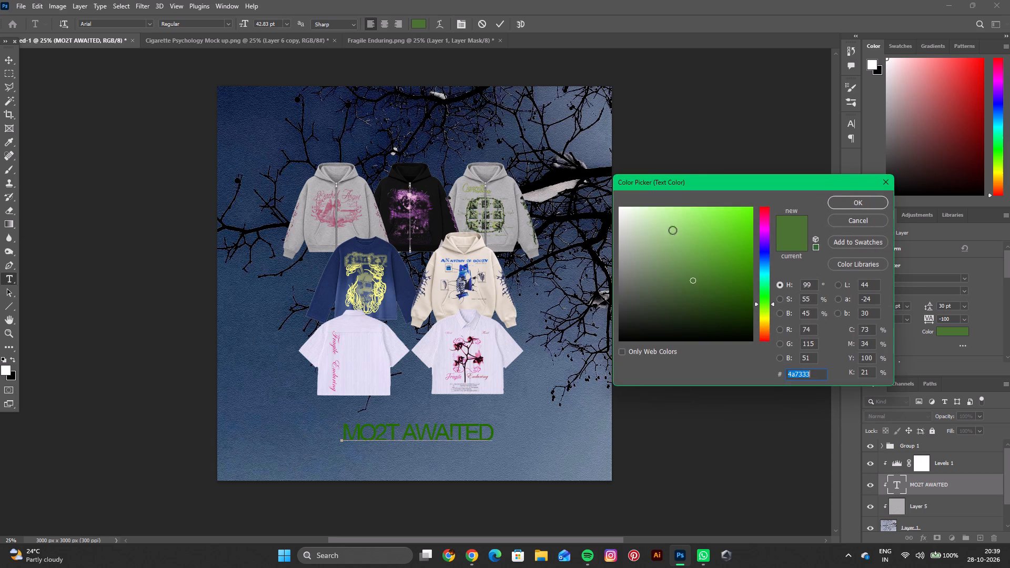
drag(742, 220, 740, 205)
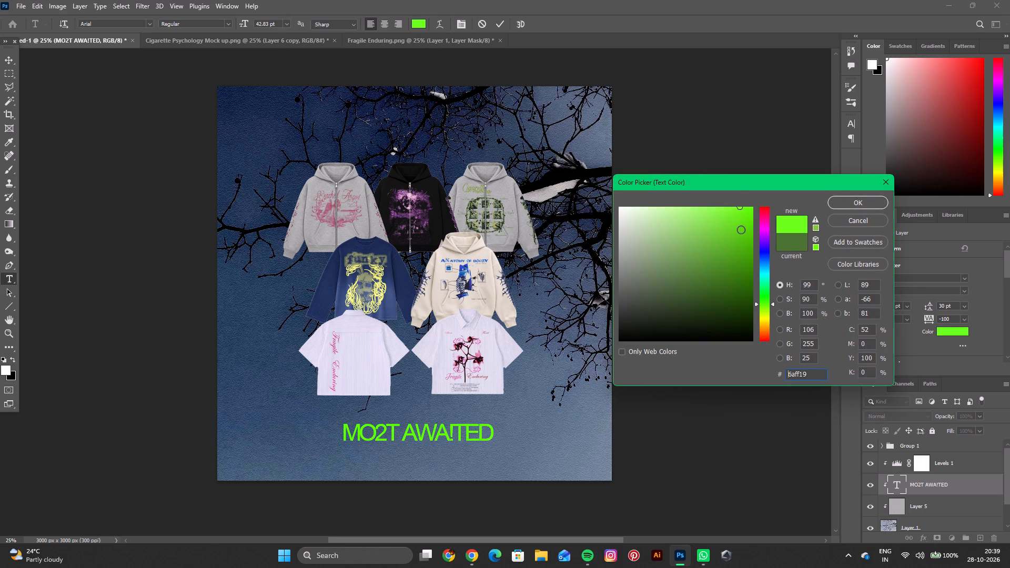
drag(761, 313, 761, 320)
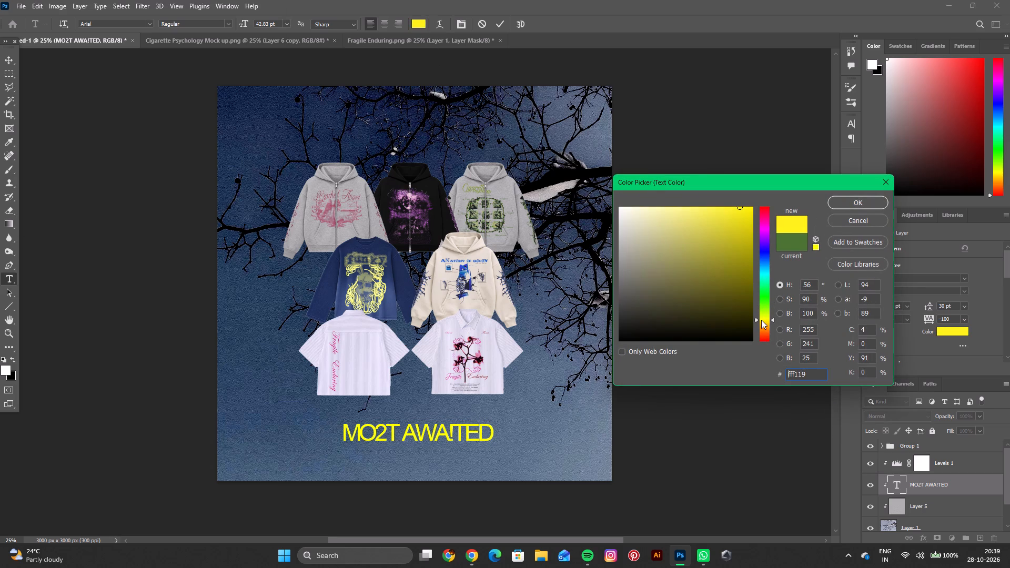
drag(761, 320, 762, 320)
click(862, 202)
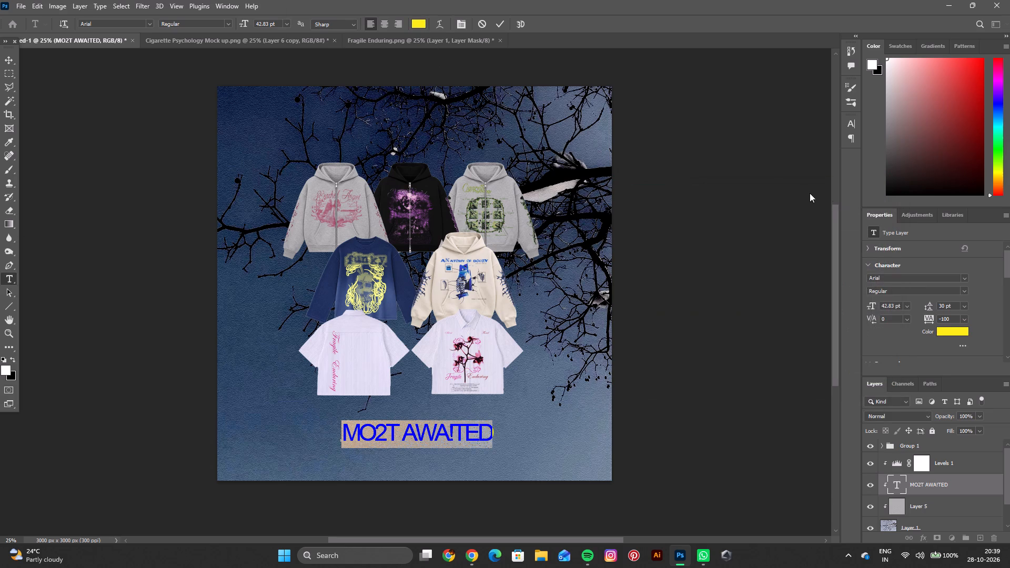
click(496, 24)
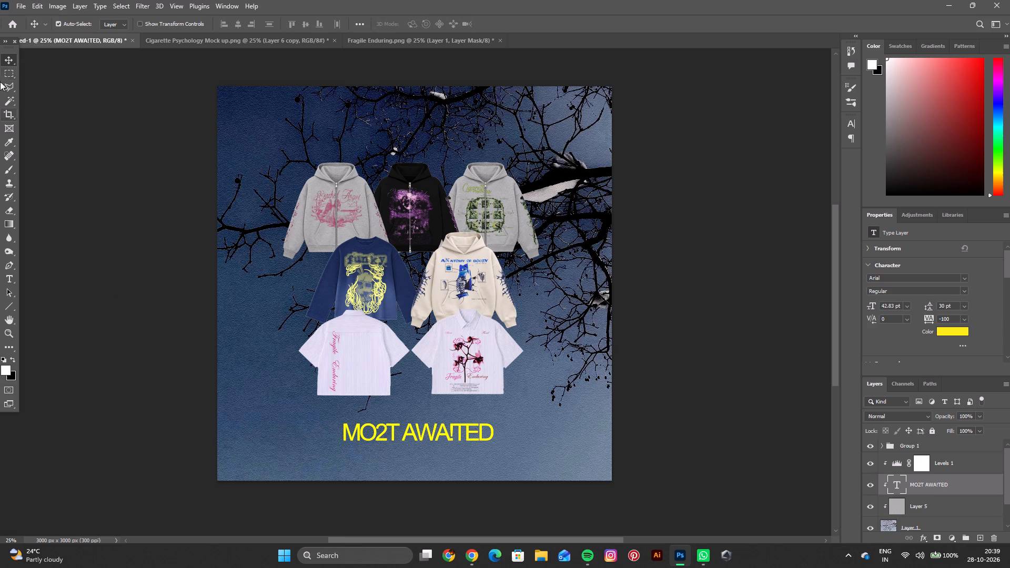
Scale the yellow "MO2T AWA!TED" text down proportionally to about 64%.
drag(415, 435, 403, 438)
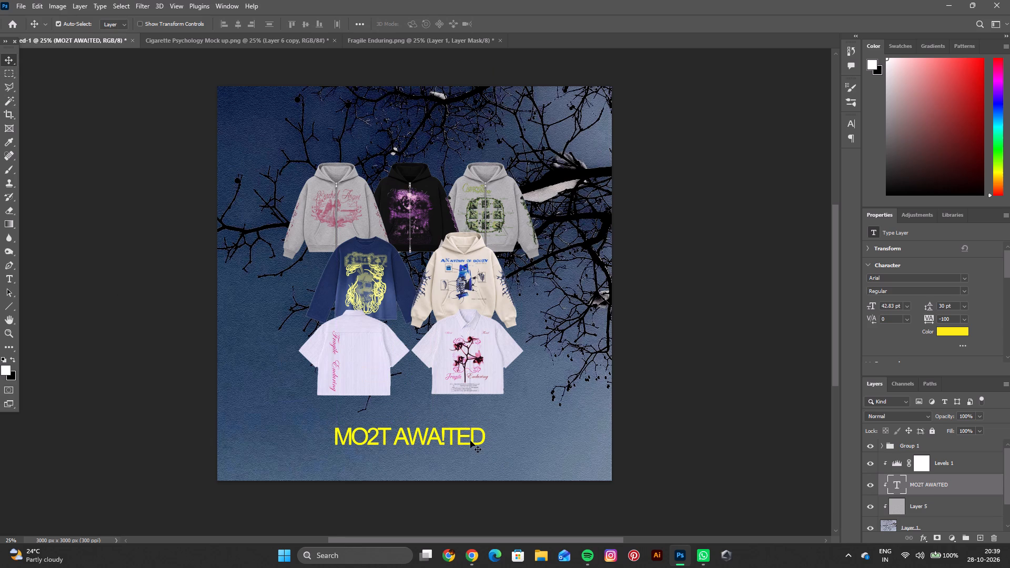
key(ctrl+t)
drag(487, 435, 433, 443)
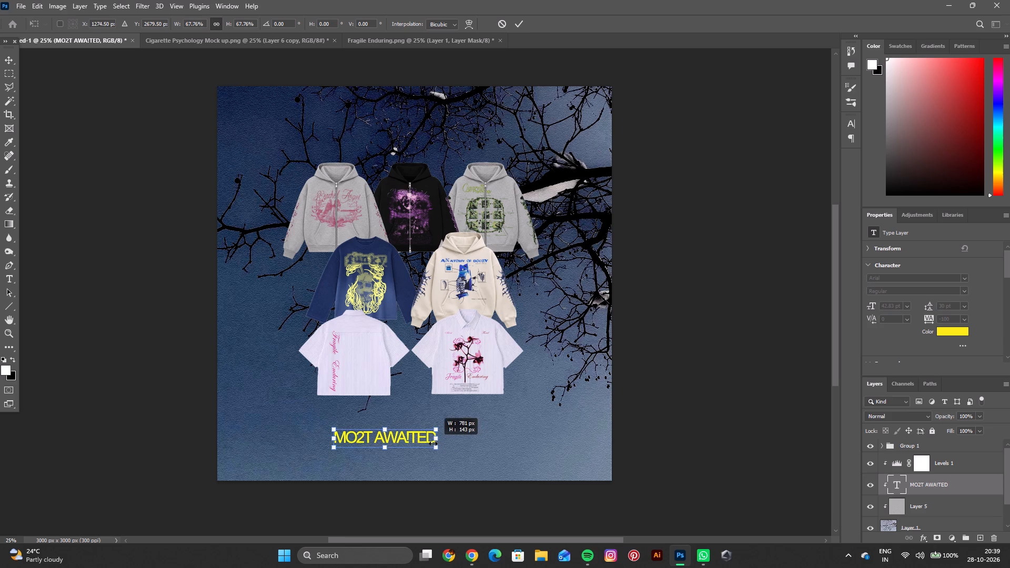
drag(433, 443, 432, 444)
click(517, 27)
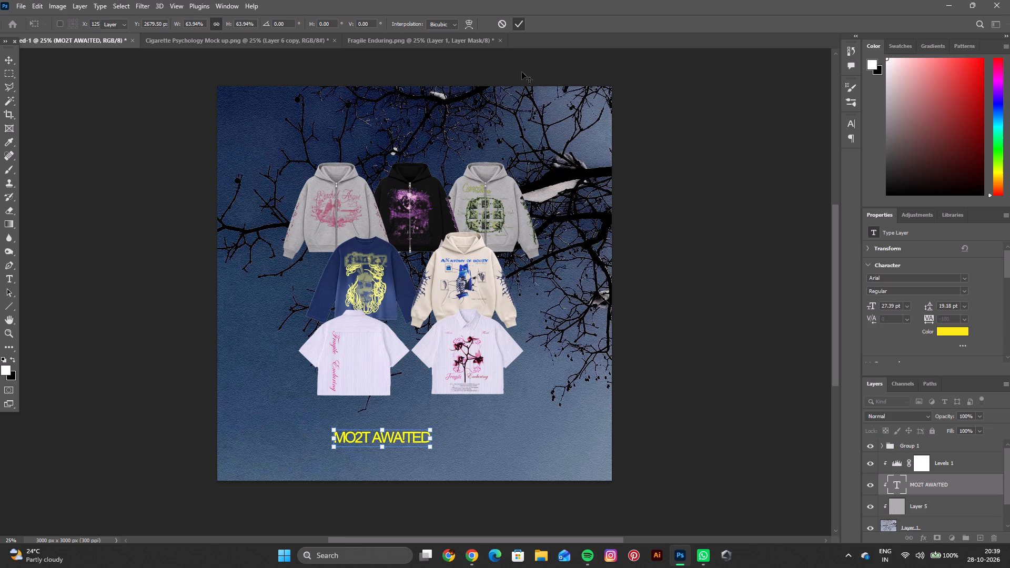
Reposition the "MO2T AWA!TED" text so it sits roughly centred beneath the two white shirts.
drag(411, 440, 441, 428)
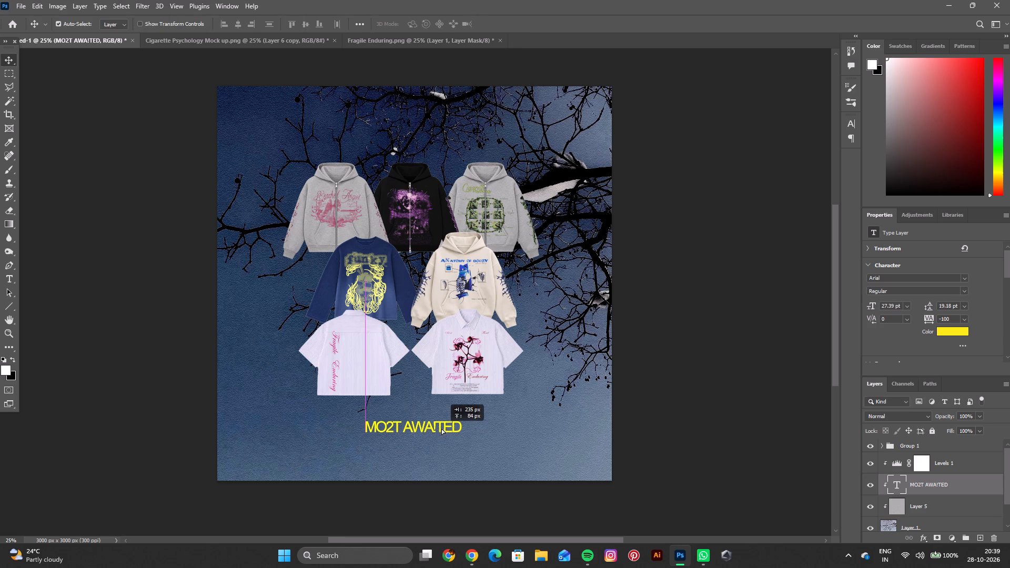
drag(441, 428, 438, 434)
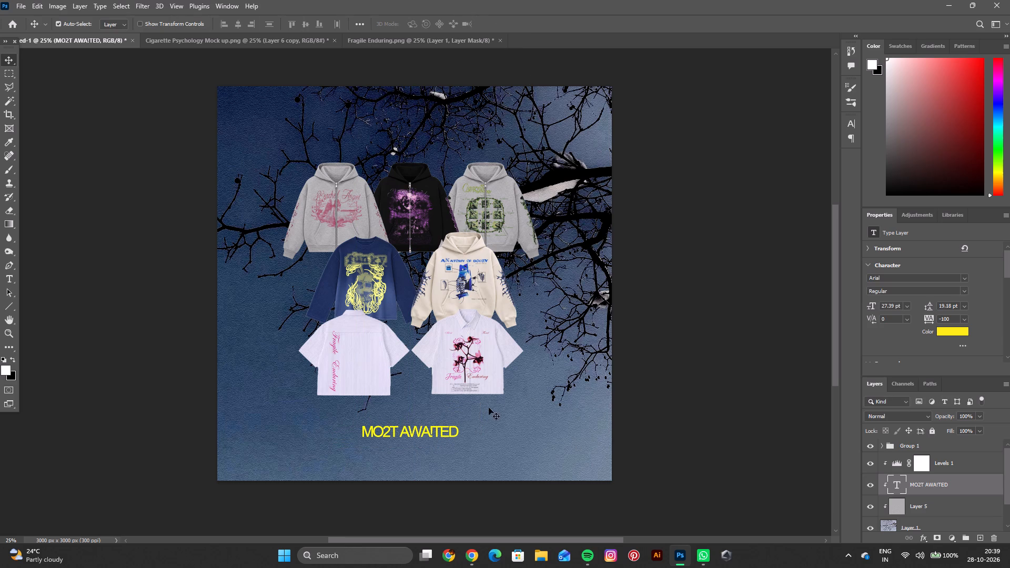
Nudge the yellow "MO2T AWA!TED" caption sideways to centre it horizontally on the canvas.
drag(427, 432, 431, 432)
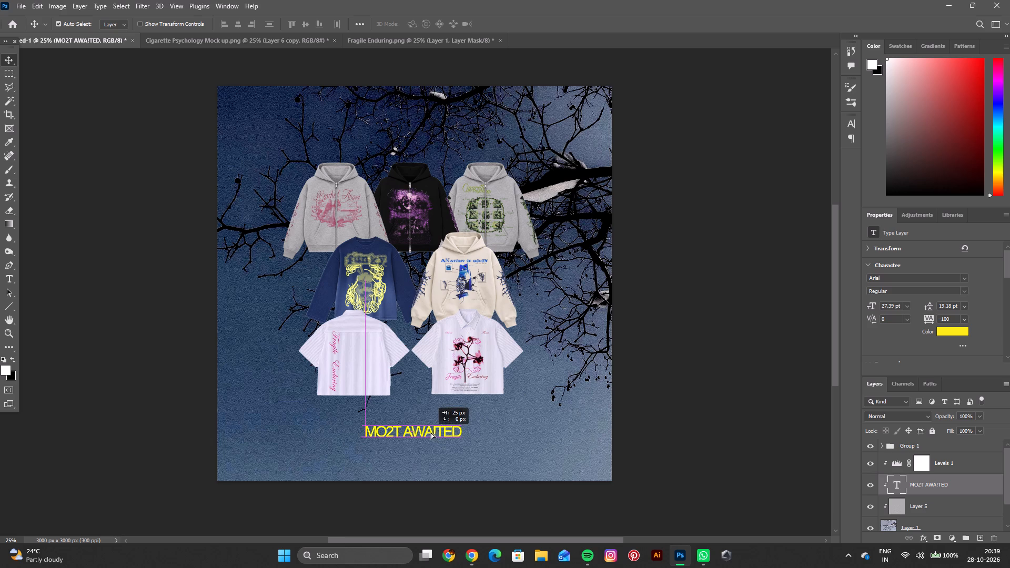
drag(431, 432, 432, 432)
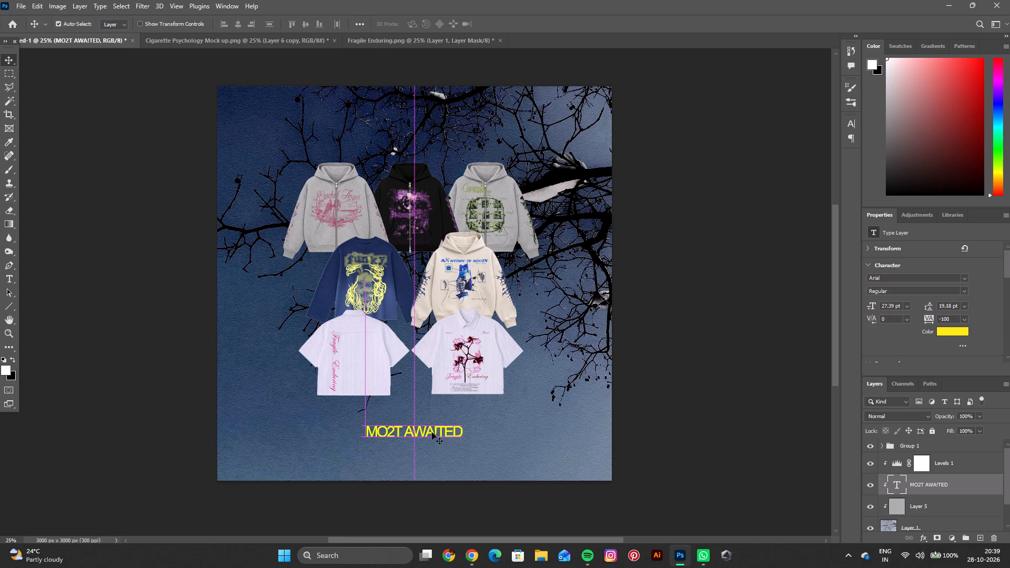
Set the initial letter M of the "MO2T AWA!TED" caption in the Tamrin font at 36 pt.
double_click(433, 438)
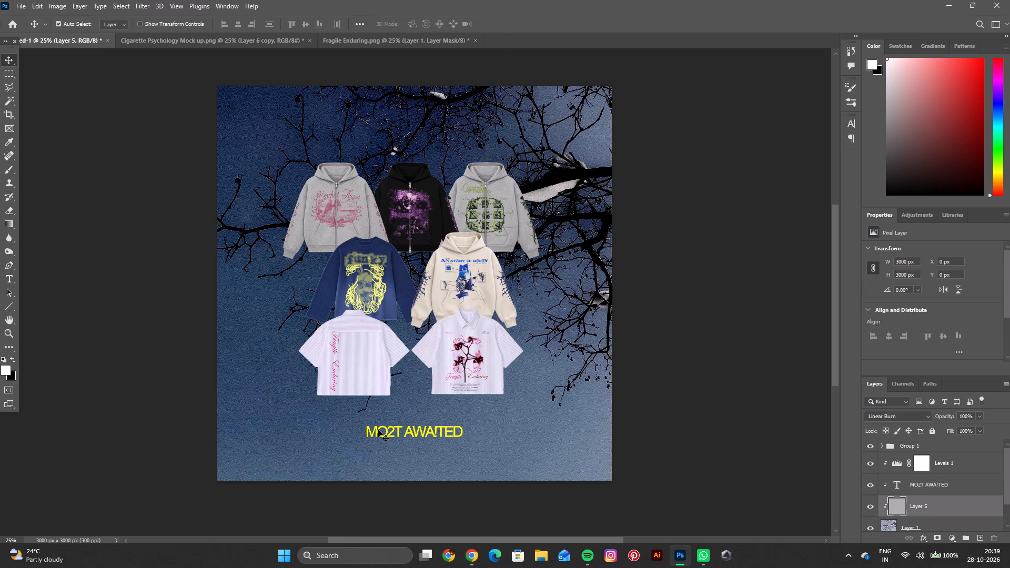
double_click(378, 428)
drag(378, 431, 359, 430)
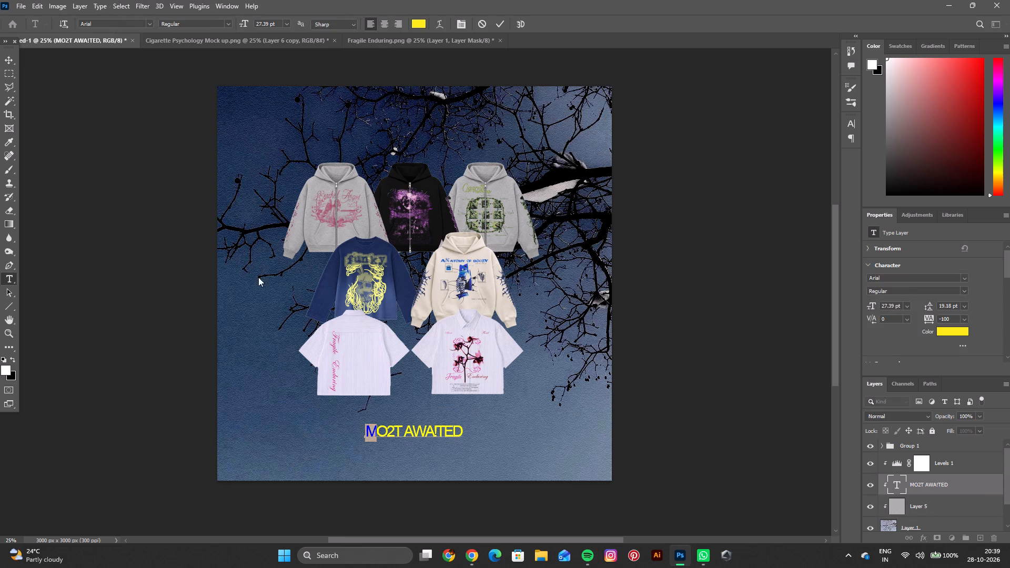
click(153, 27)
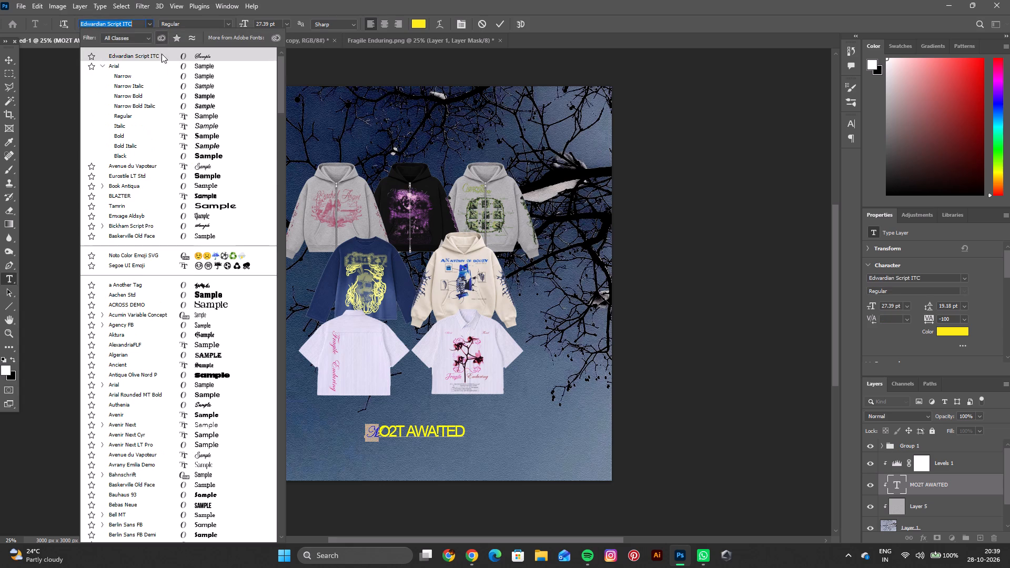
click(161, 207)
click(283, 21)
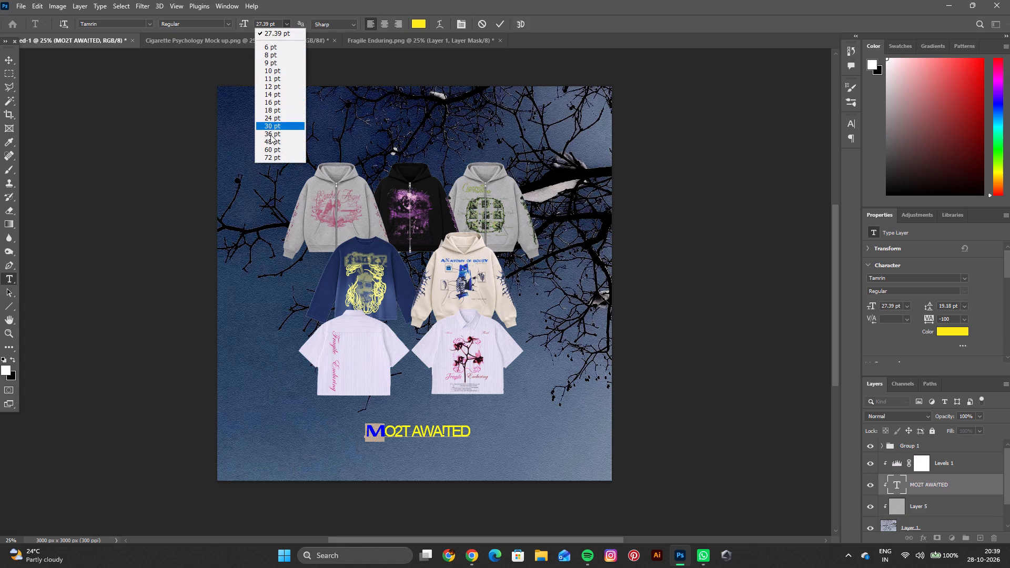
click(270, 135)
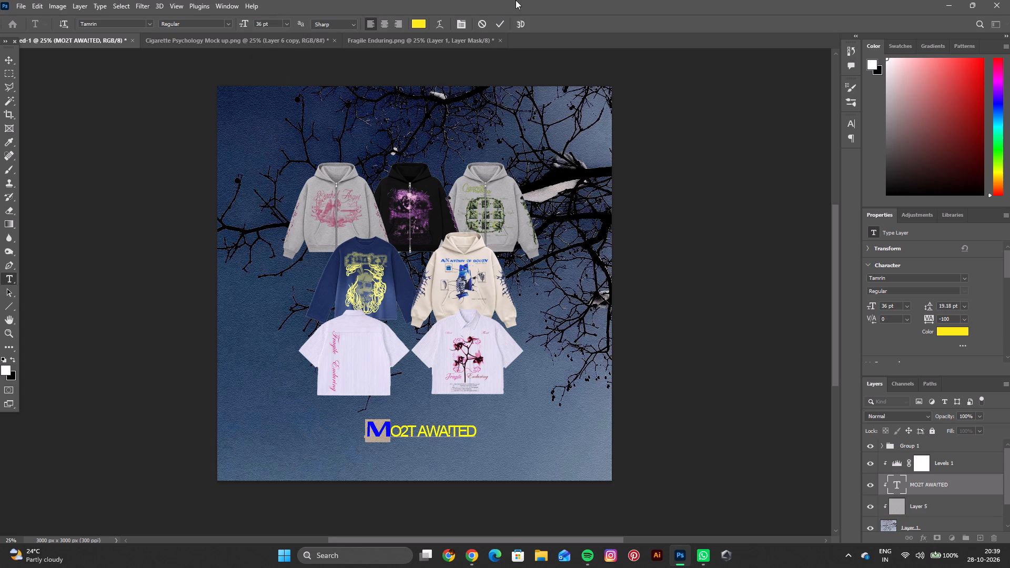
click(505, 27)
Change only the second A of "AWA!TED" in the caption to the Don Graffiti font.
double_click(399, 430)
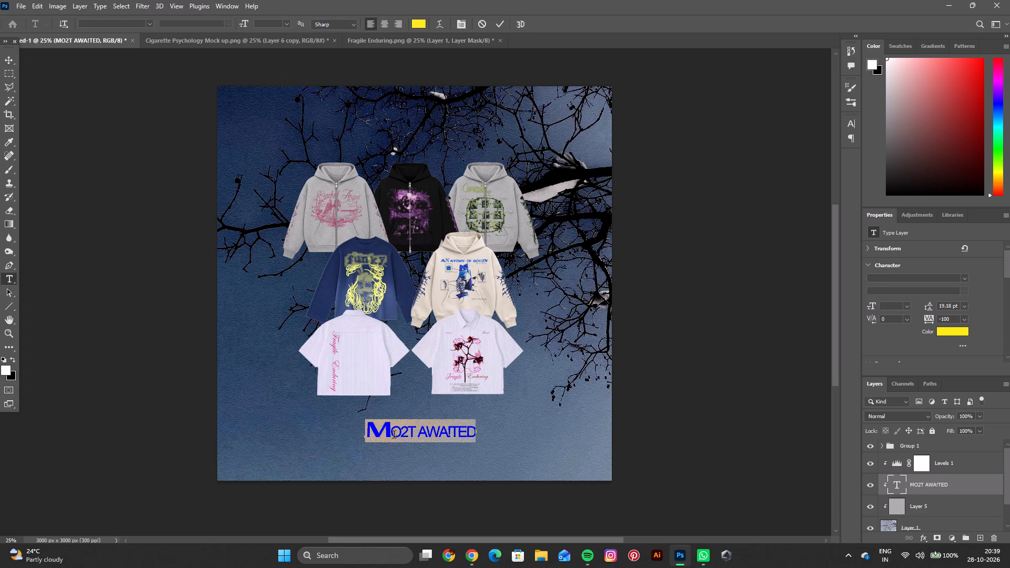
drag(390, 432, 401, 431)
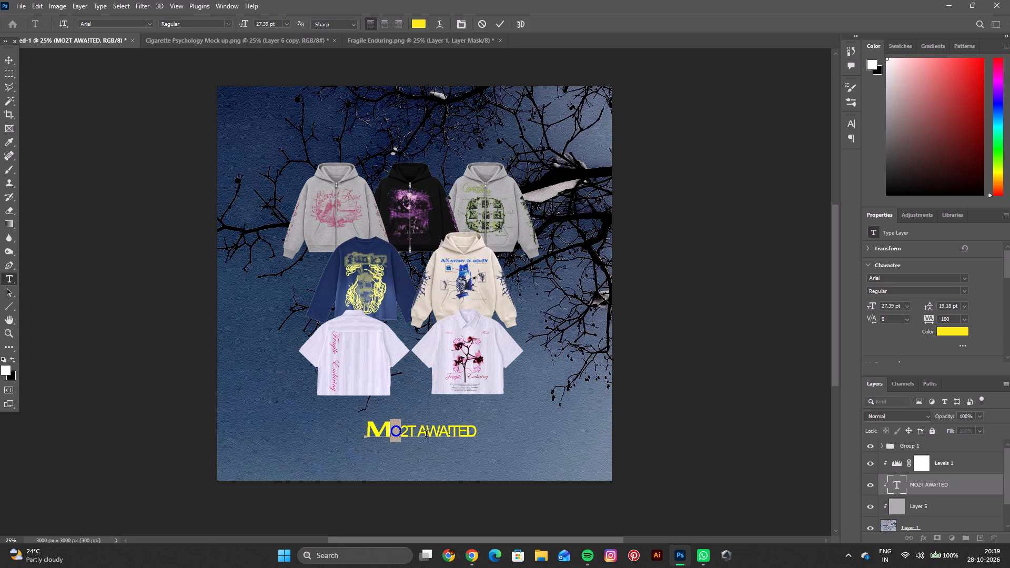
drag(419, 433, 426, 433)
drag(440, 434, 447, 434)
click(153, 25)
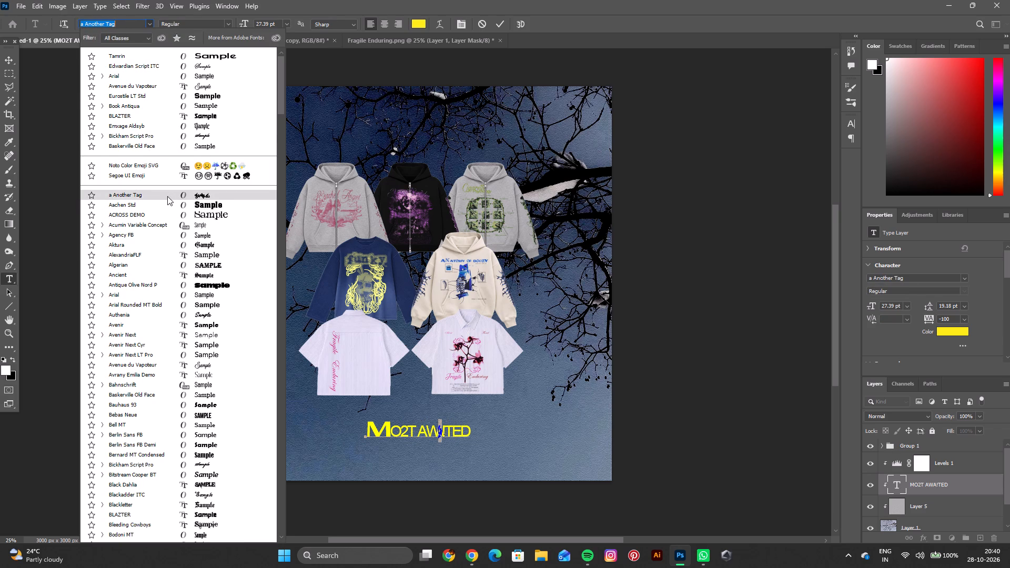
scroll(161, 444, down, 5)
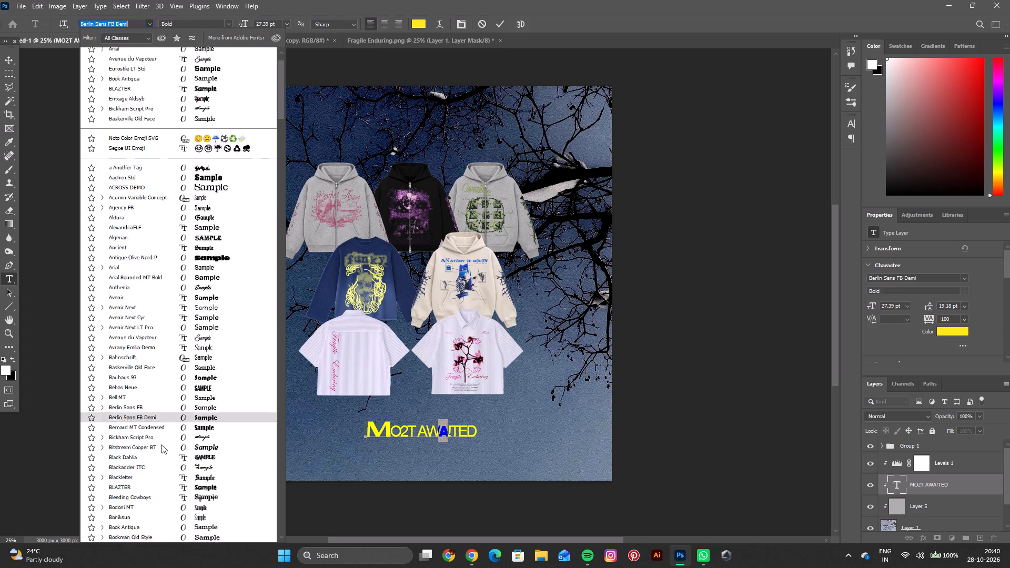
scroll(161, 444, down, 4)
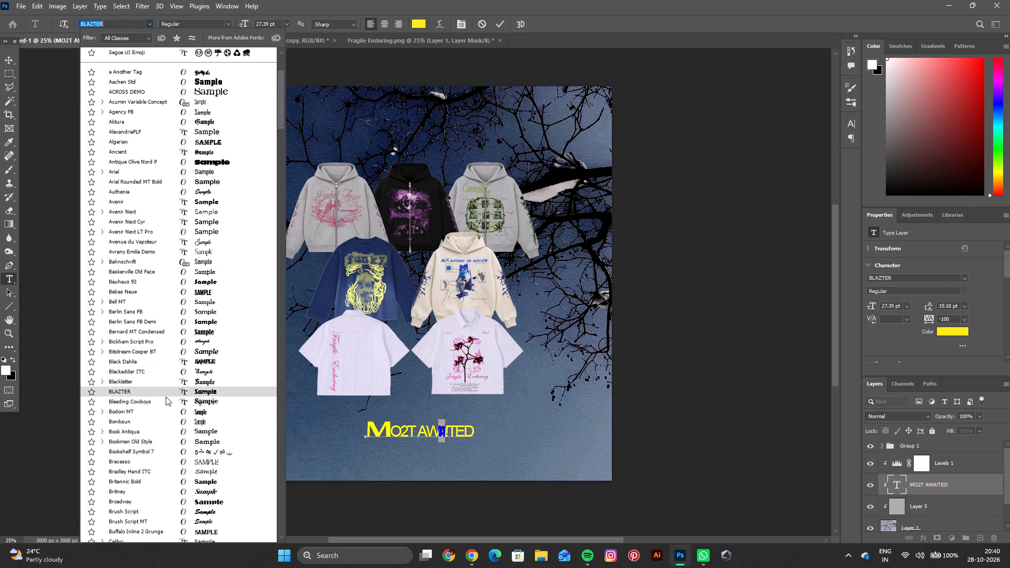
scroll(167, 397, down, 3)
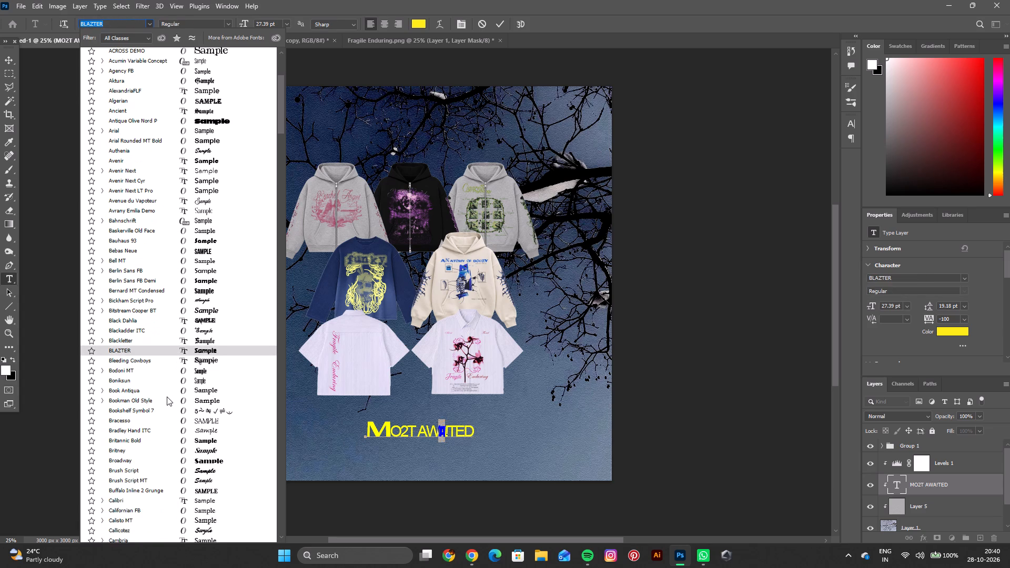
scroll(167, 397, down, 9)
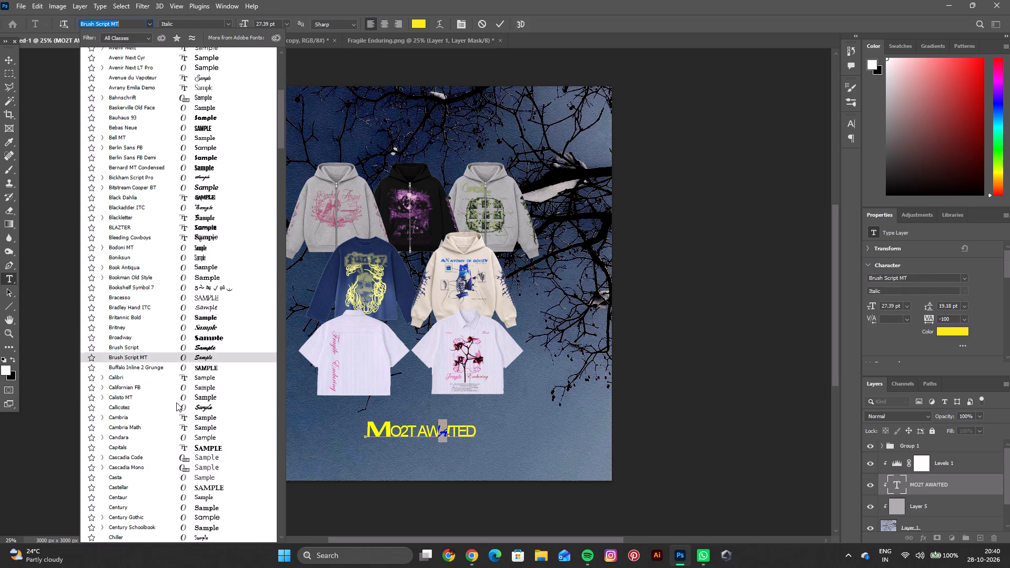
scroll(176, 402, down, 10)
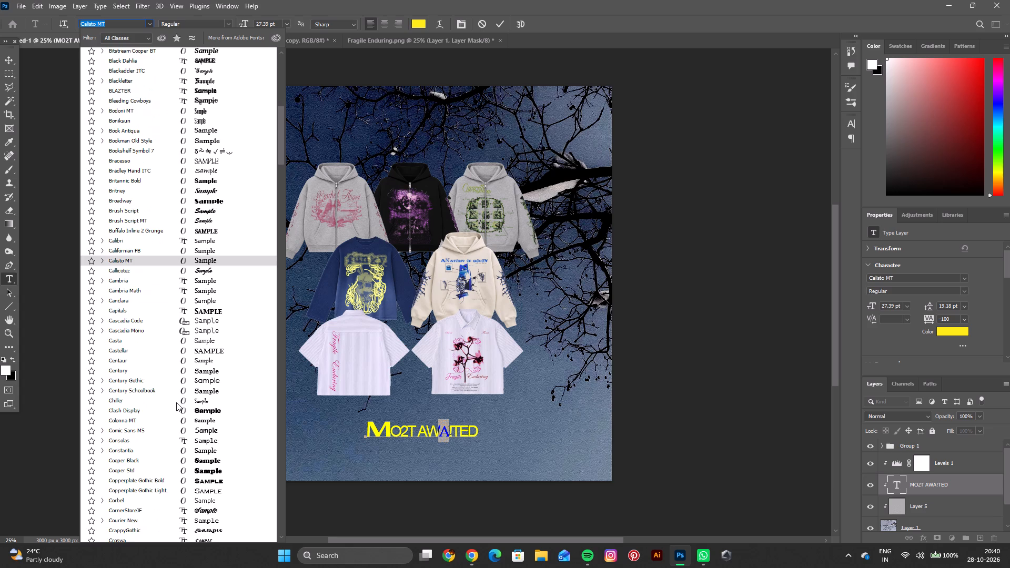
scroll(176, 402, down, 12)
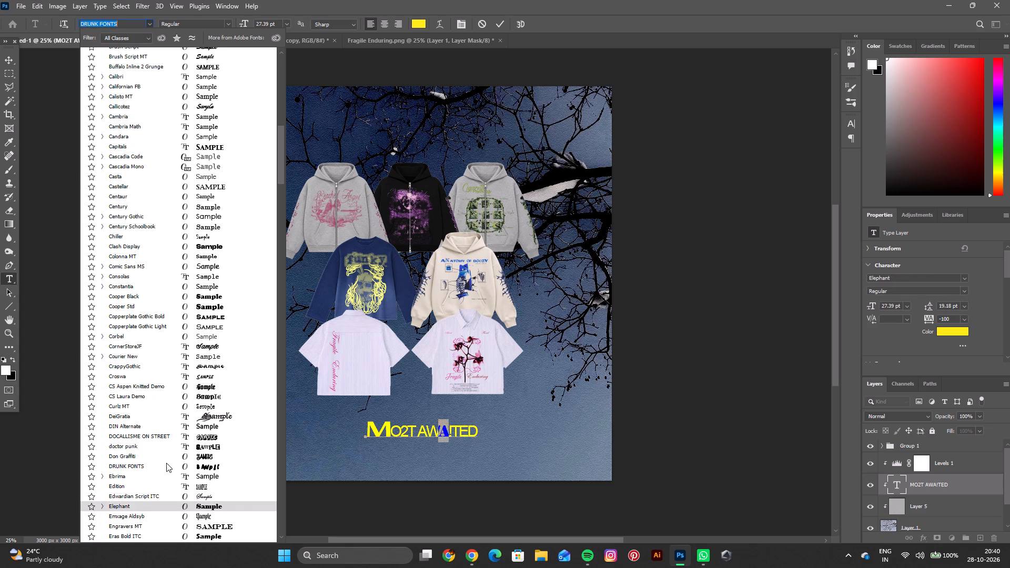
click(88, 455)
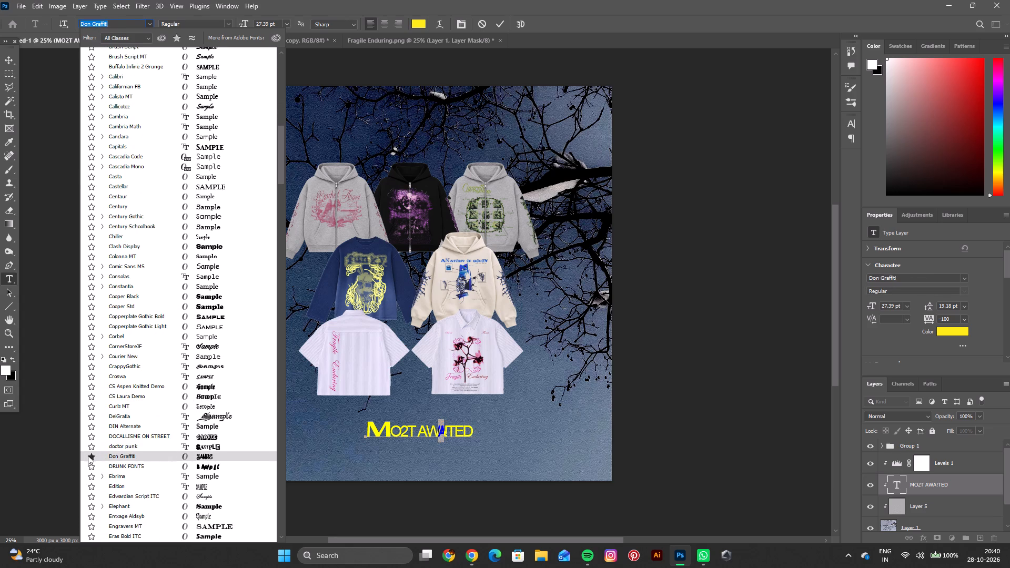
click(123, 458)
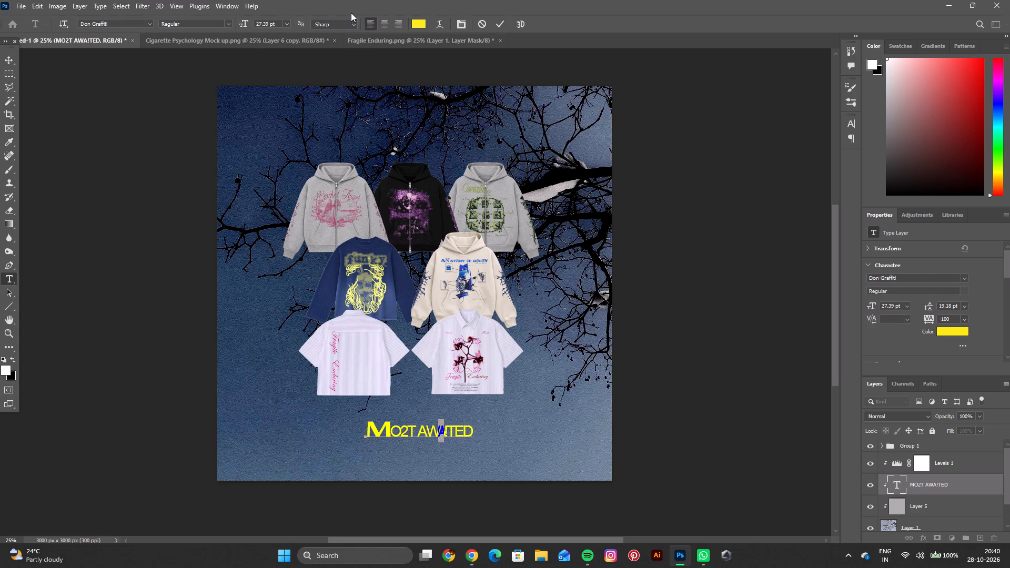
Enlarge the Don Graffiti letter A in the caption, trying 60 pt before settling on 48 pt.
click(286, 23)
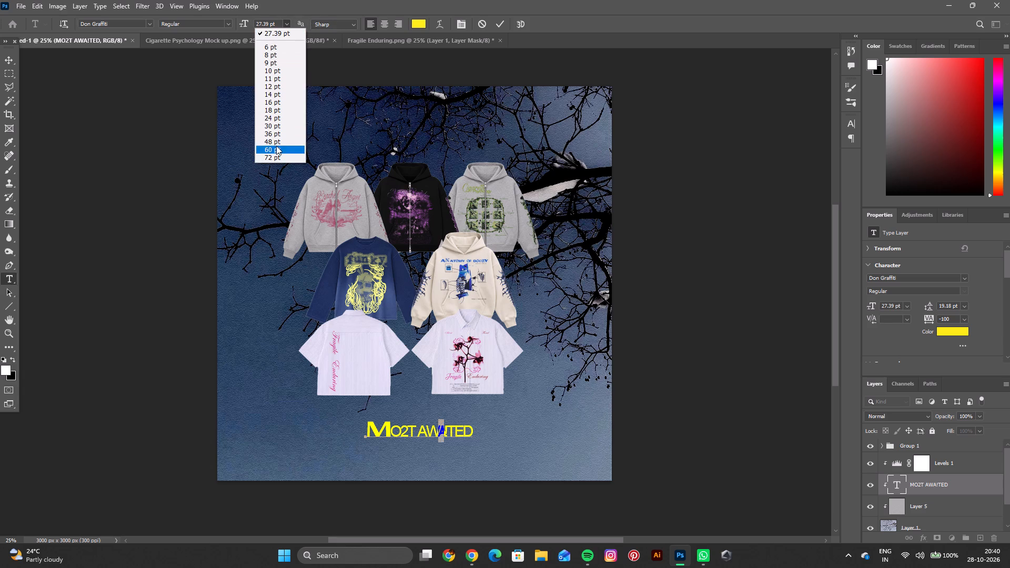
click(276, 146)
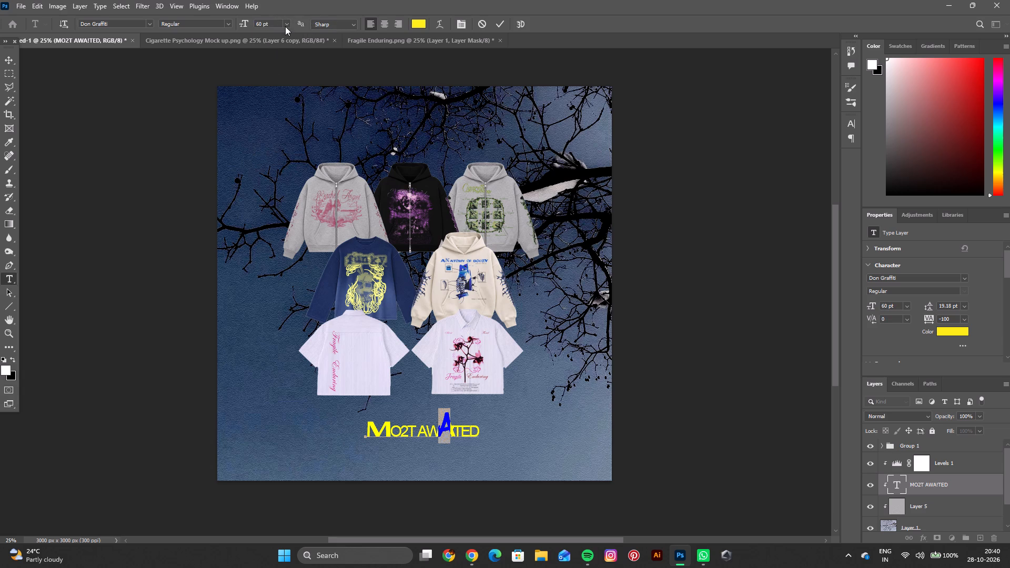
click(288, 25)
click(266, 139)
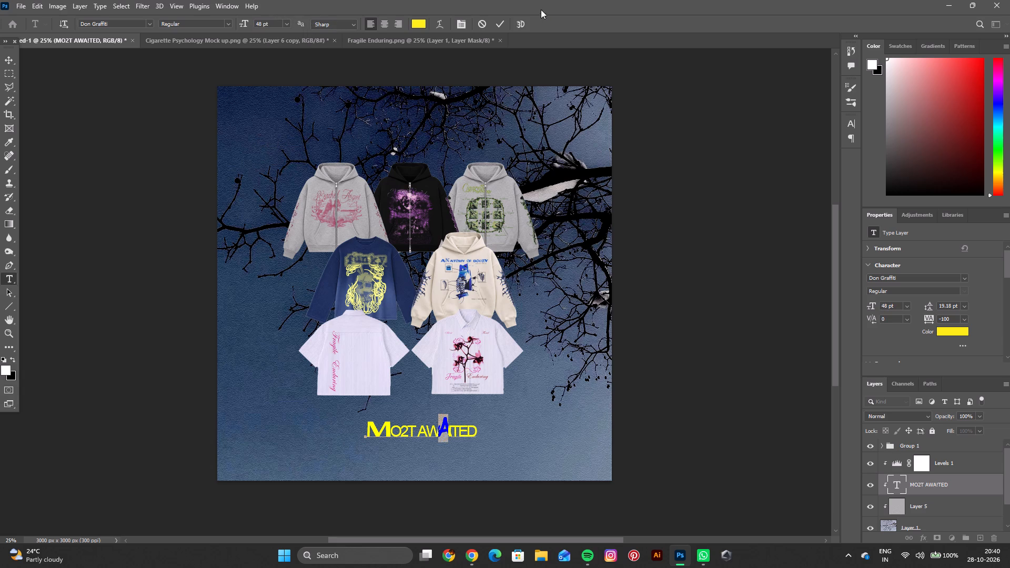
click(501, 25)
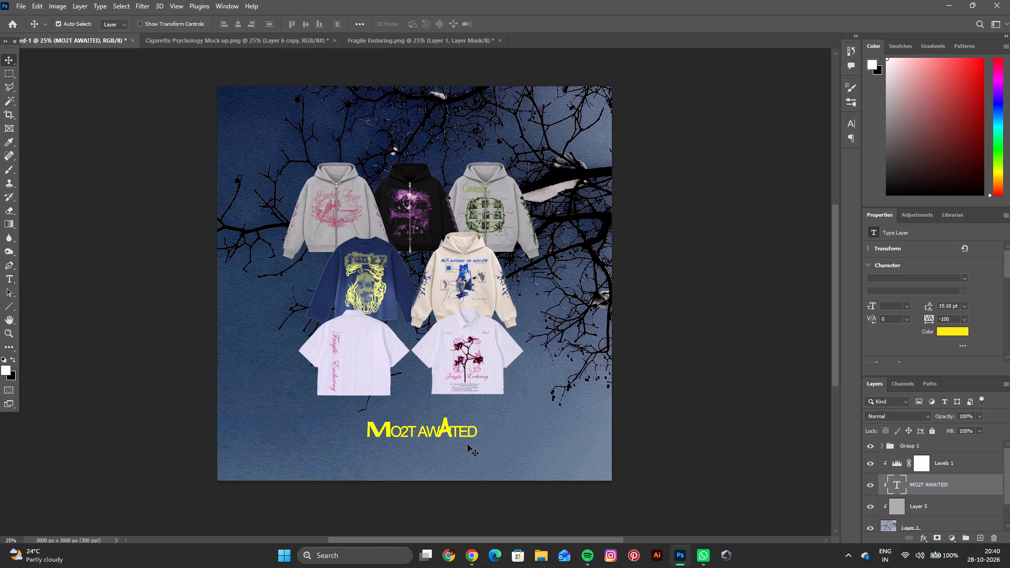
Insert a single space between the enlarged A and the exclamation mark in the caption.
double_click(454, 429)
drag(450, 431, 462, 431)
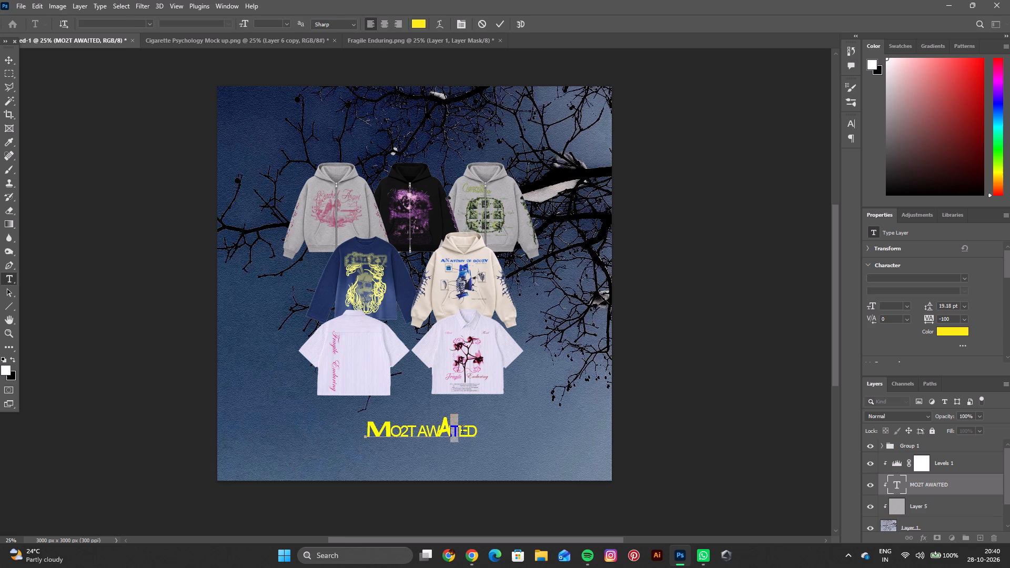
drag(462, 431, 480, 434)
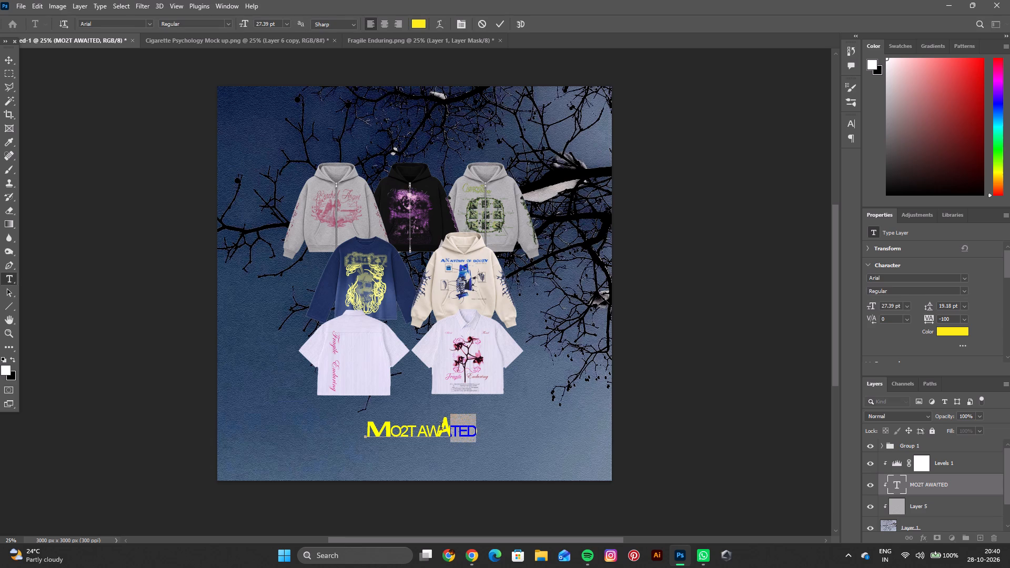
click(449, 429)
key(space)
key(space)
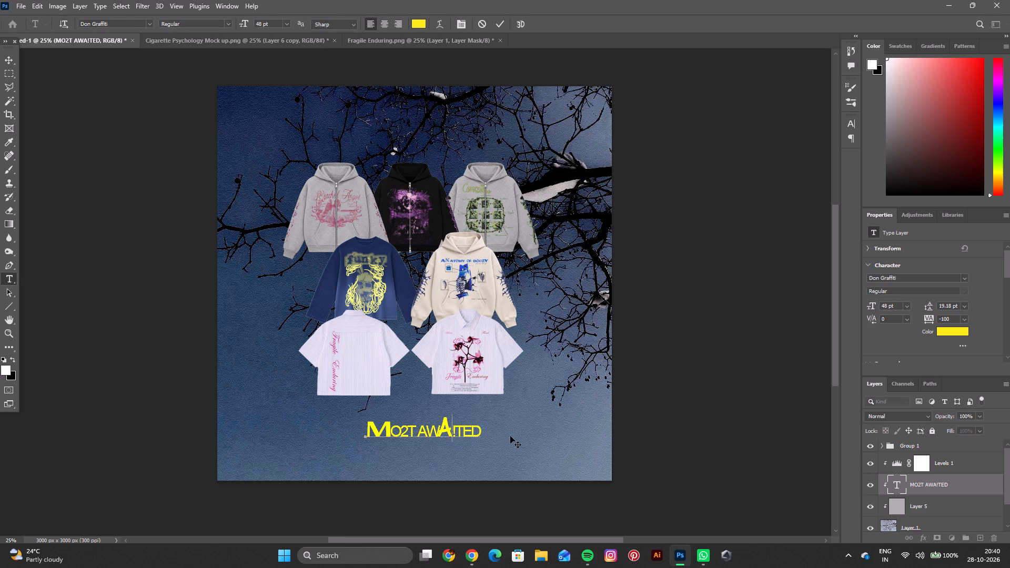
key(BackSpace)
Set the exclamation mark in the "MO2T AWA !TED" caption to 48 pt.
drag(452, 435, 457, 435)
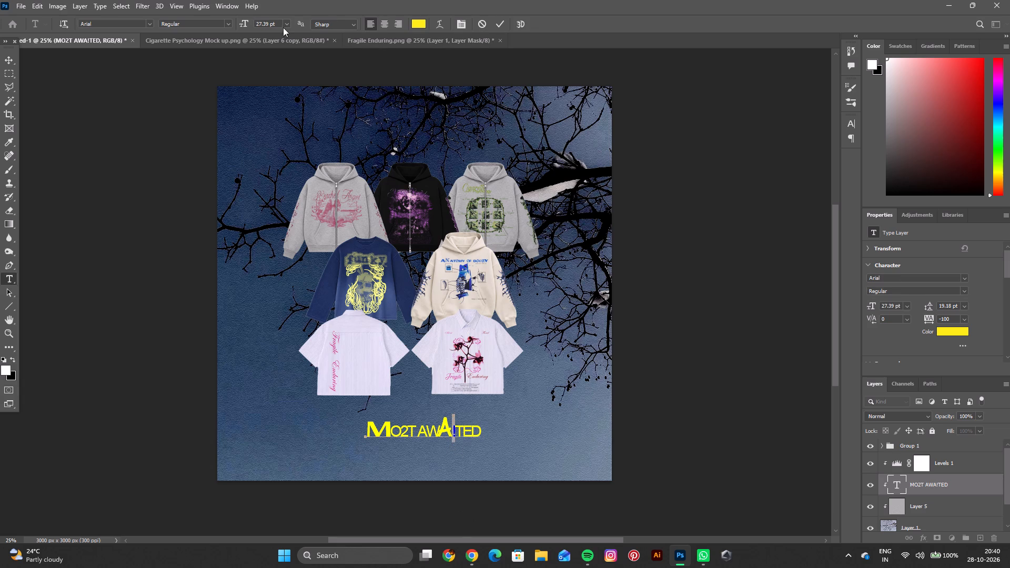
click(284, 25)
click(288, 141)
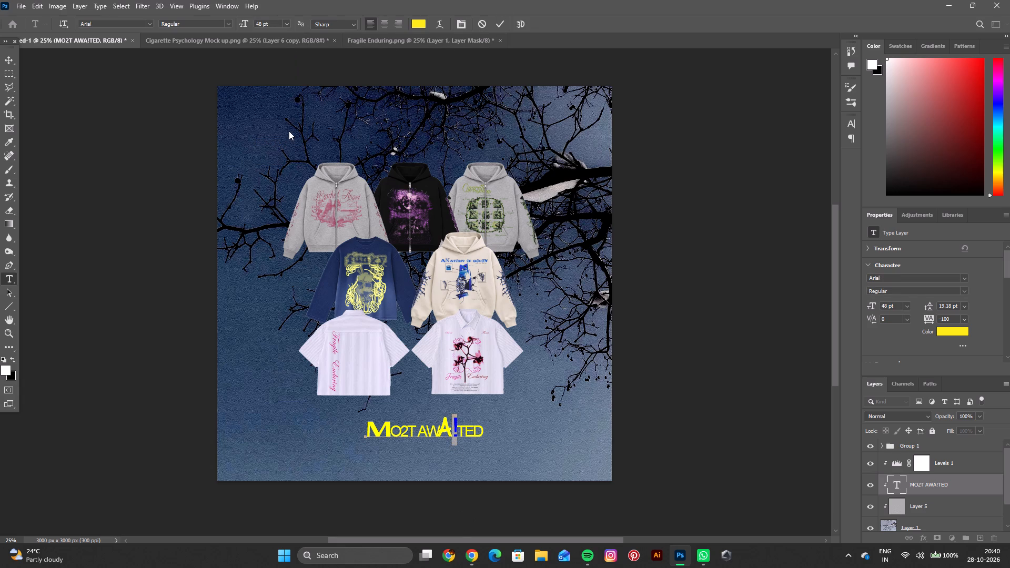
click(497, 21)
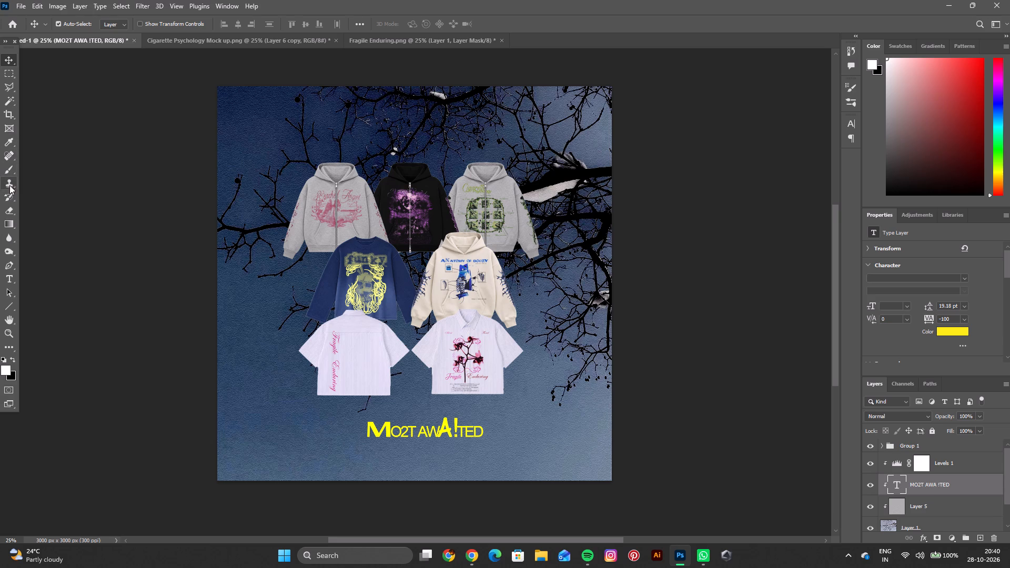
Add a yellow 30 pt text line reading "THE WINTER ESSENTIALS" below the white shirts, starting left of the existing caption.
click(7, 278)
click(266, 415)
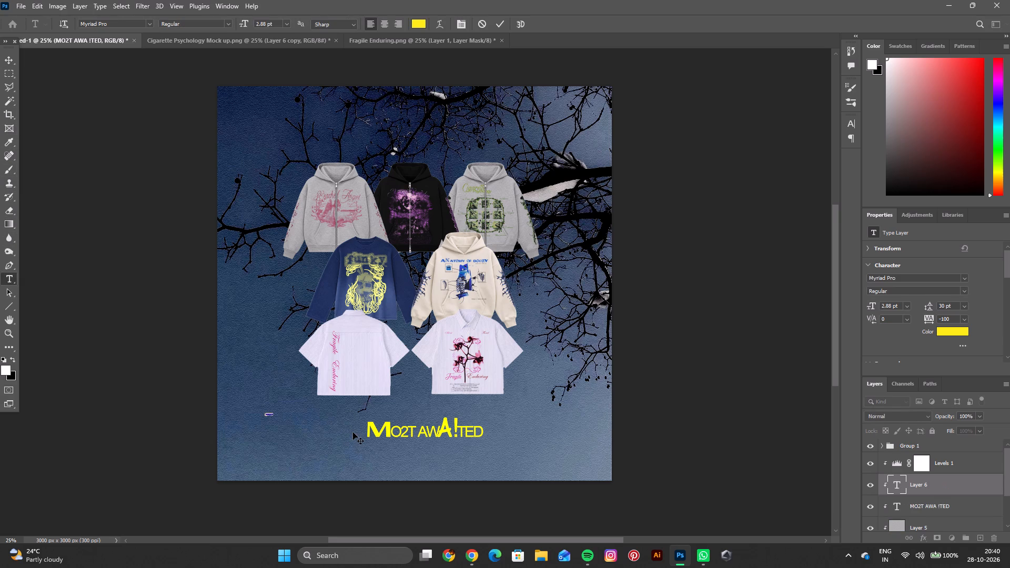
click(283, 27)
click(268, 125)
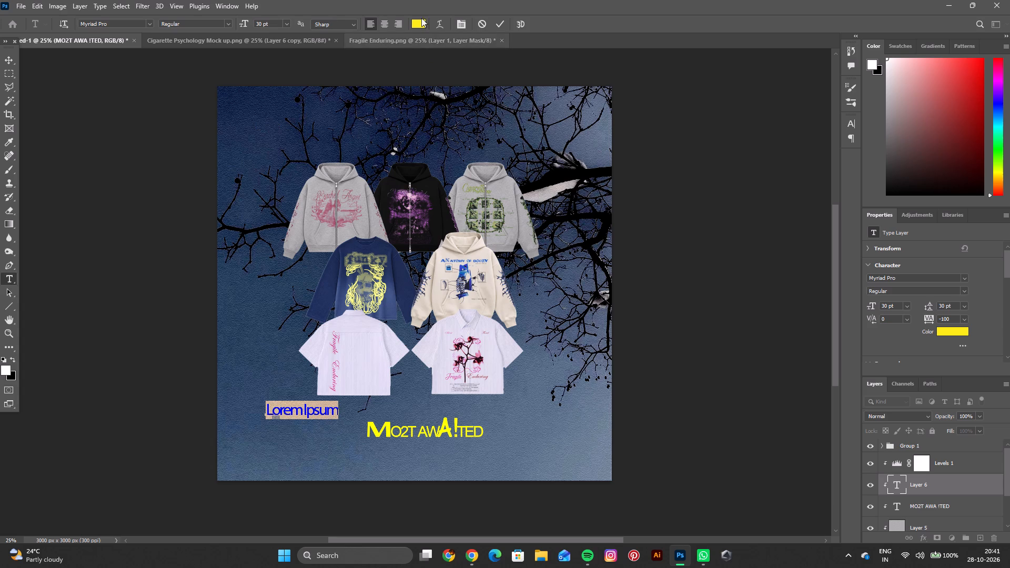
key(BackSpace)
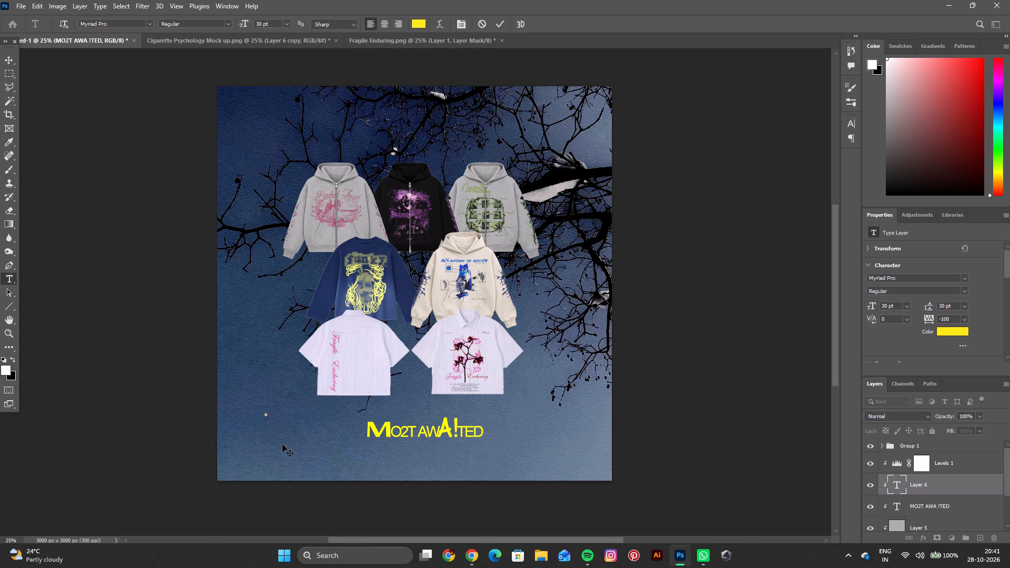
text(THE)
key(space)
text(WINTER)
key(space)
text(ESSE)
text(NTAILS)
key(BackSpace)
key(BackSpace)
key(BackSpace)
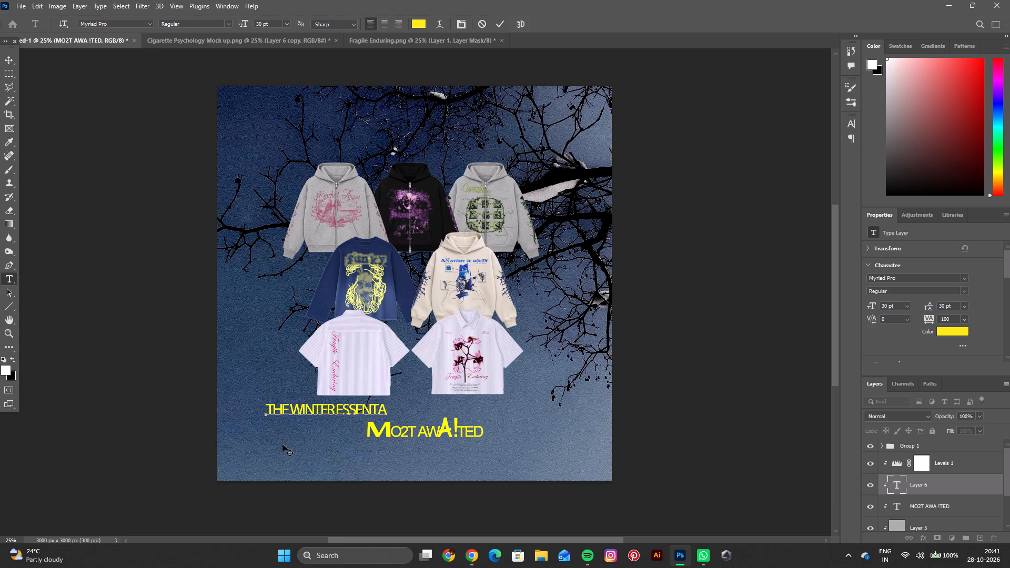
key(BackSpace)
text(IALS)
Move the "THE WINTER ESSENTIALS" text line down to the lower-left area of the canvas, near the bottom edge.
click(494, 23)
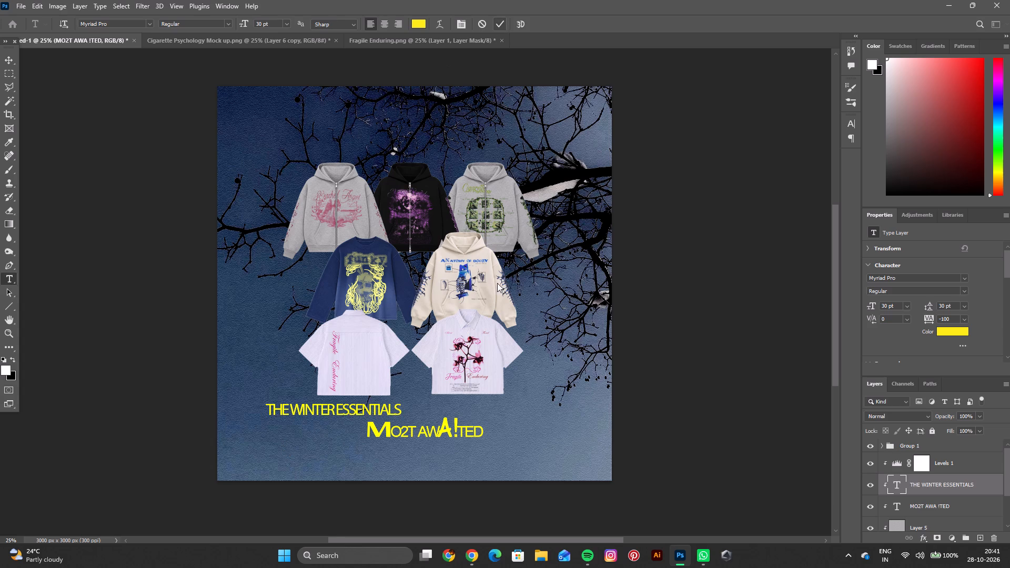
click(7, 59)
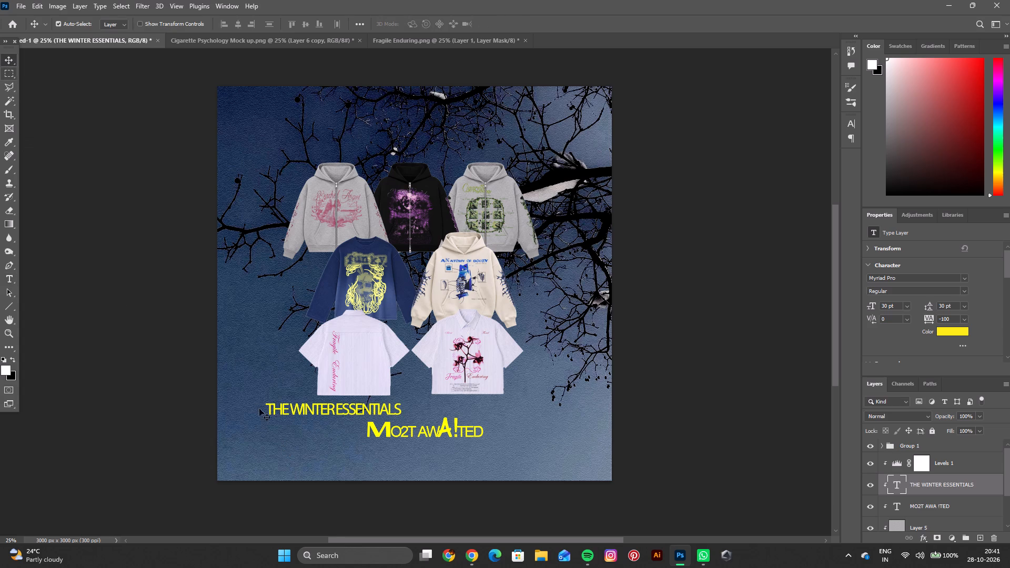
drag(338, 411, 418, 472)
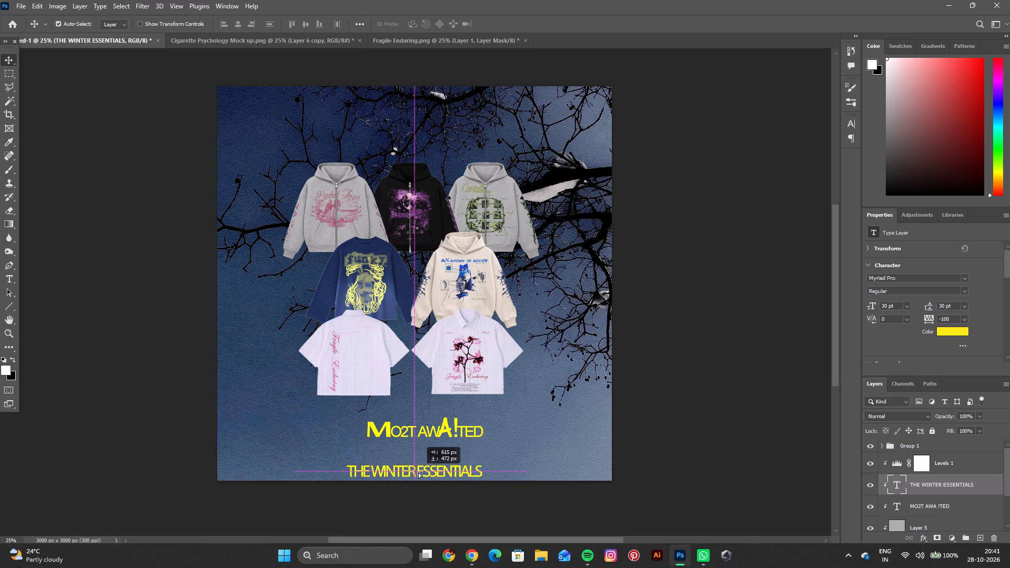
drag(418, 472, 426, 471)
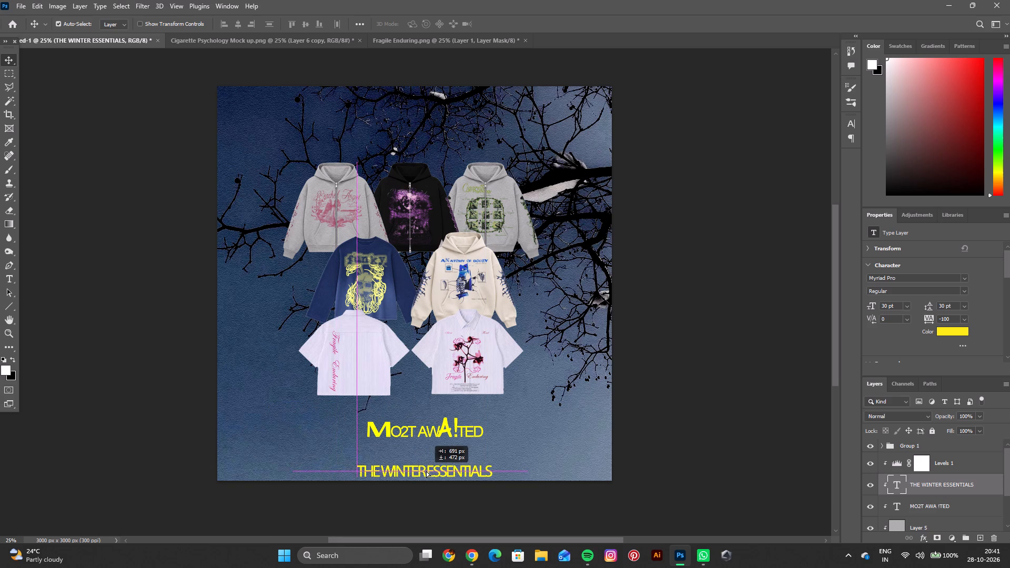
drag(426, 471, 325, 470)
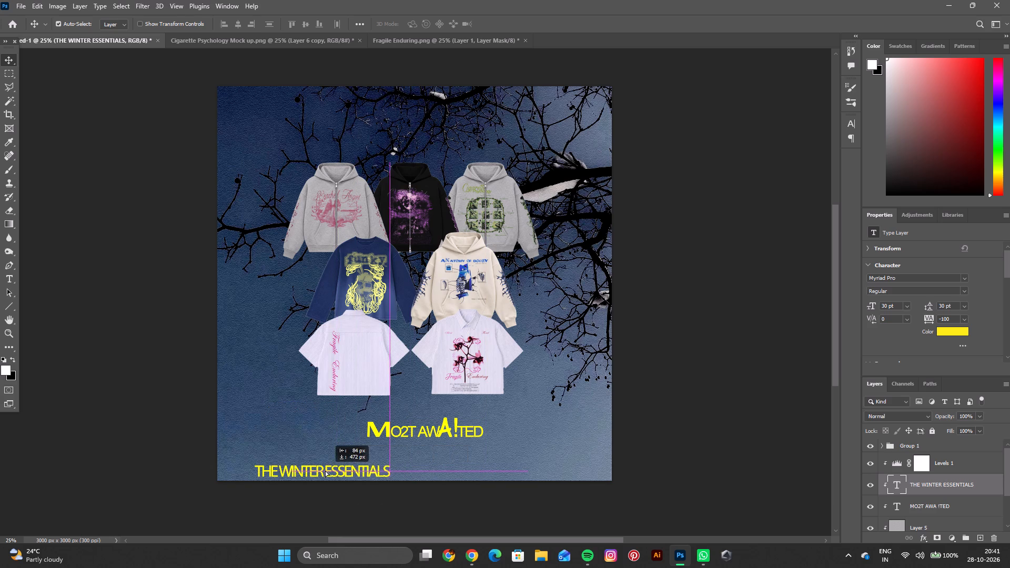
drag(325, 470, 297, 472)
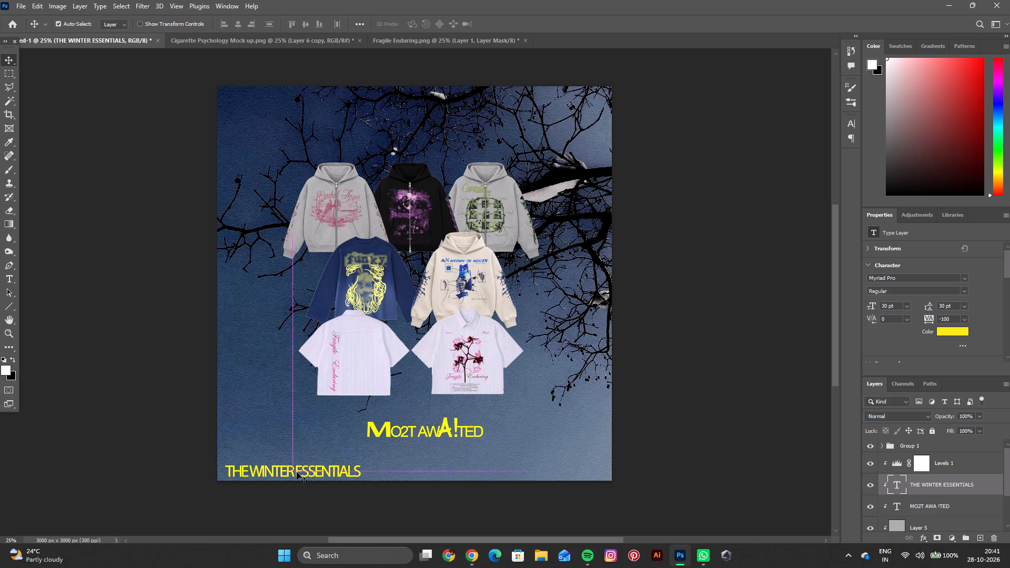
Widen the word gaps in "THE WINTER ESSENTIALS" by adding two extra spaces on each side of WINTER.
double_click(297, 472)
click(251, 474)
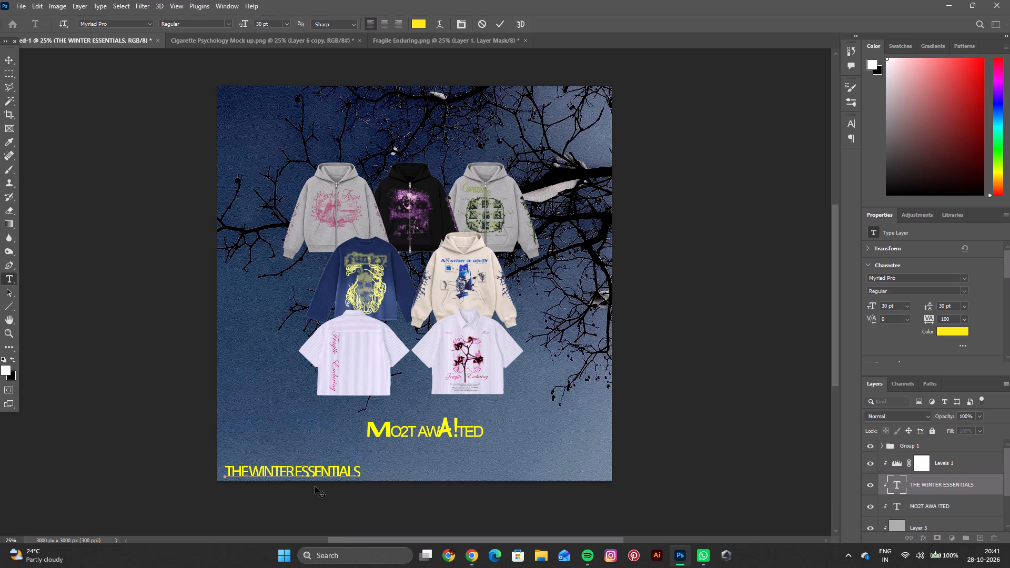
key(space)
click(295, 473)
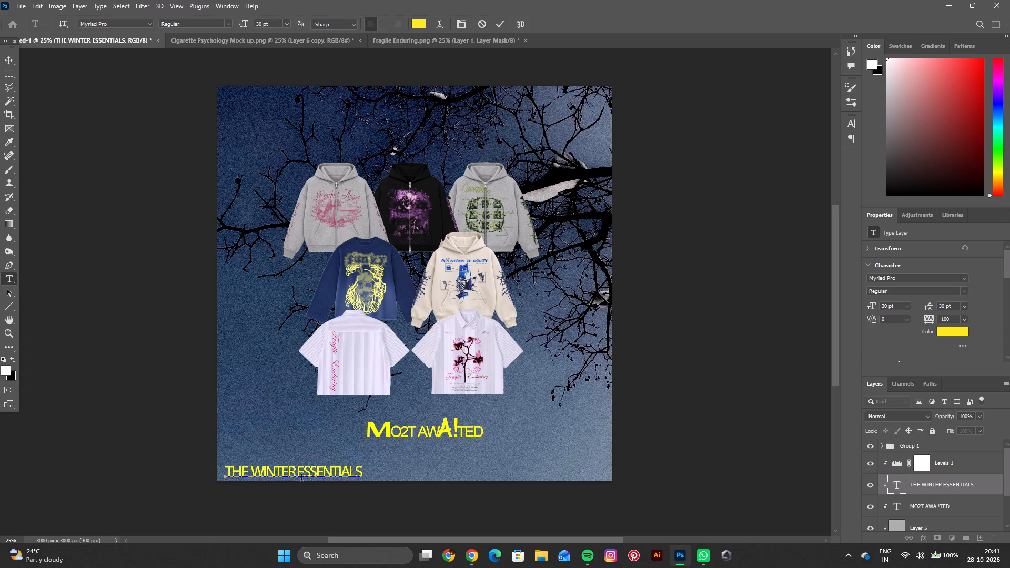
key(space)
key(space)
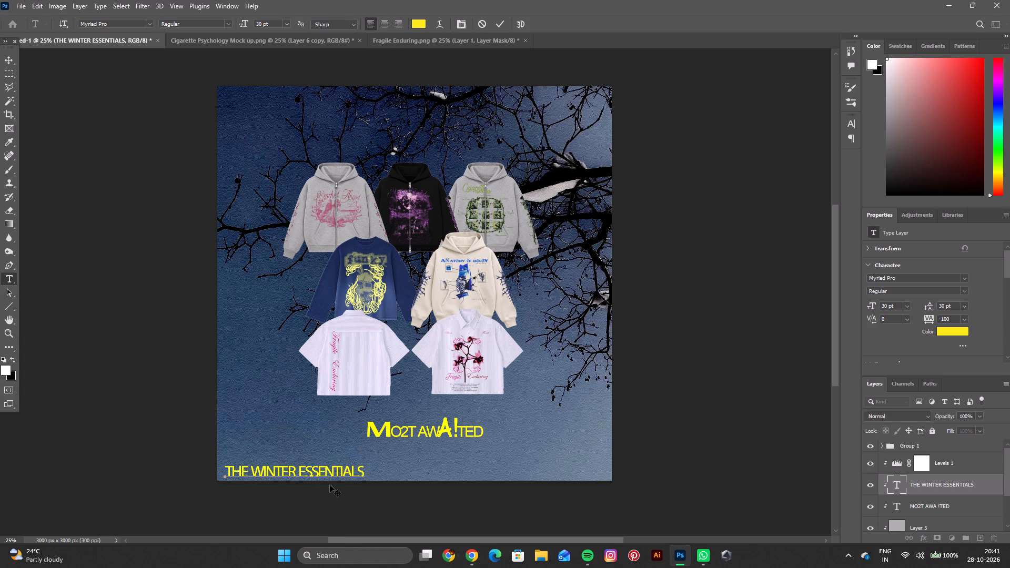
click(250, 473)
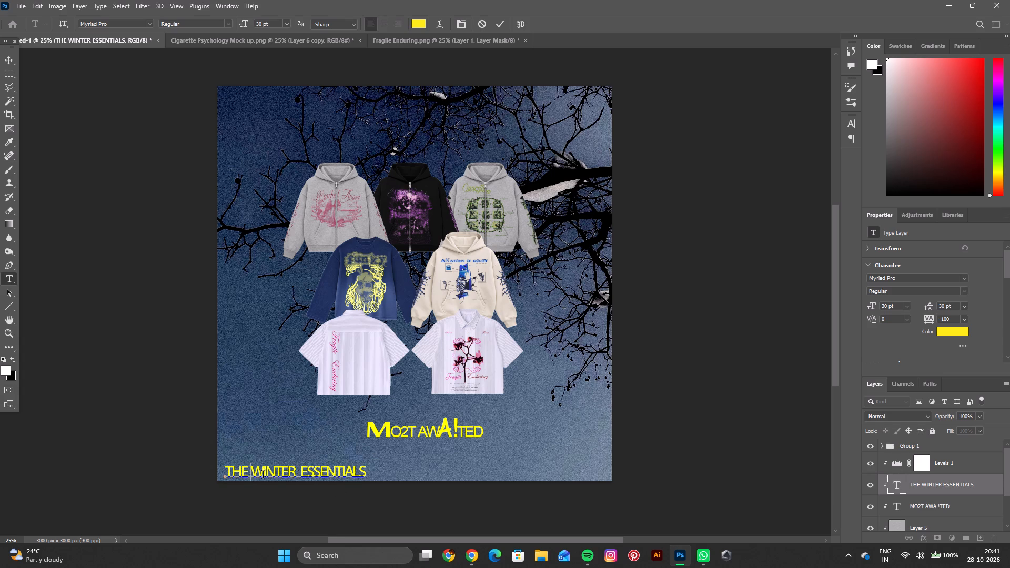
key(space)
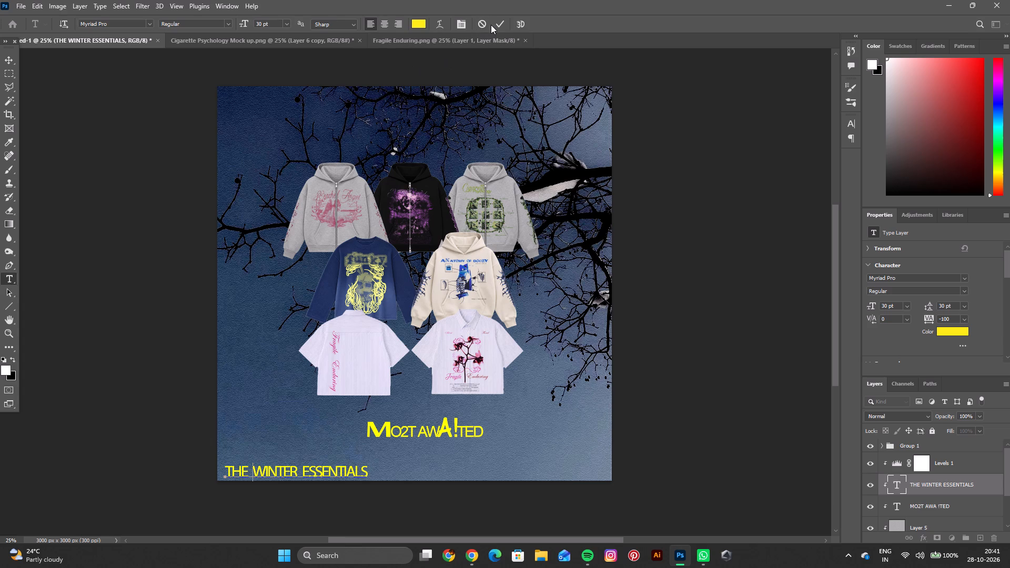
click(494, 26)
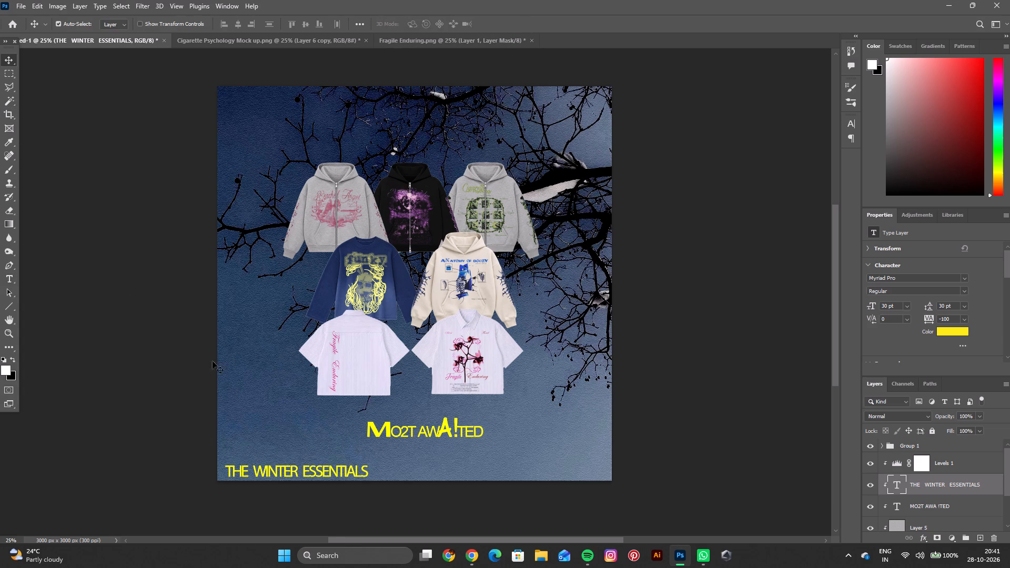
Scale the "THE WINTER ESSENTIALS" line down to about 17.88 pt and tuck it into the canvas's bottom-left corner with a small margin.
key(ctrl+t)
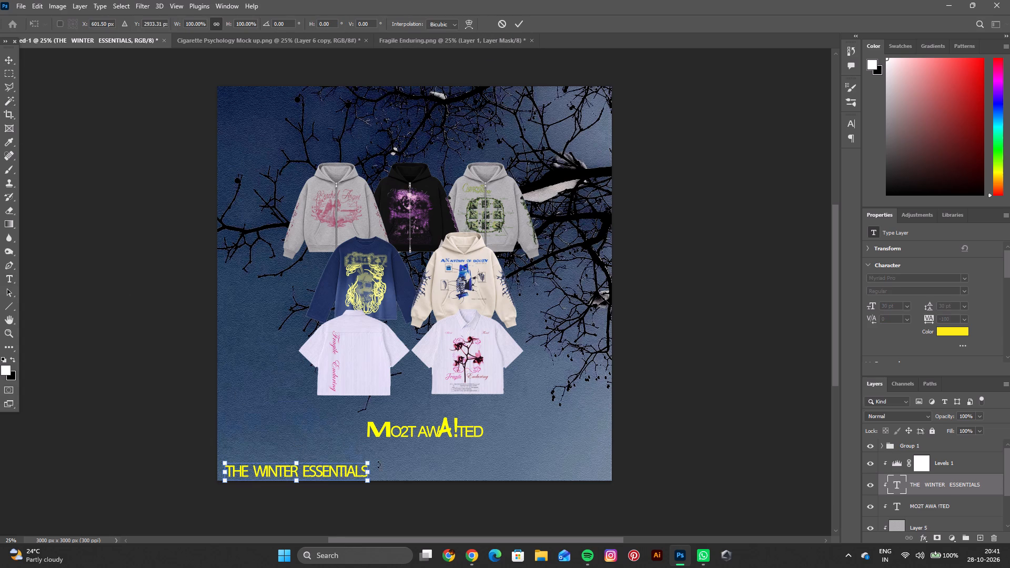
drag(372, 469, 315, 483)
click(517, 29)
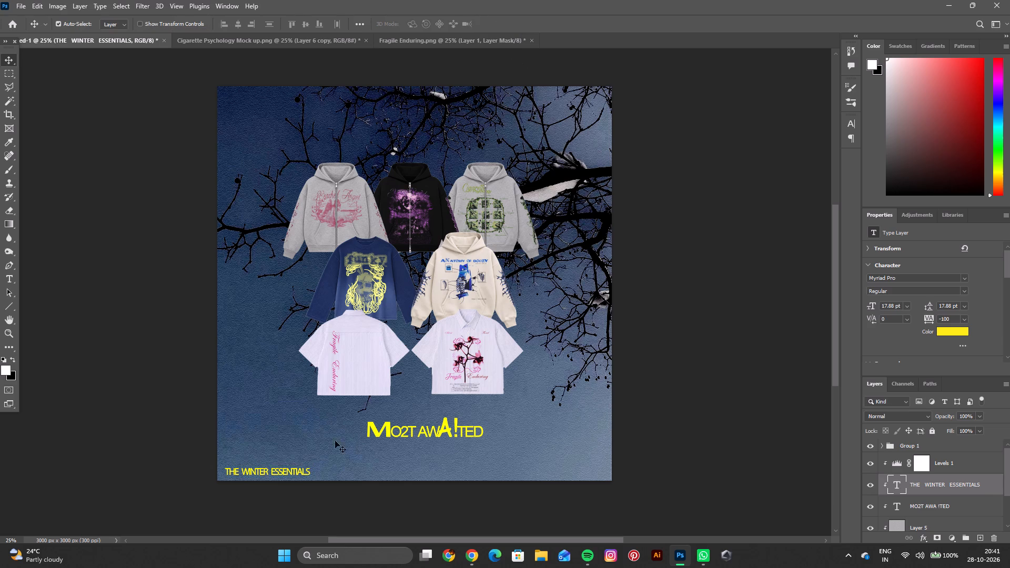
drag(297, 473, 290, 477)
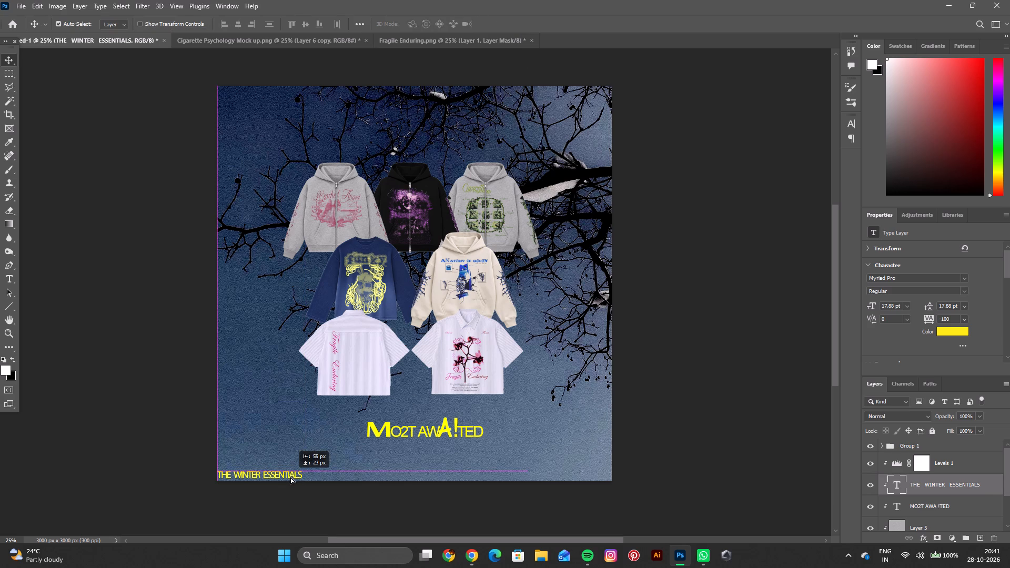
drag(290, 477, 291, 476)
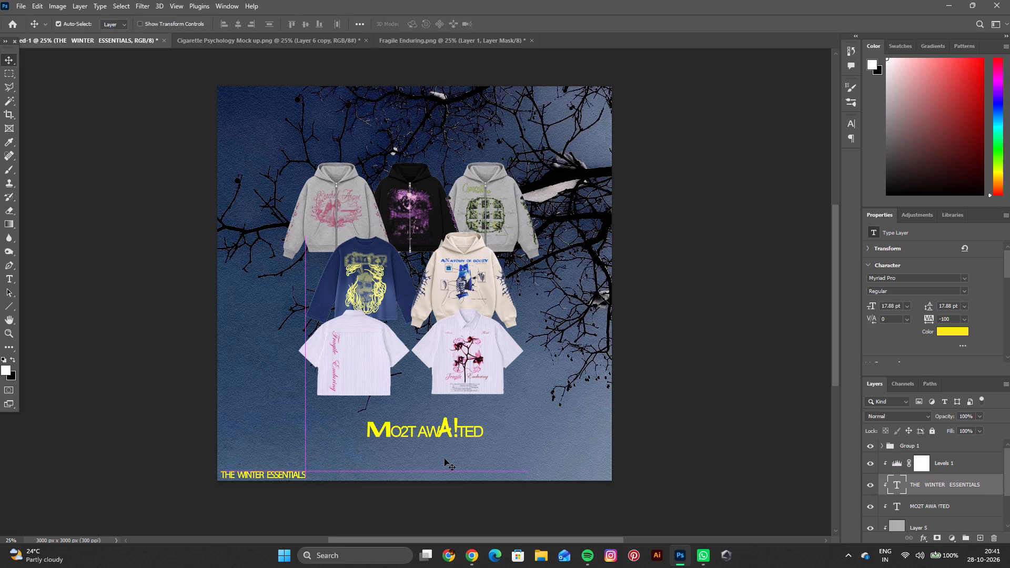
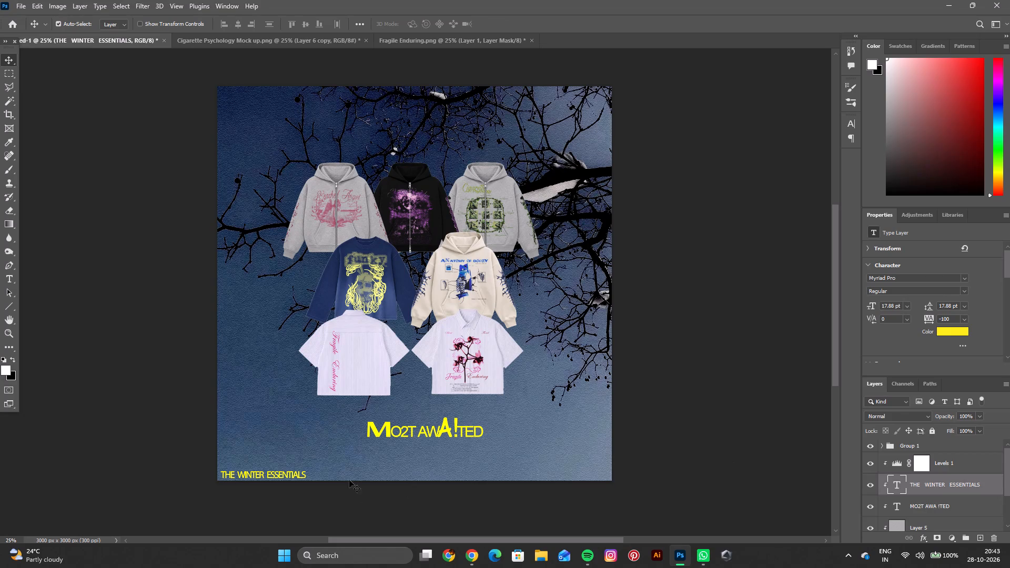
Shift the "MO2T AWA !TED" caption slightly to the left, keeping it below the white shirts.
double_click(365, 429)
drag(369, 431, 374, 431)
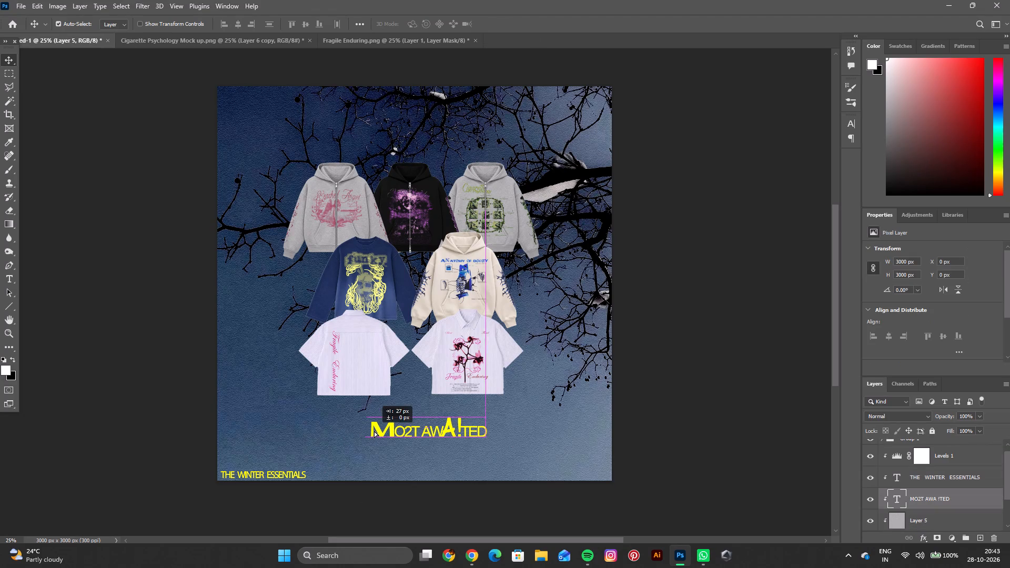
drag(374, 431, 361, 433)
Preview alternative fonts on the whole "MO2T AWA !TED" caption, working backwards through the alphabet from Juice ITC to CS Laura Demo.
double_click(361, 433)
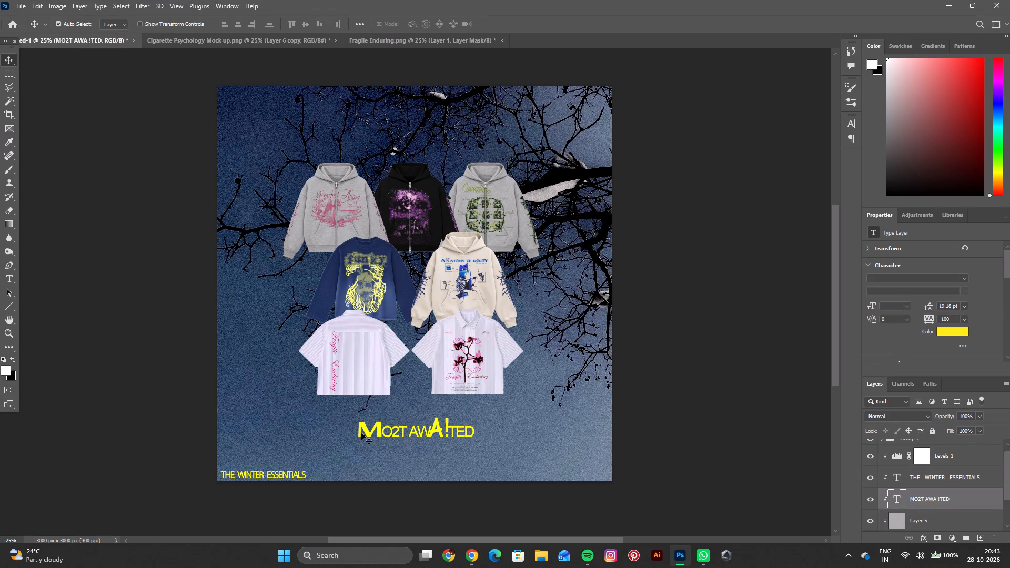
click(152, 23)
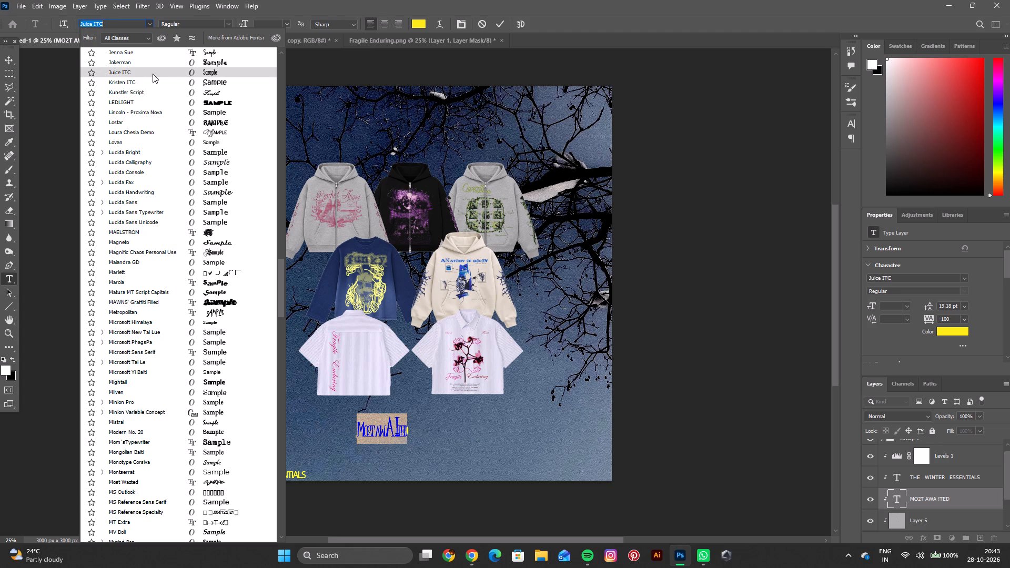
scroll(153, 90, up, 2)
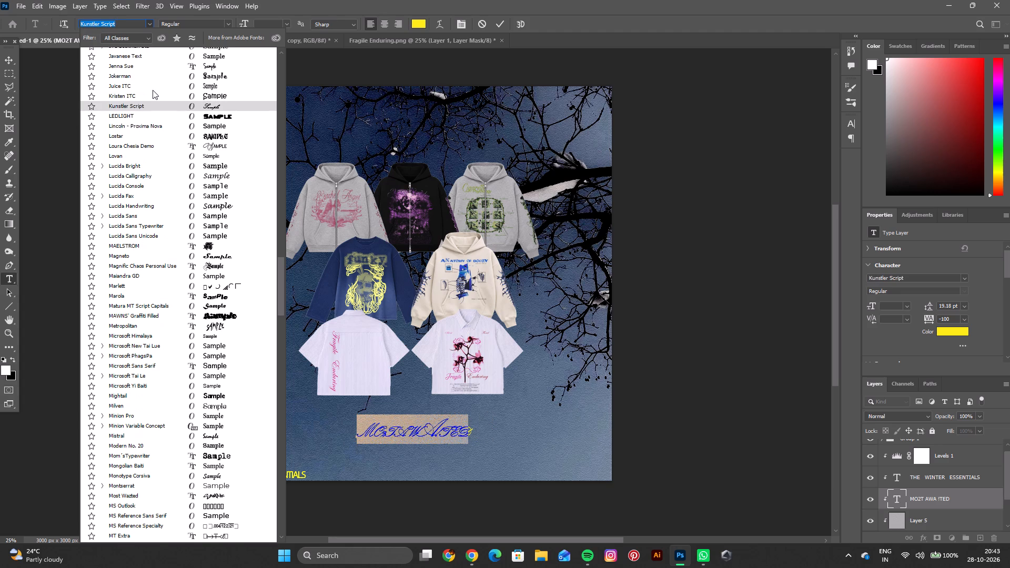
scroll(153, 90, up, 8)
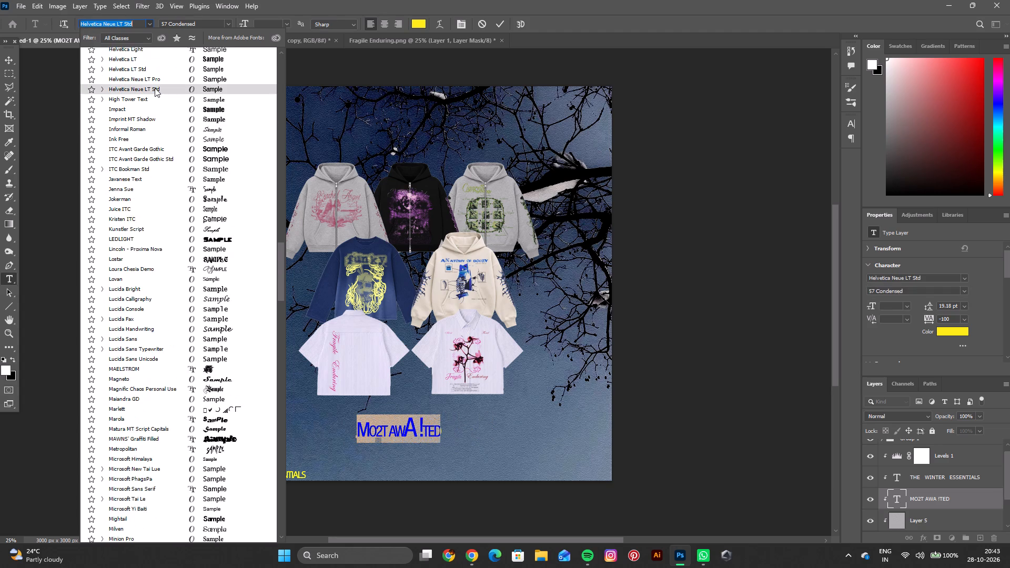
scroll(155, 88, up, 5)
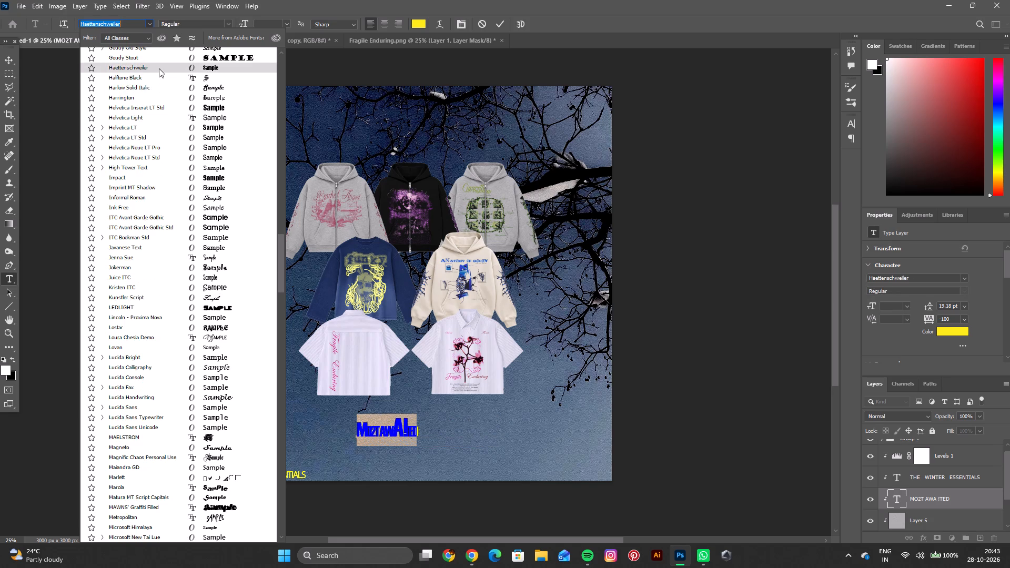
scroll(159, 68, up, 8)
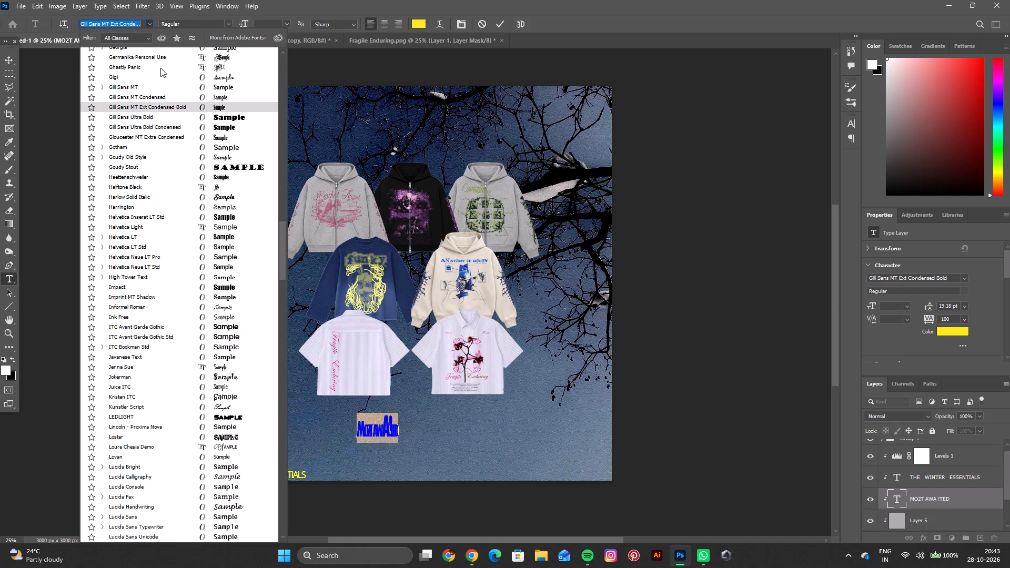
scroll(162, 64, up, 2)
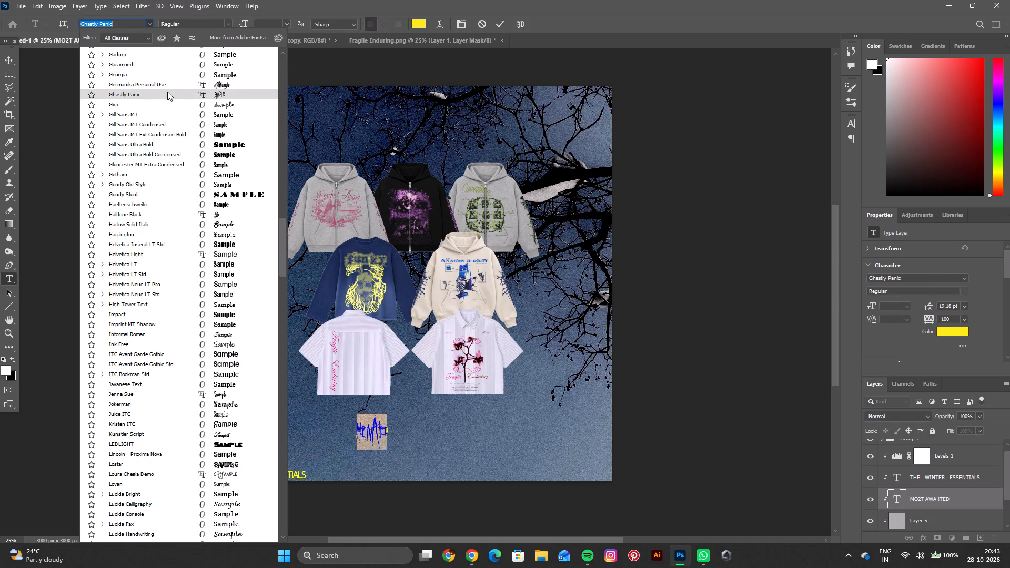
scroll(167, 92, up, 15)
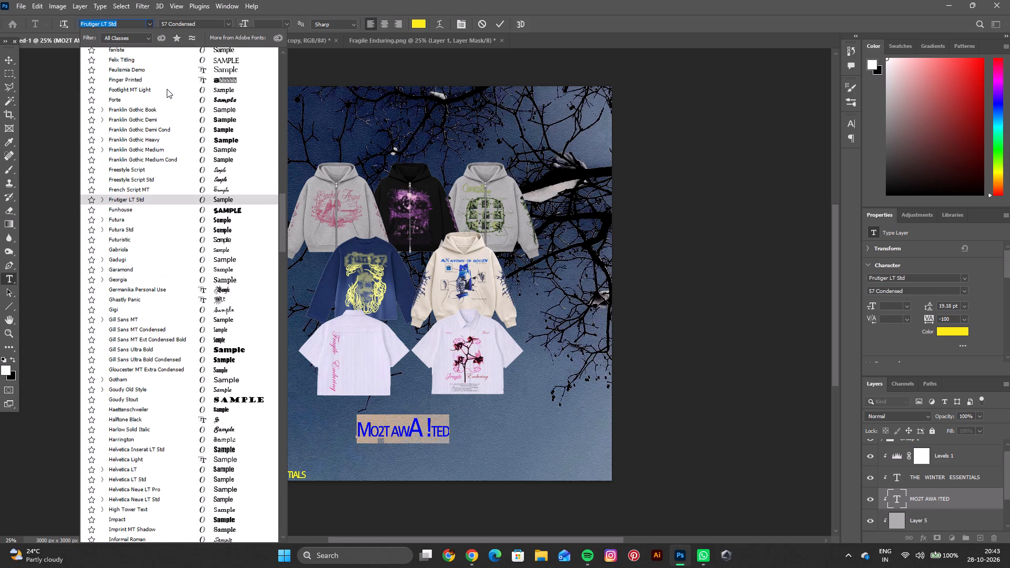
scroll(167, 89, up, 4)
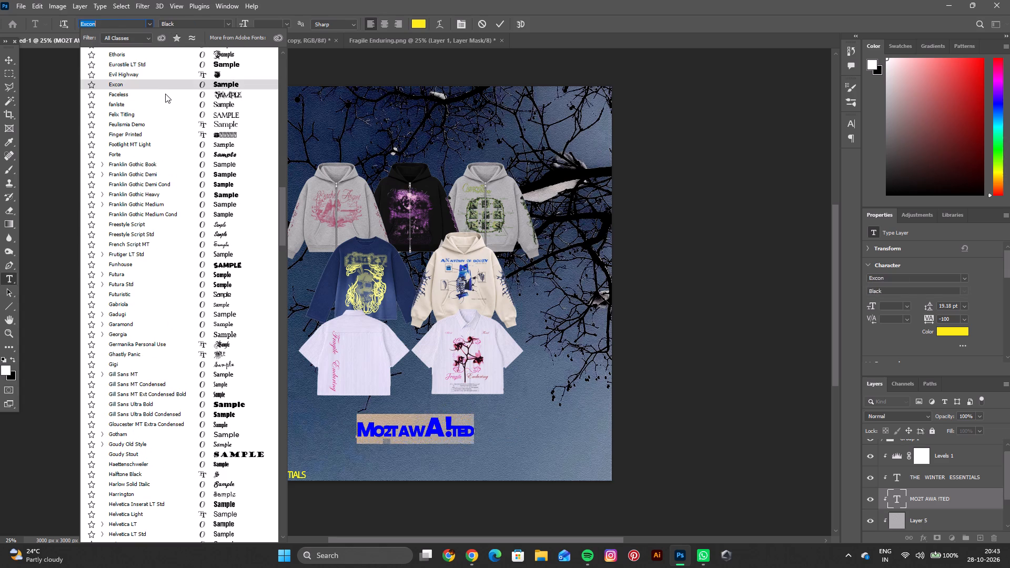
scroll(164, 100, up, 3)
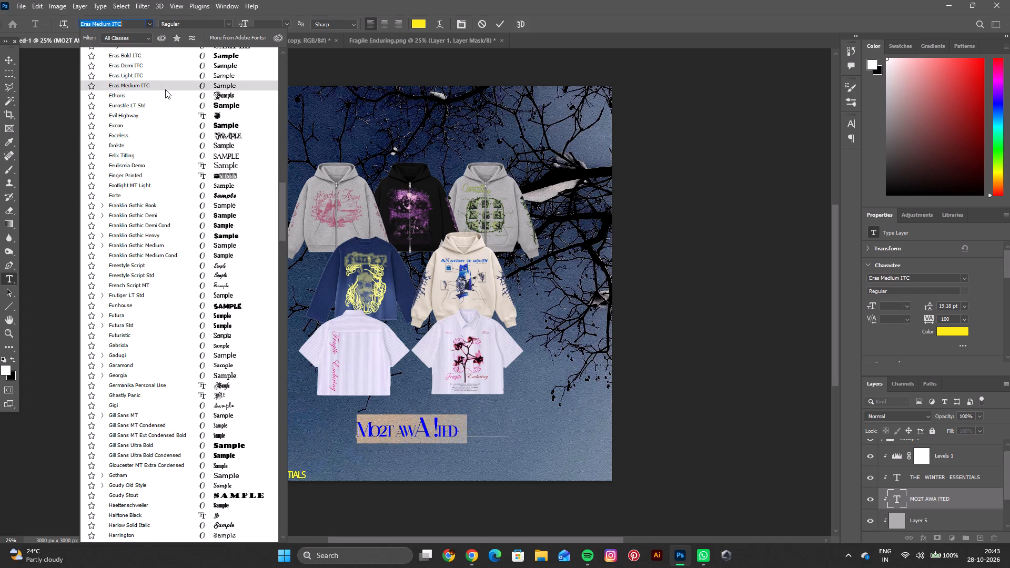
scroll(165, 96, up, 3)
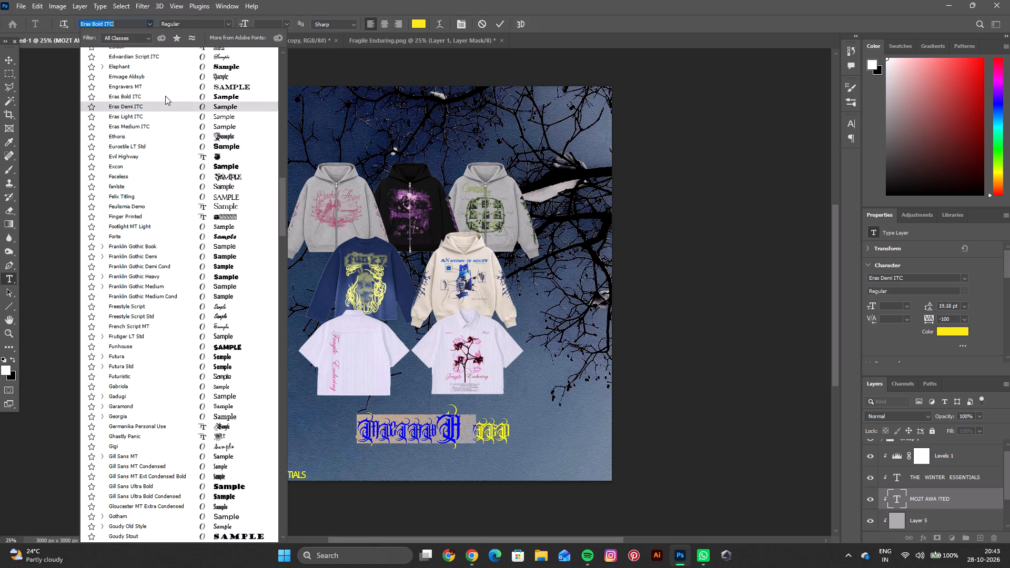
scroll(165, 96, up, 5)
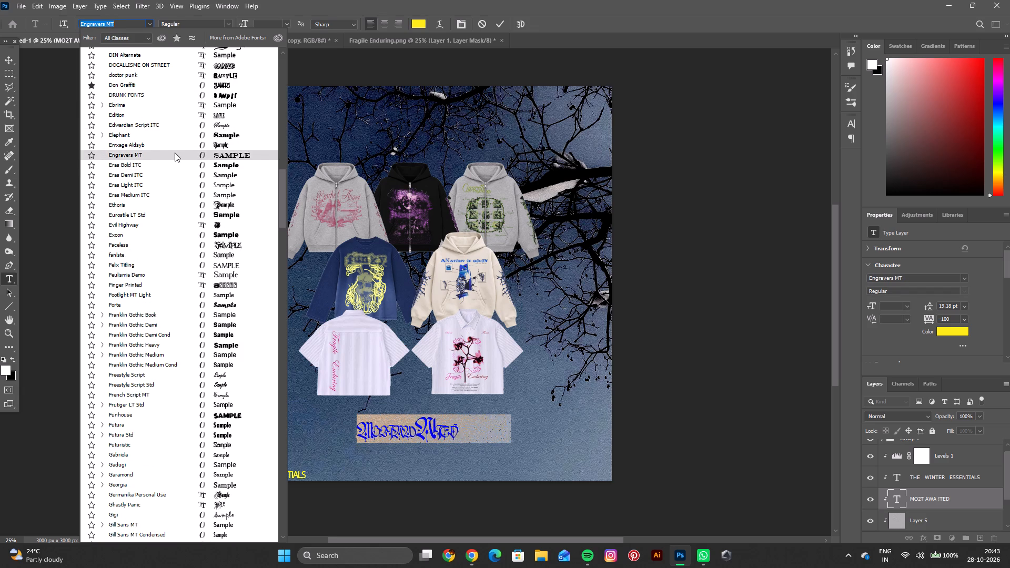
scroll(174, 145, up, 3)
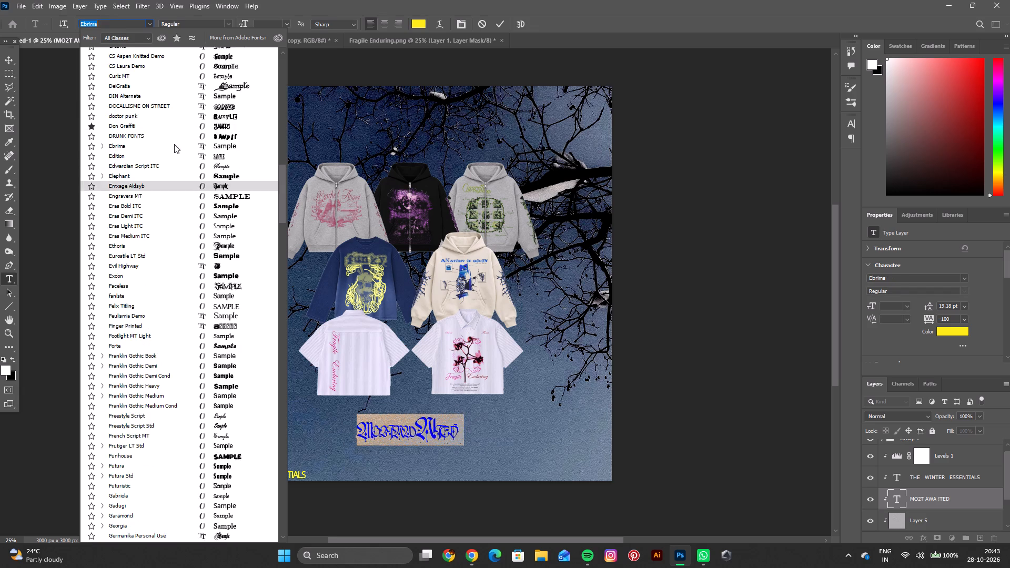
scroll(174, 143, up, 2)
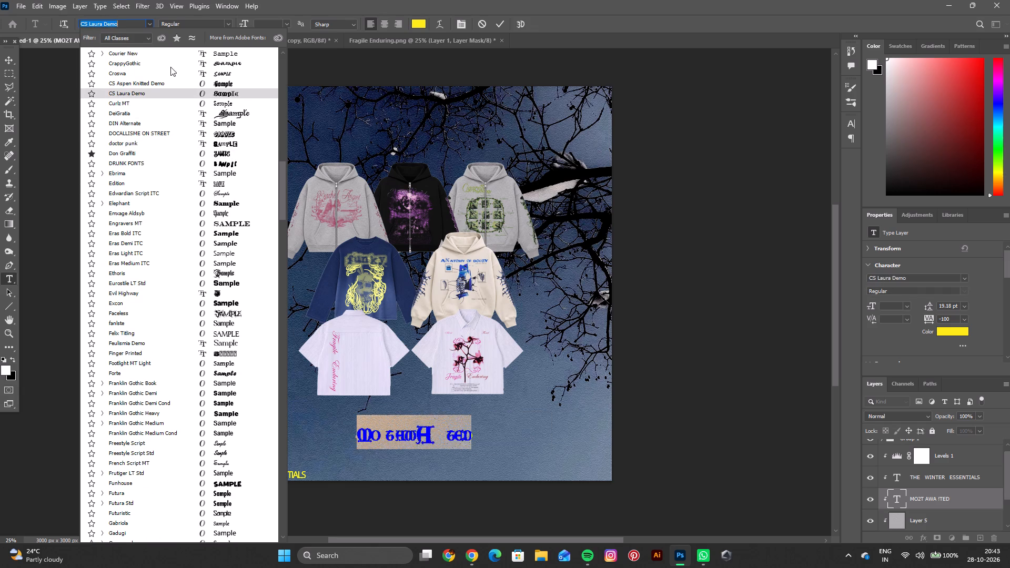
click(484, 25)
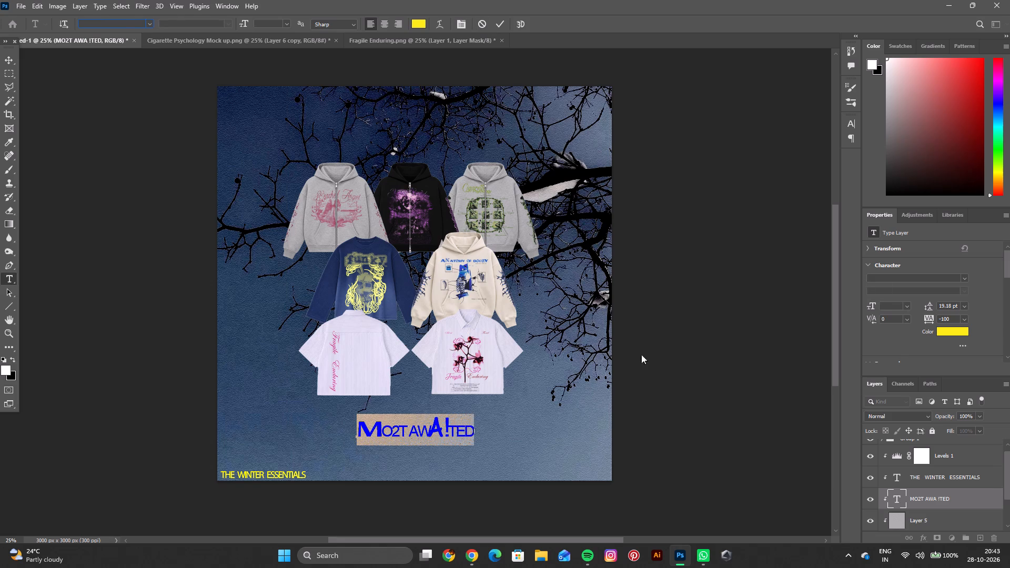
click(695, 345)
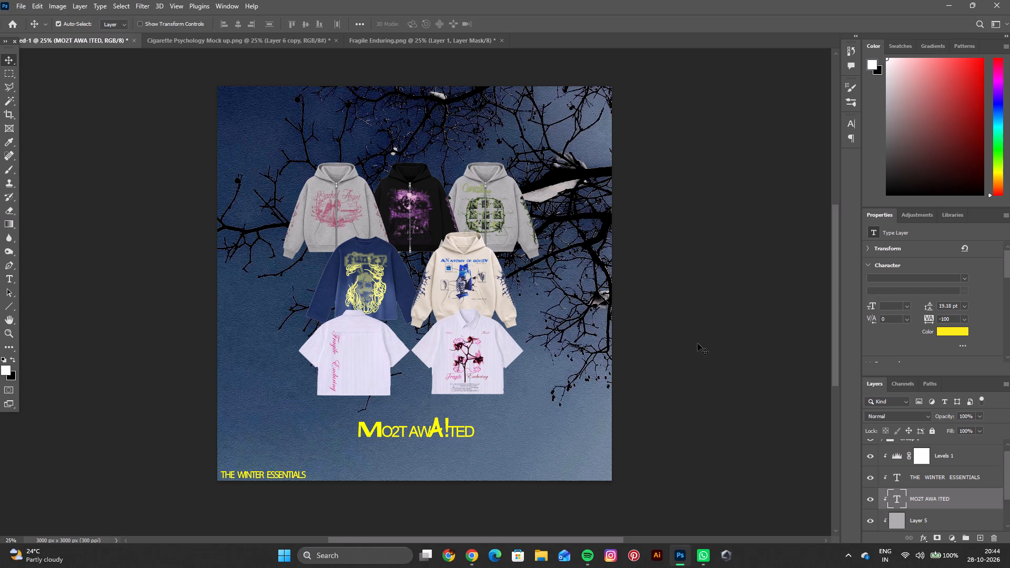
Swap the two text lines: "MO2T AWA !TED" into the canvas's bottom-left corner, "THE WINTER ESSENTIALS" below the white shirts.
drag(439, 433, 413, 436)
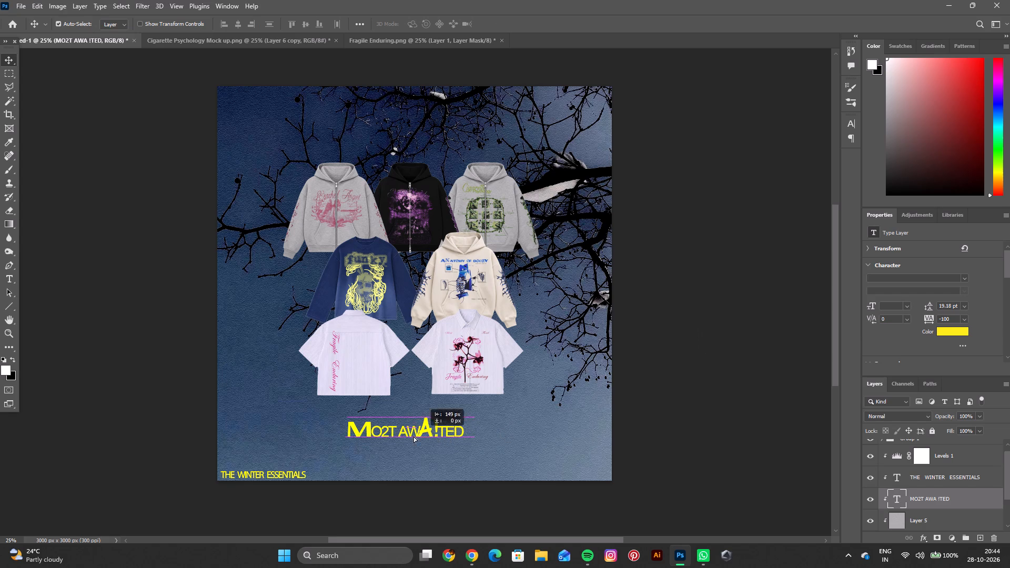
drag(413, 436, 300, 454)
drag(271, 478, 392, 445)
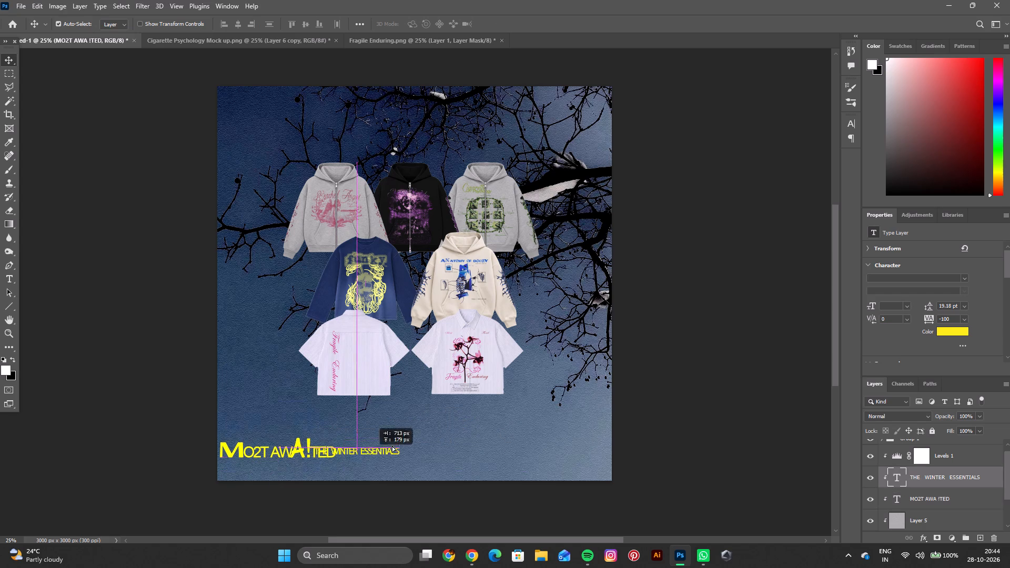
drag(392, 445, 419, 421)
drag(302, 451, 302, 472)
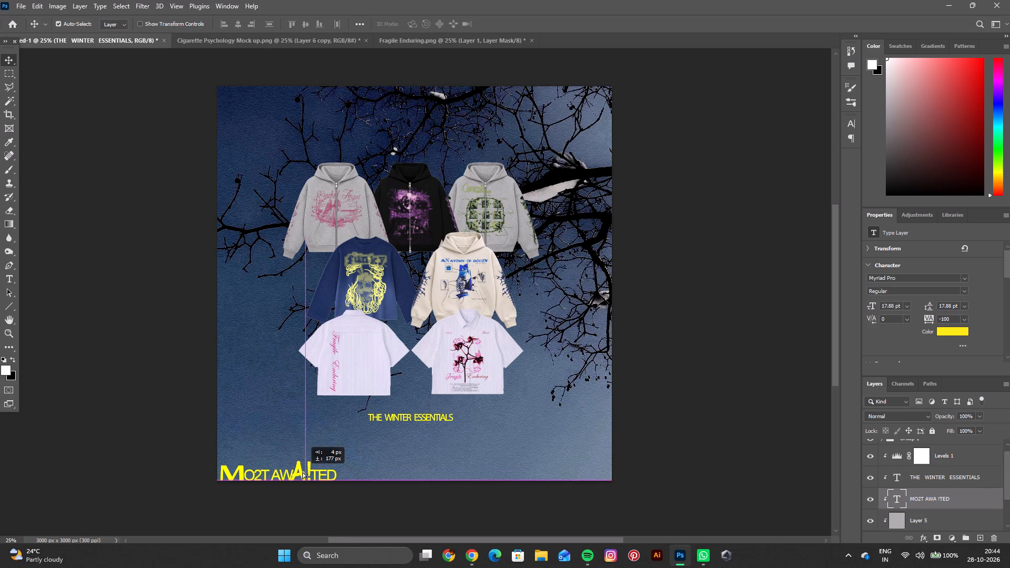
drag(302, 472, 302, 469)
Scale "THE WINTER ESSENTIALS" up to about 26.27 pt and centre it horizontally on the canvas below the white shirts.
click(435, 418)
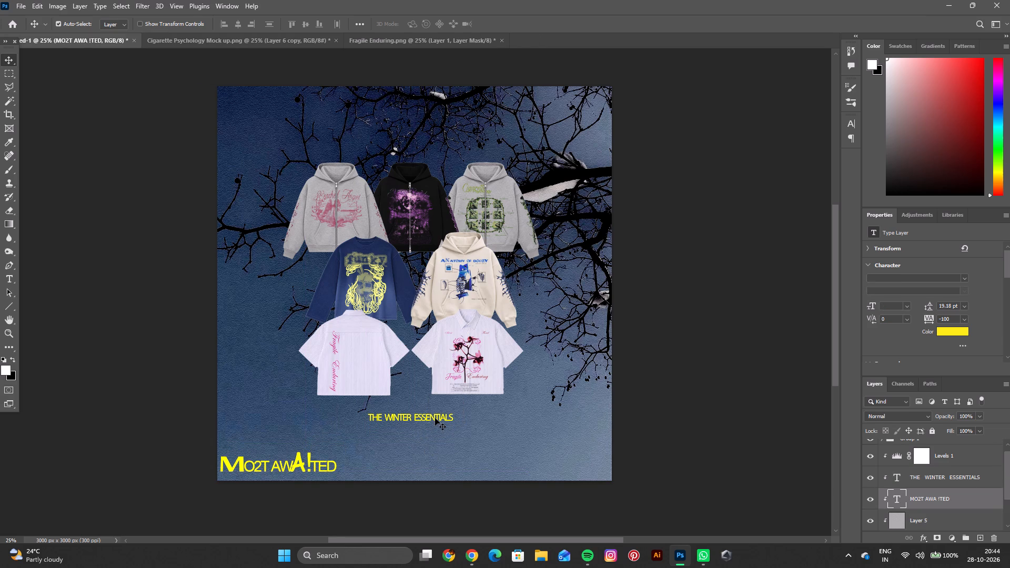
key(ctrl+t)
drag(456, 417, 496, 413)
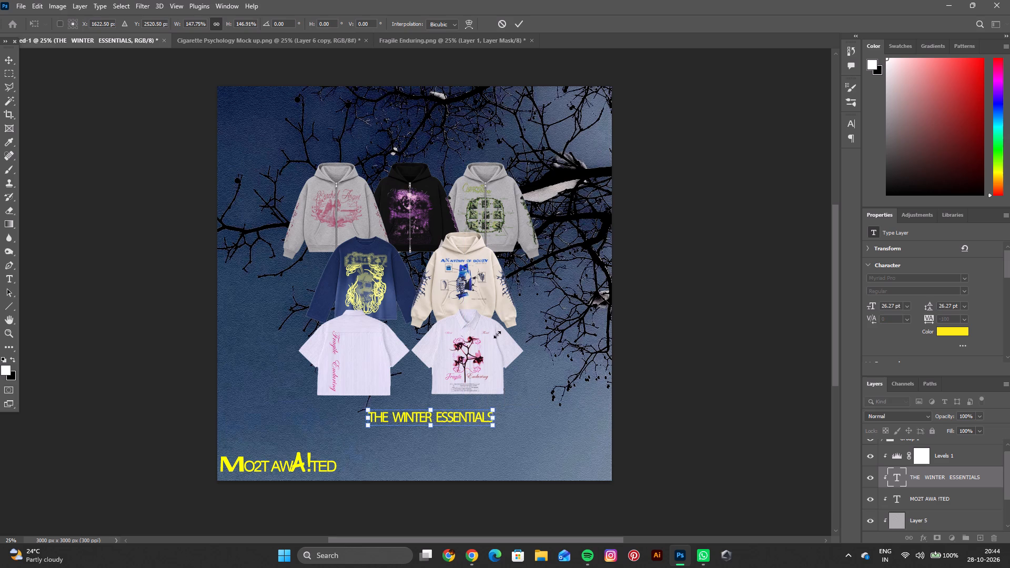
click(519, 28)
drag(451, 418, 436, 415)
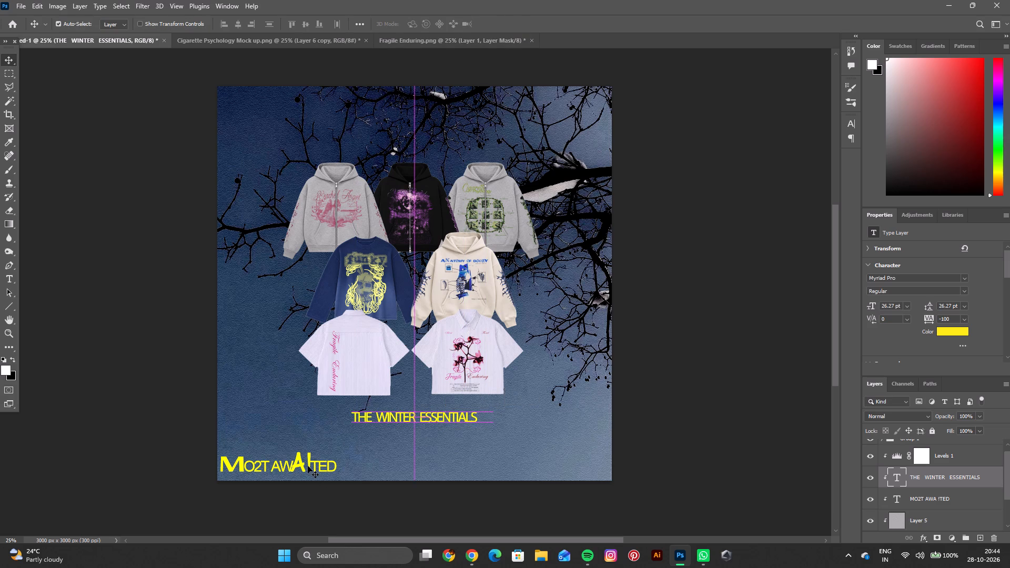
Scale the "MO2T AWA !TED" text down to about 63% and tuck it against the canvas's bottom edge in the left corner.
click(308, 466)
key(ctrl+t)
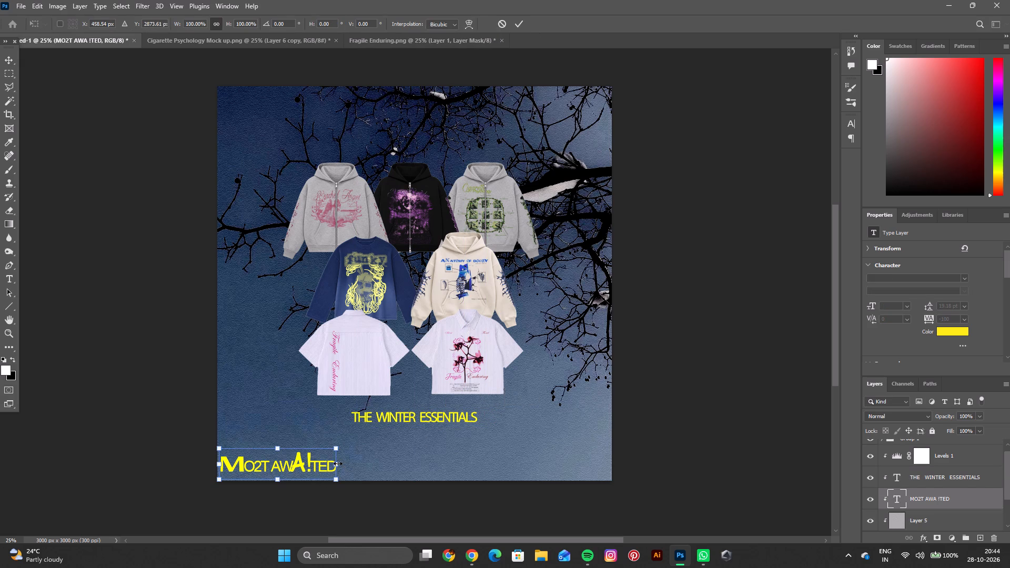
drag(338, 463, 298, 473)
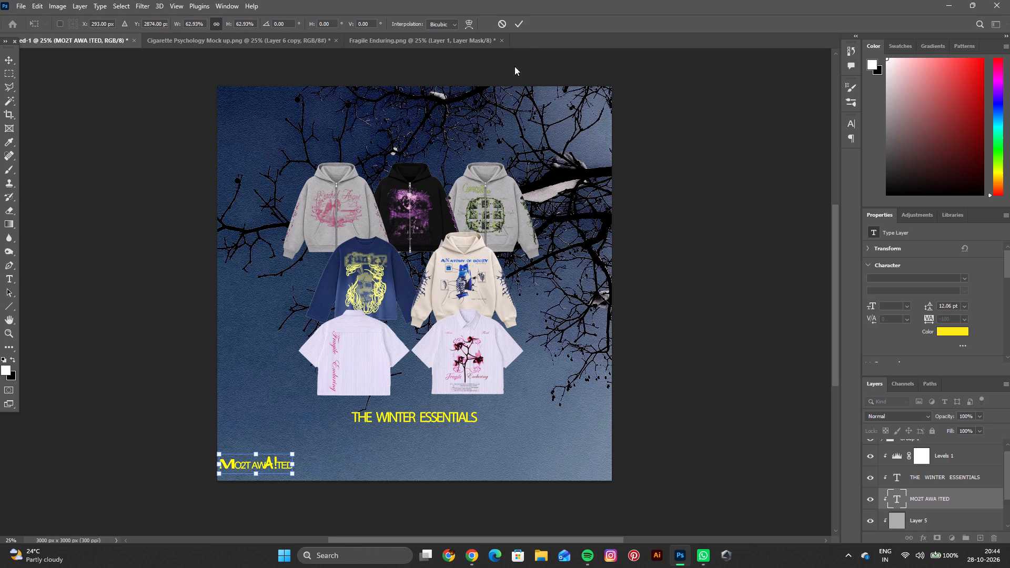
click(518, 29)
drag(266, 465, 266, 470)
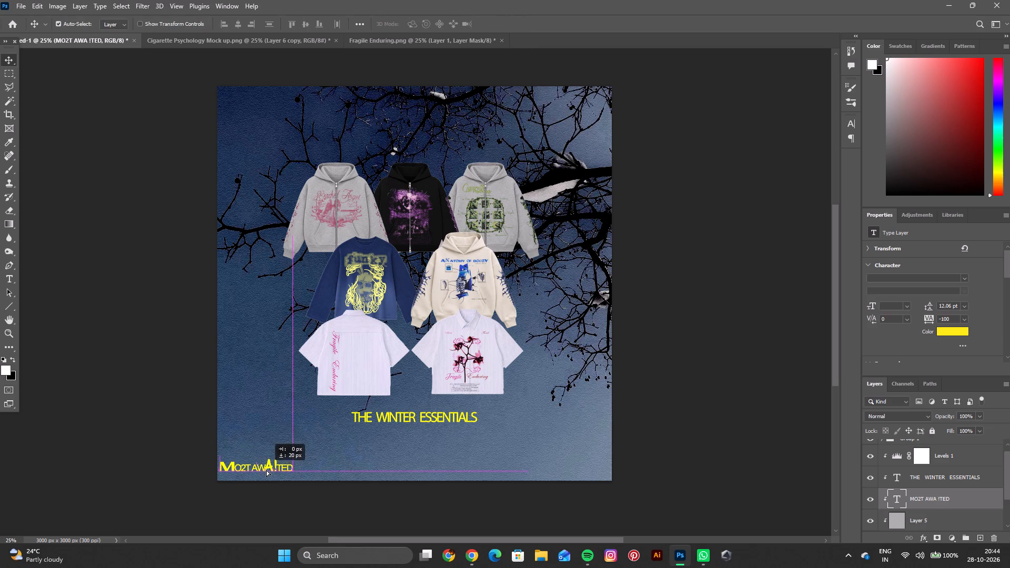
drag(266, 470, 266, 473)
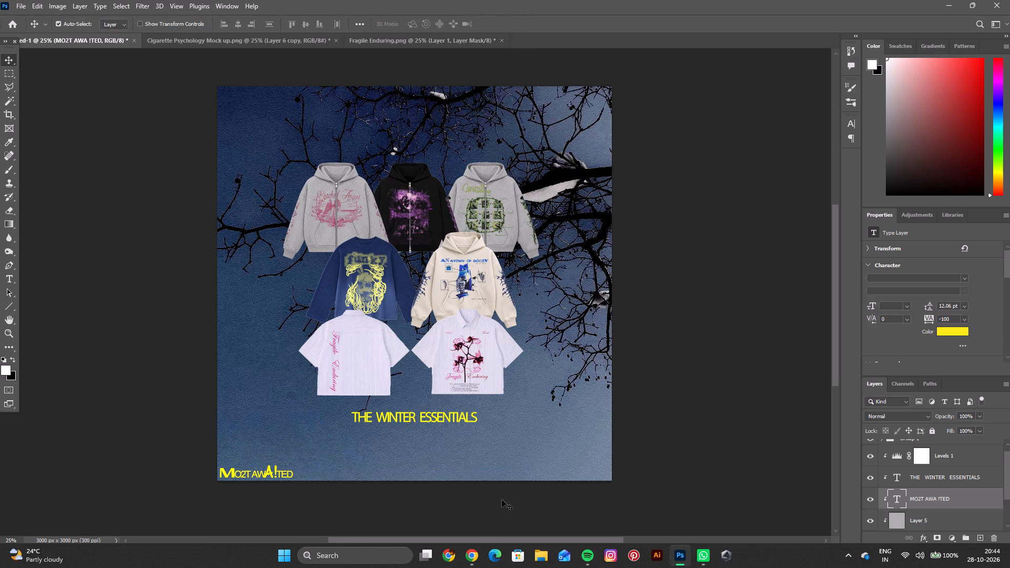
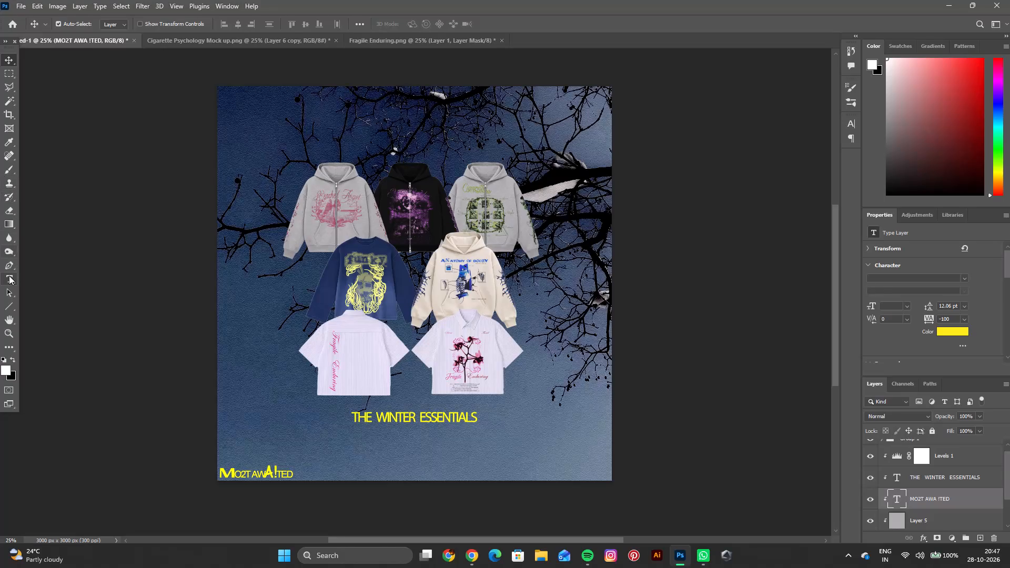
Add a new yellow Myriad Pro placeholder text line at 36 pt, below and to the right of "THE WINTER ESSENTIALS".
click(9, 276)
click(480, 448)
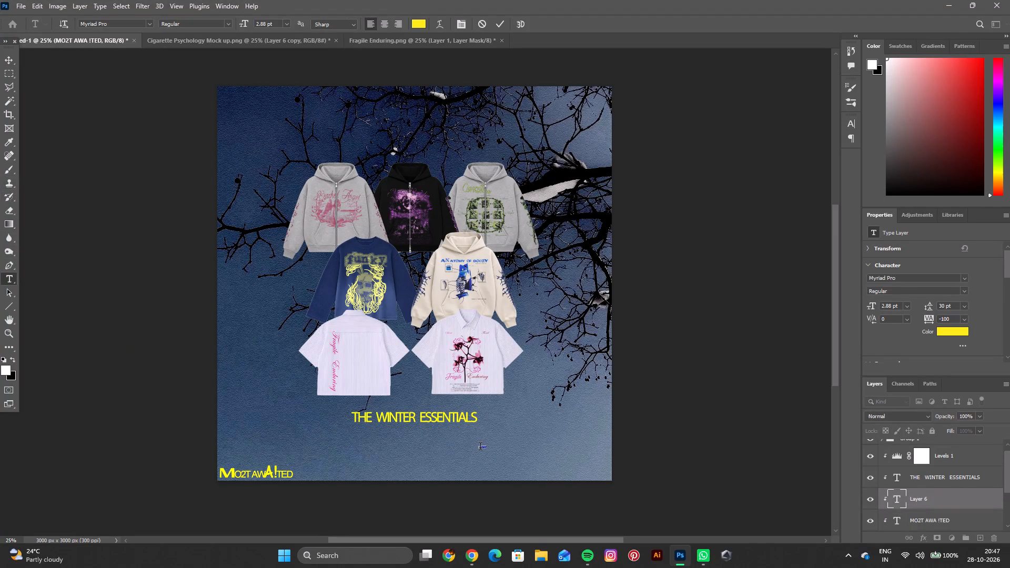
click(286, 26)
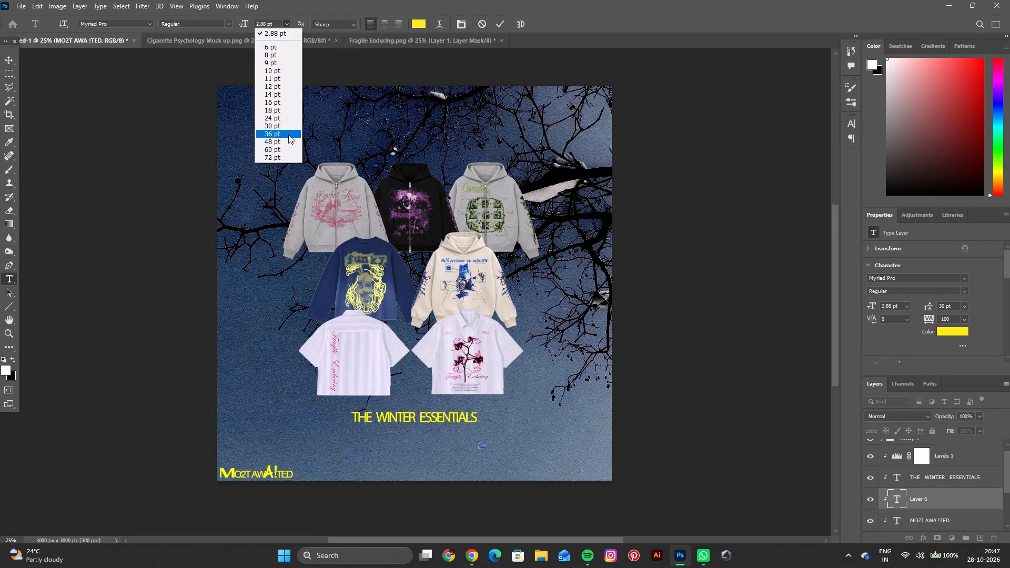
click(288, 135)
click(502, 19)
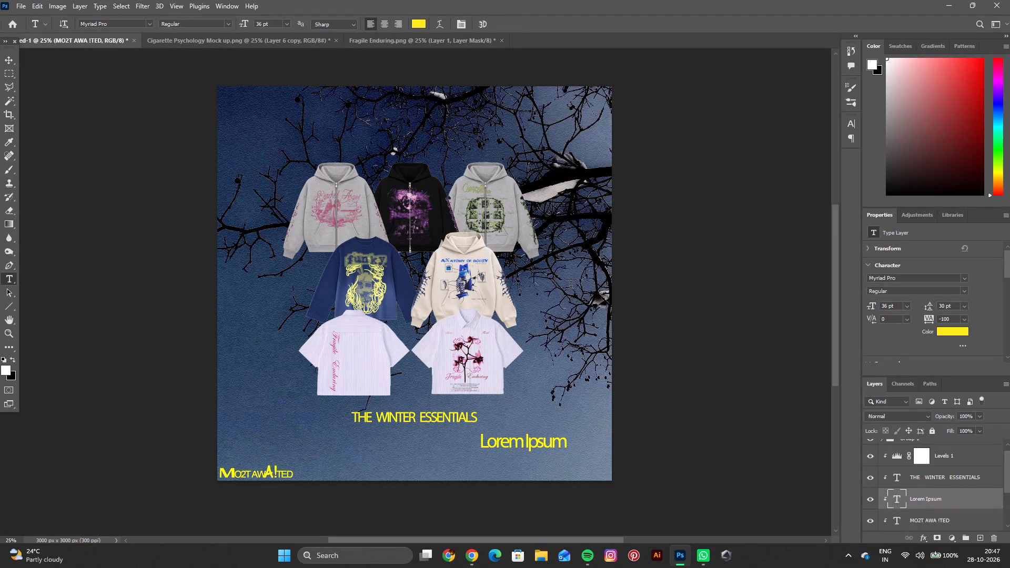
Replace the "Lorem Ipsum" placeholder with the copied text "VOL. 01 // DROP NO. 03".
double_click(562, 445)
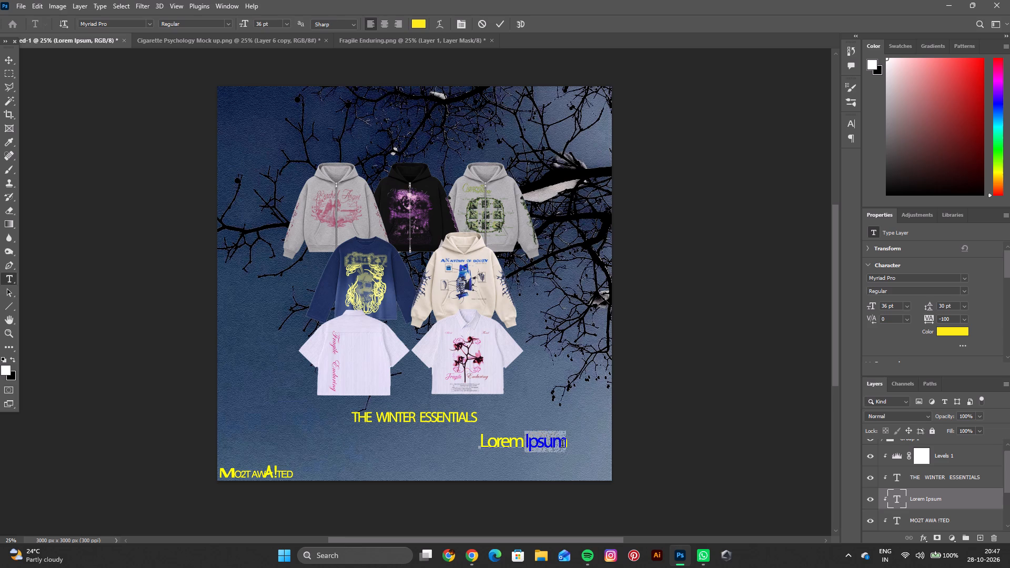
key(BackSpace)
key(BackSpace)
key(BackSpace)
key(BackSpace)
key(BackSpace)
key(BackSpace)
key(BackSpace)
key(BackSpace)
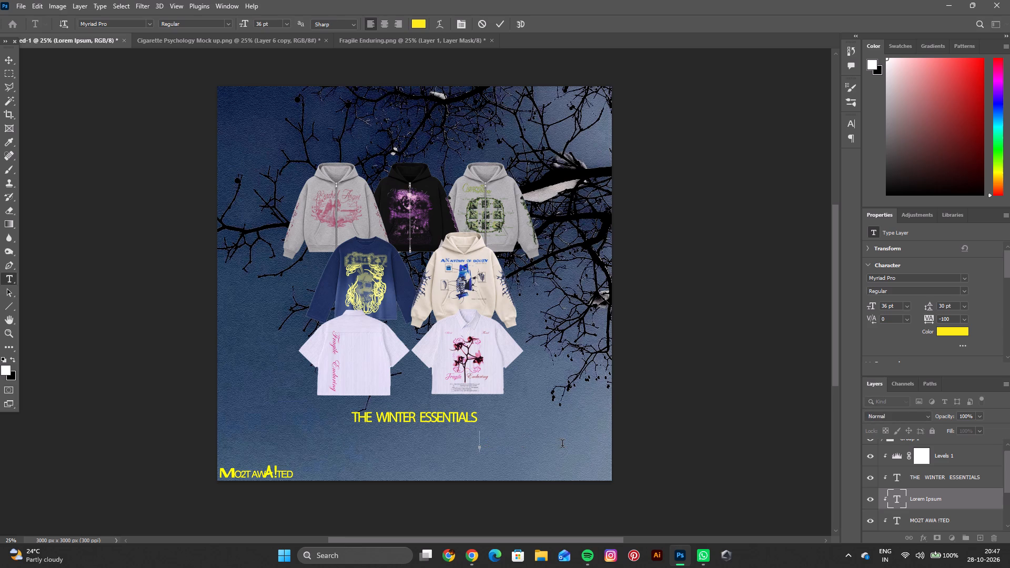
key(ctrl+v)
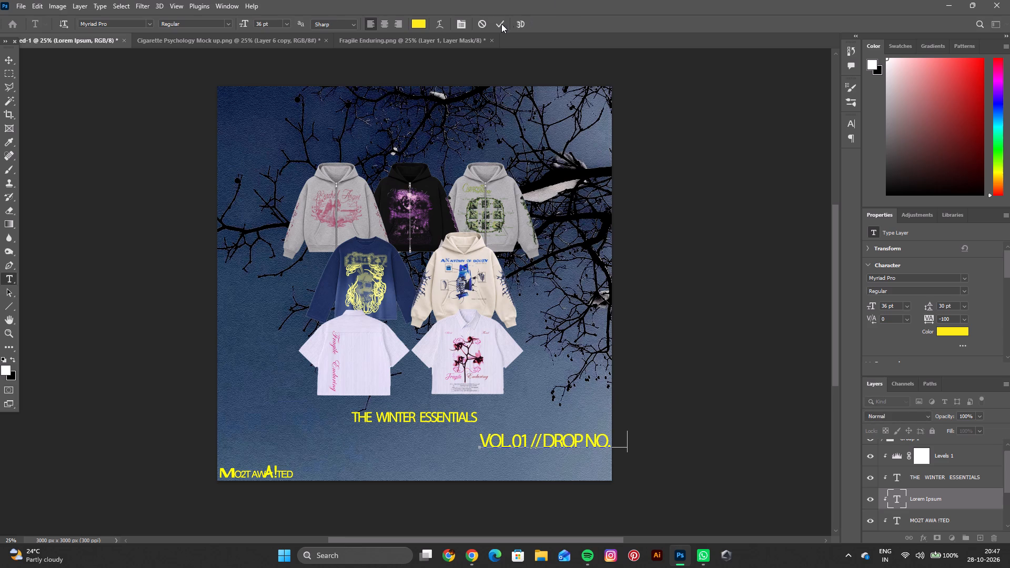
click(498, 25)
Scale "VOL. 01 // DROP NO. 03" down to about 42% and centre it directly beneath "THE WINTER ESSENTIALS".
click(7, 58)
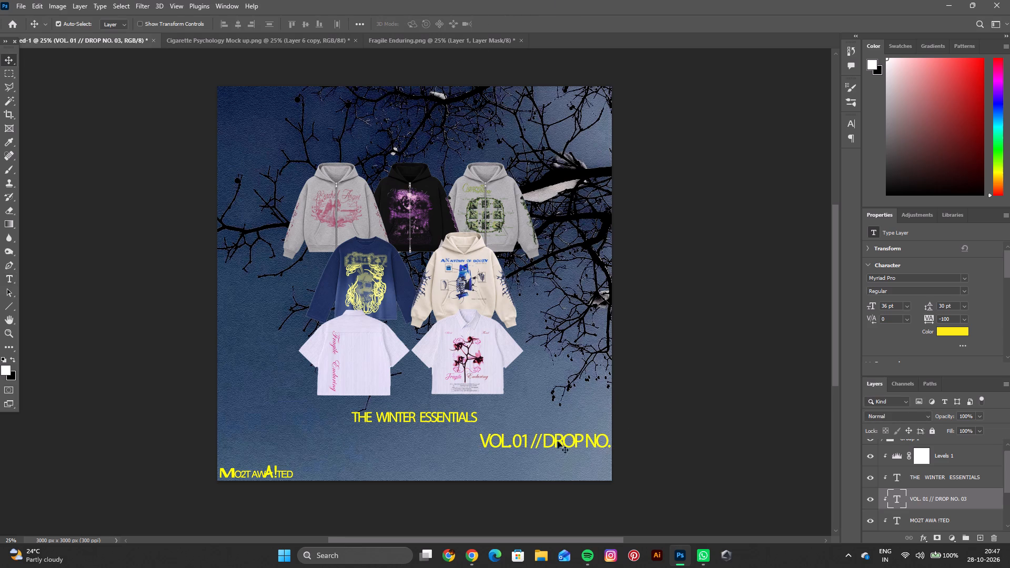
drag(558, 446, 464, 452)
key(ctrl+t)
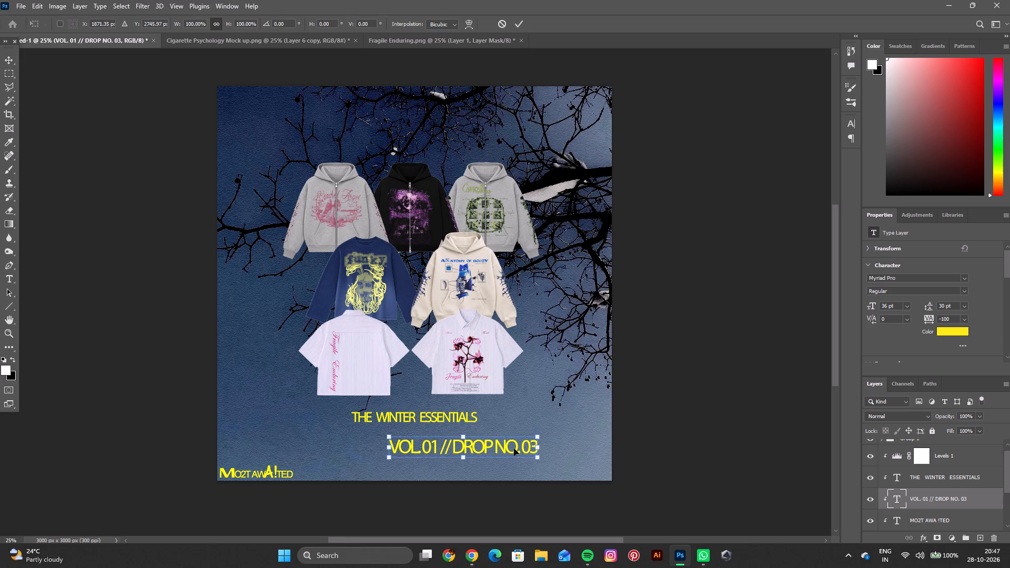
drag(536, 445, 449, 453)
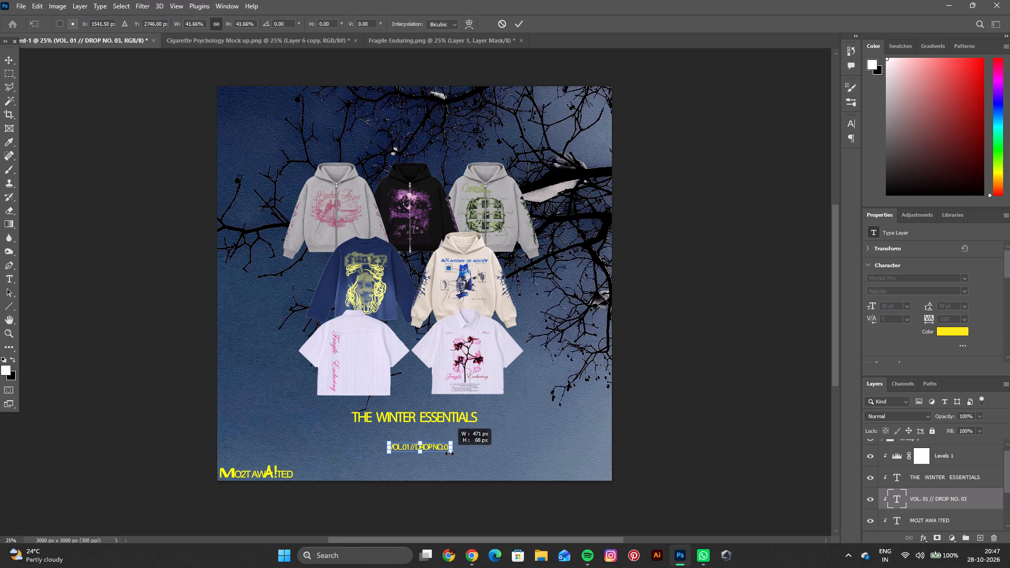
drag(449, 453, 450, 453)
click(513, 24)
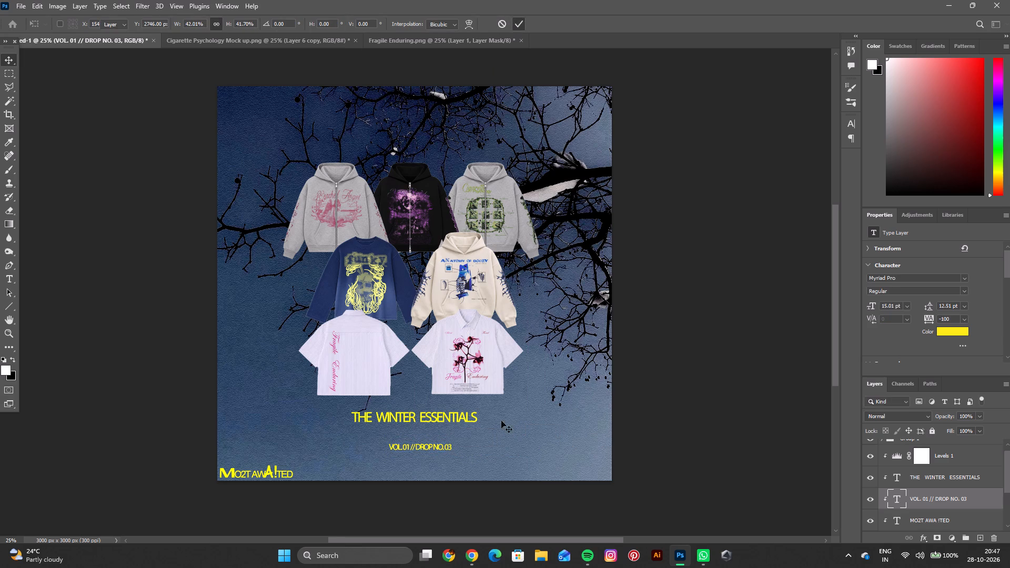
drag(438, 445, 432, 430)
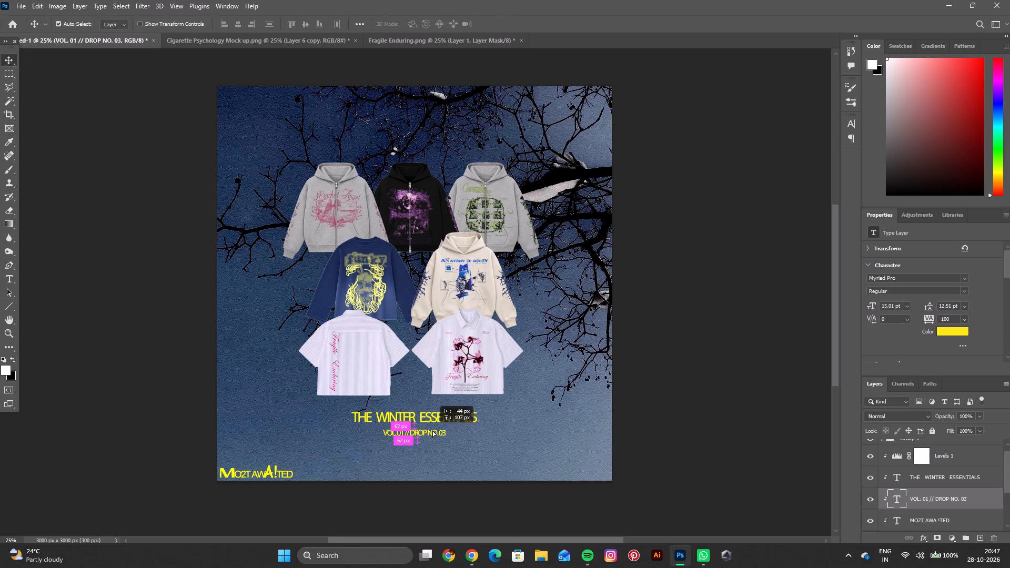
drag(432, 430, 431, 430)
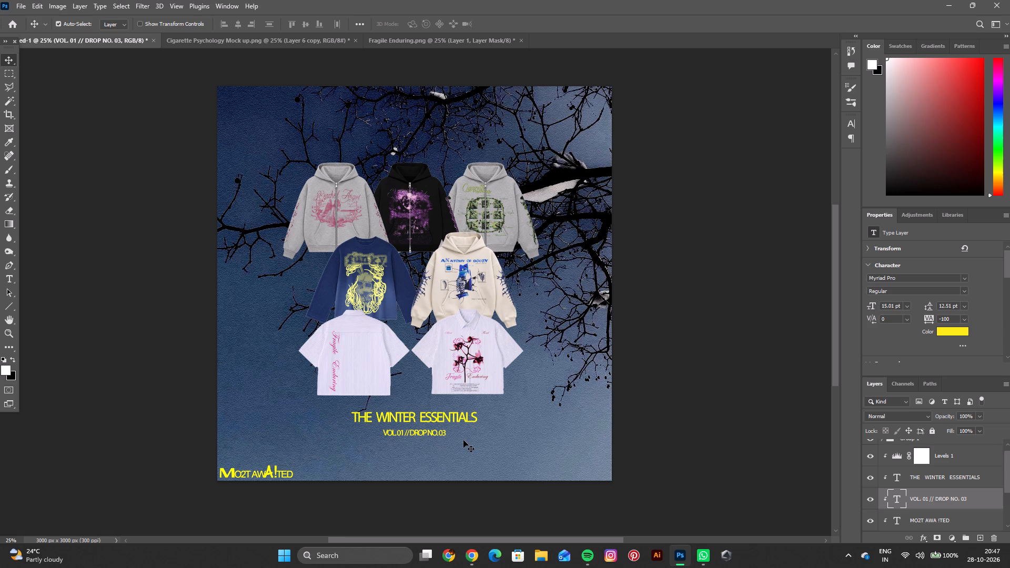
Start another 36 pt text line near the canvas's bottom-right corner.
click(5, 276)
click(506, 464)
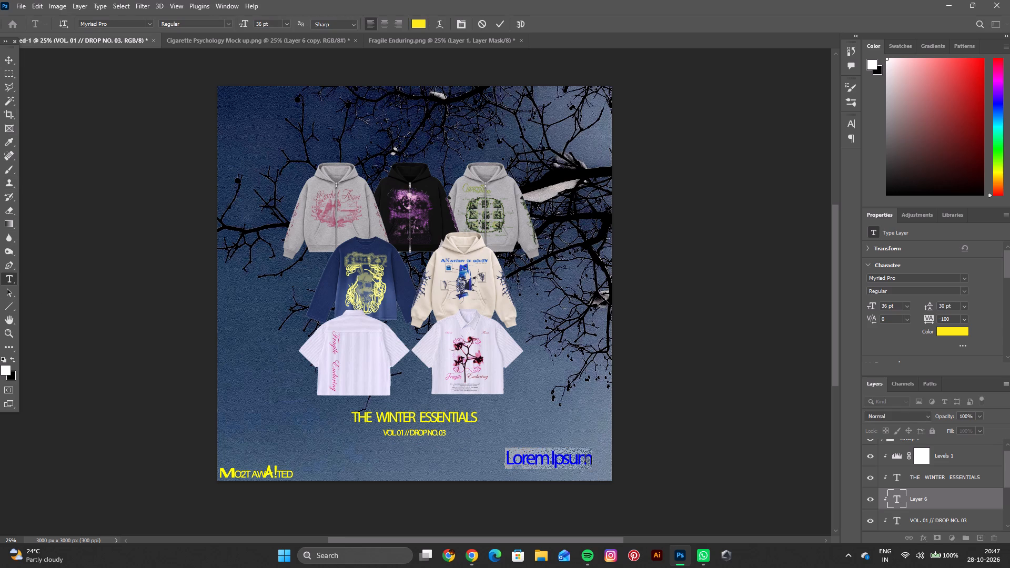
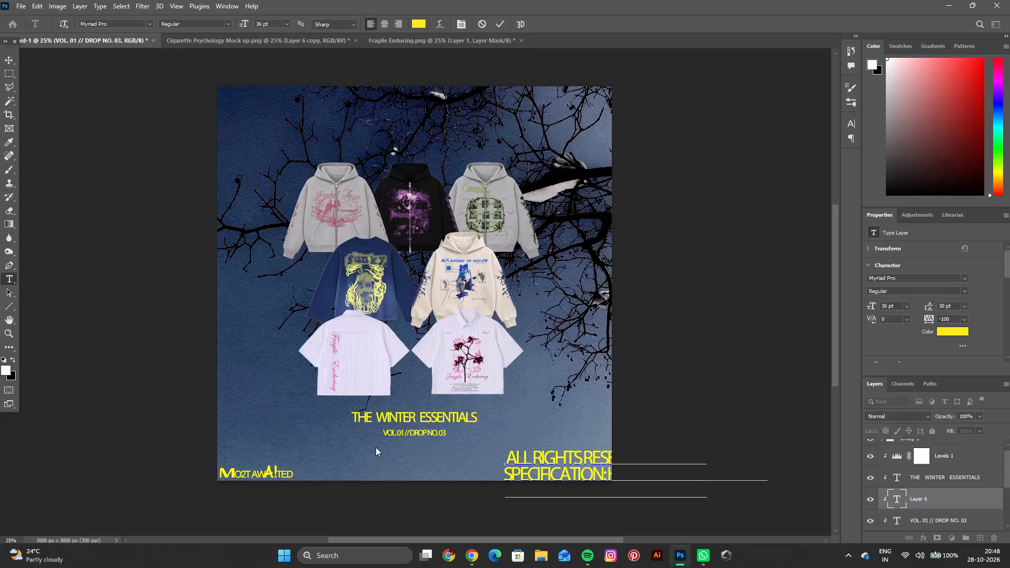
Finish the pasted three-line "ALL RIGHTS RESERVED" text and move the block to the canvas's top-left corner.
click(12, 58)
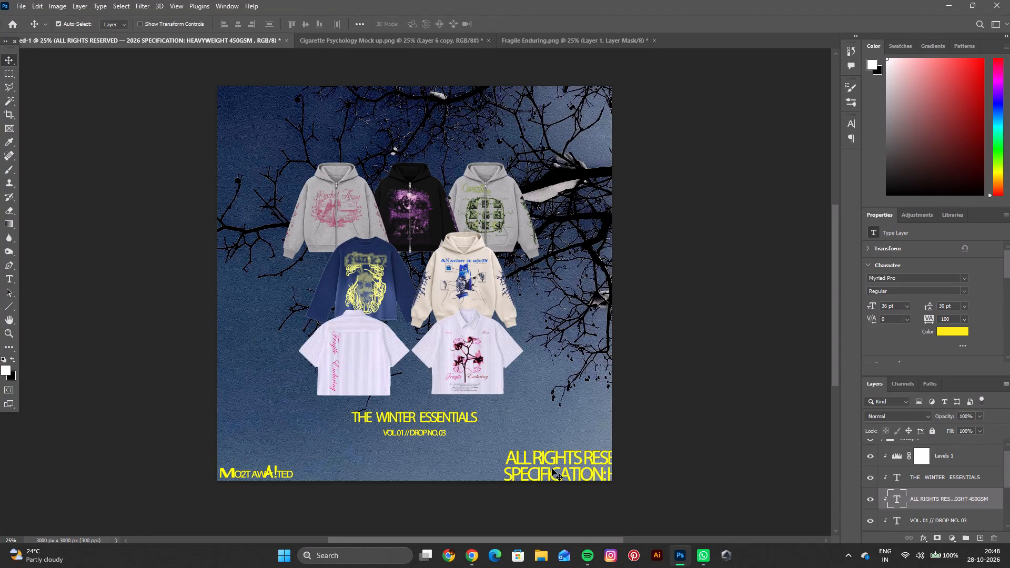
drag(550, 460, 275, 114)
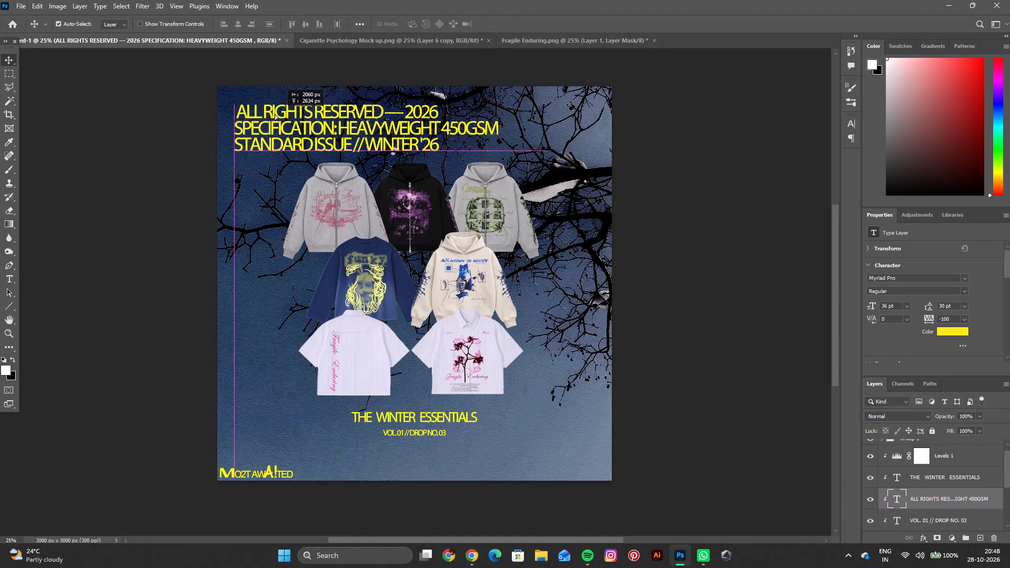
drag(275, 114, 275, 108)
Insert a space before "SPECIFICATION" at the start of the text block's second line.
double_click(274, 127)
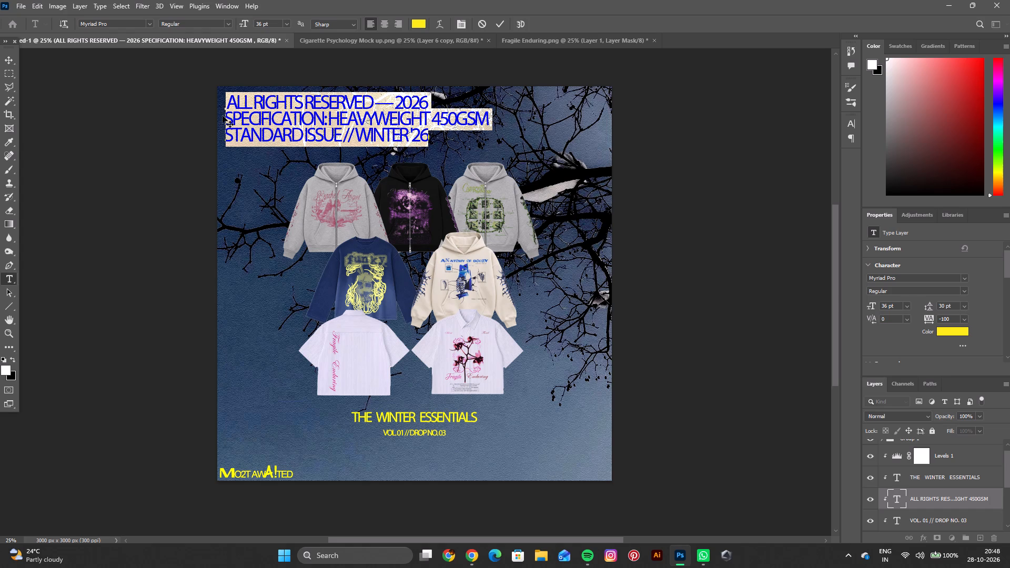
click(223, 116)
click(225, 117)
key(space)
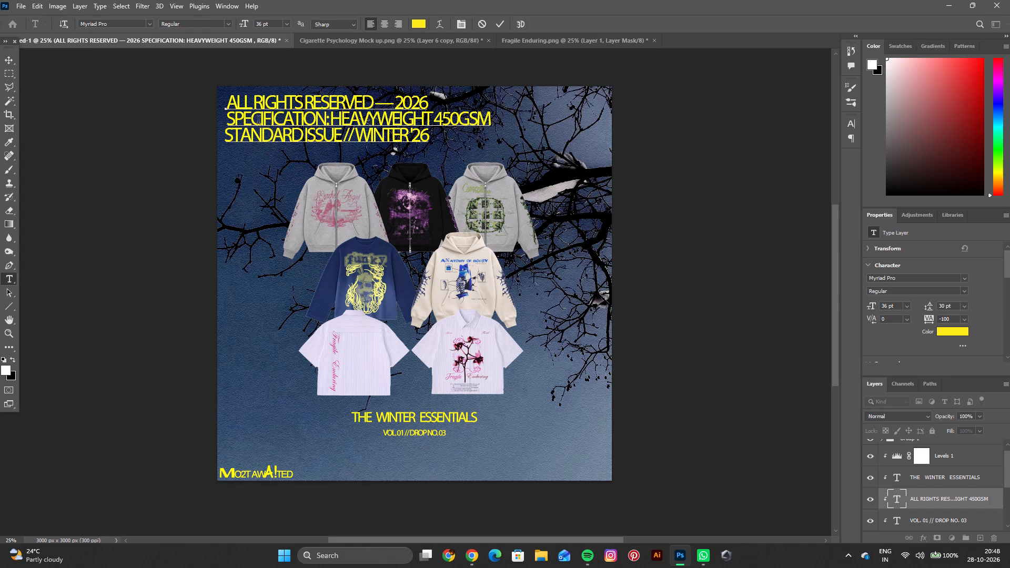
drag(229, 119, 481, 130)
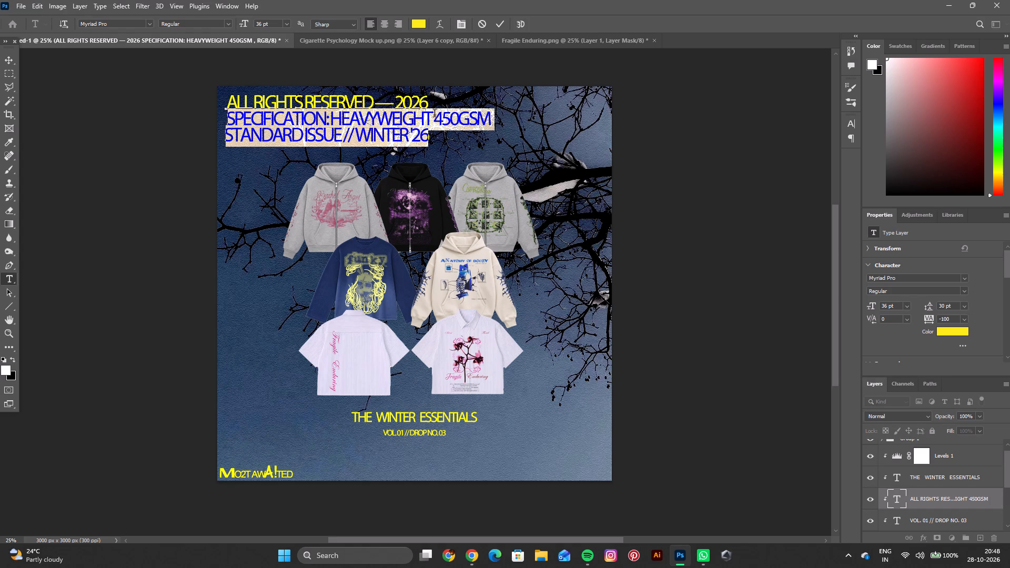
click(439, 110)
click(505, 17)
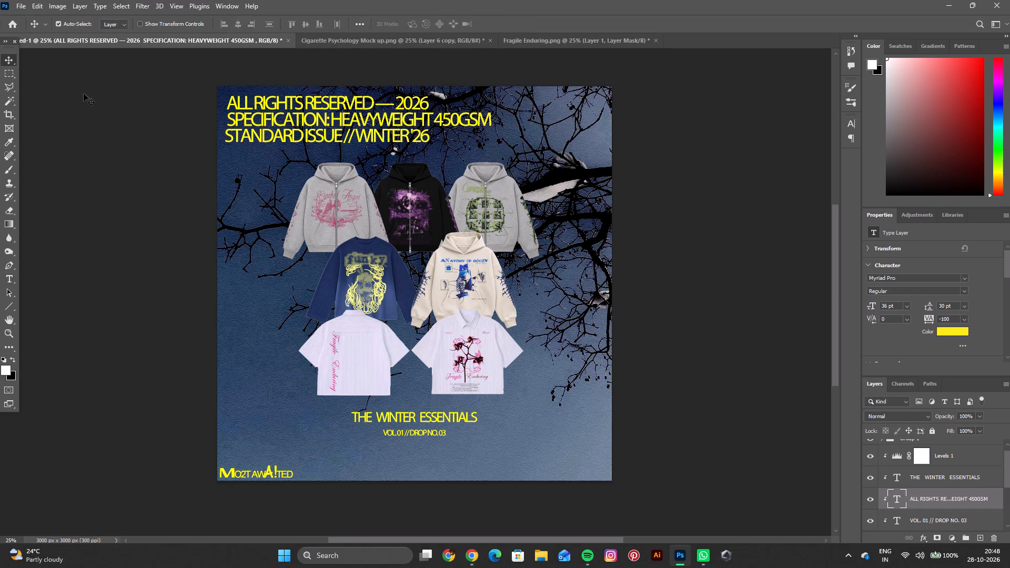
Copy "ALL RIGHTS RESERVED — 2026" from the three-line block into a new 36 pt text line near the canvas's bottom-right corner.
double_click(235, 103)
drag(226, 102, 392, 106)
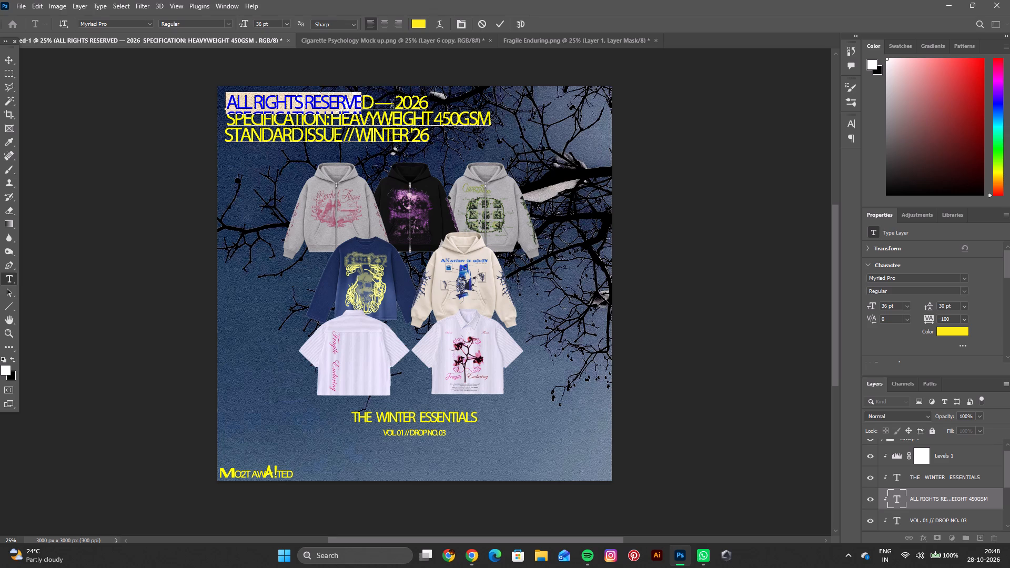
drag(392, 106, 473, 108)
key(ctrl+c)
click(452, 68)
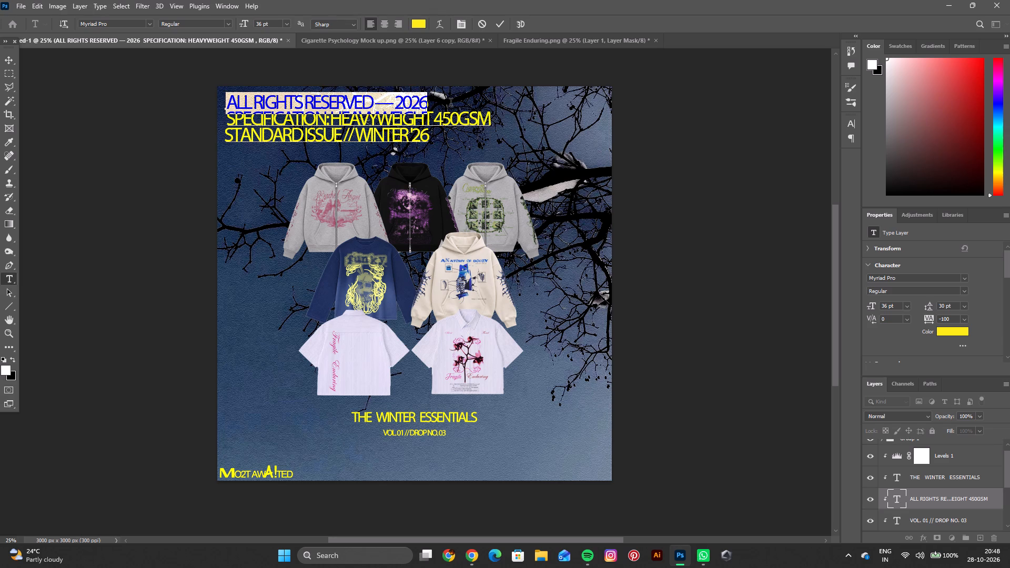
click(451, 104)
click(498, 28)
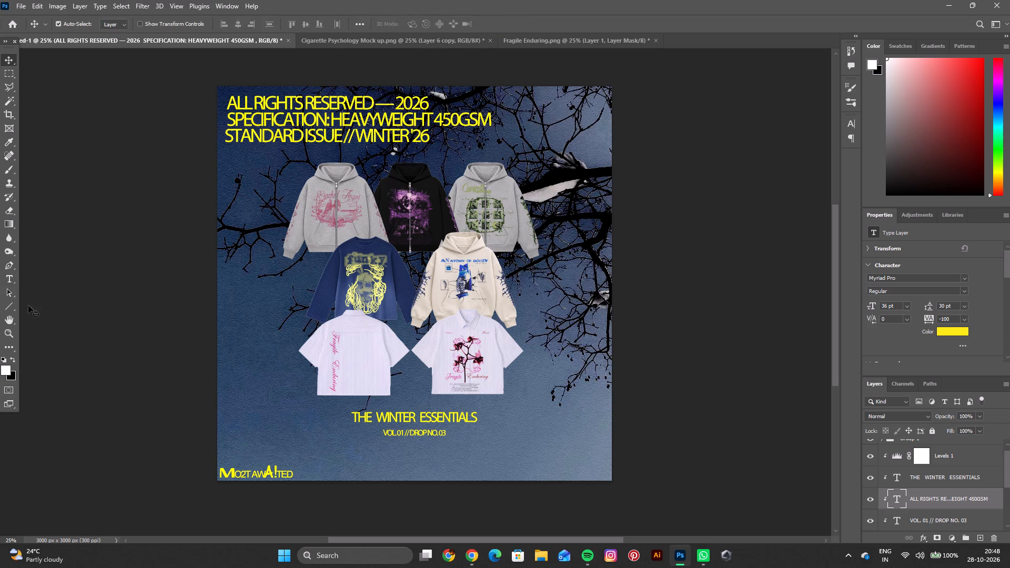
click(11, 280)
click(497, 447)
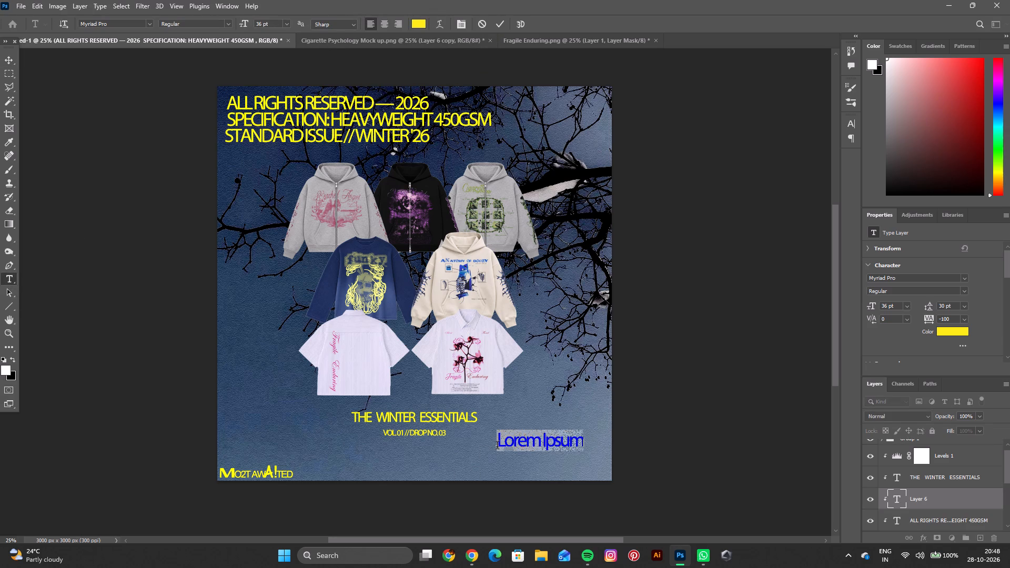
key(BackSpace)
key(ctrl+v)
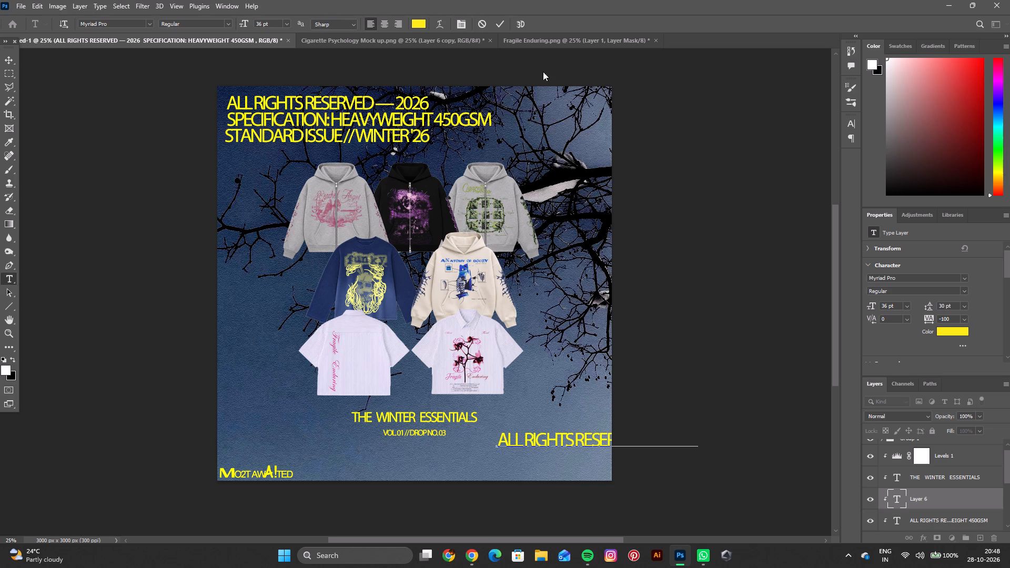
click(506, 22)
Move the new "ALL RIGHTS RESERVED — 2026" line to just below the "VOL. 01 // DROP NO. 03" subtitle.
click(8, 69)
click(7, 63)
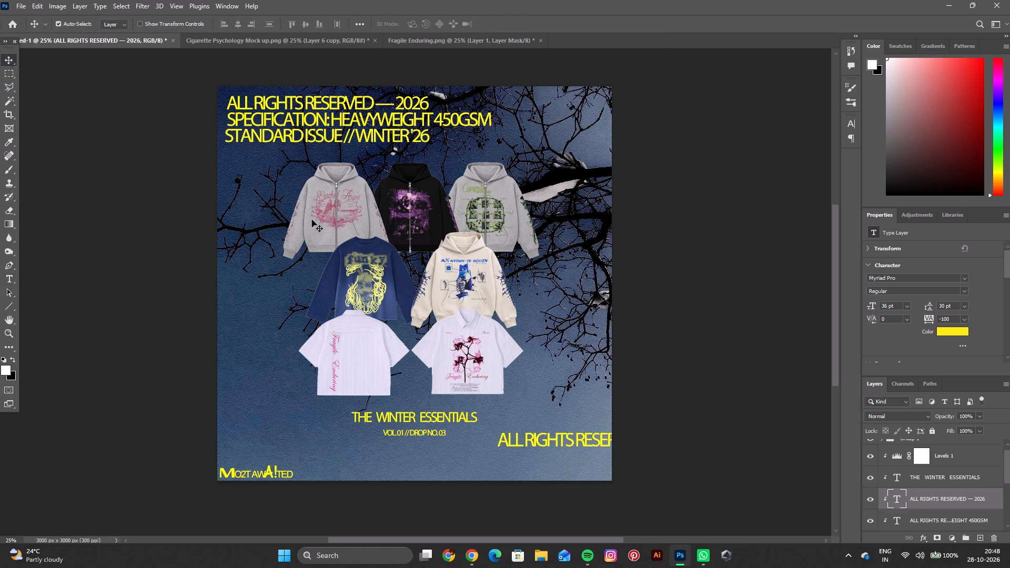
drag(540, 441, 379, 456)
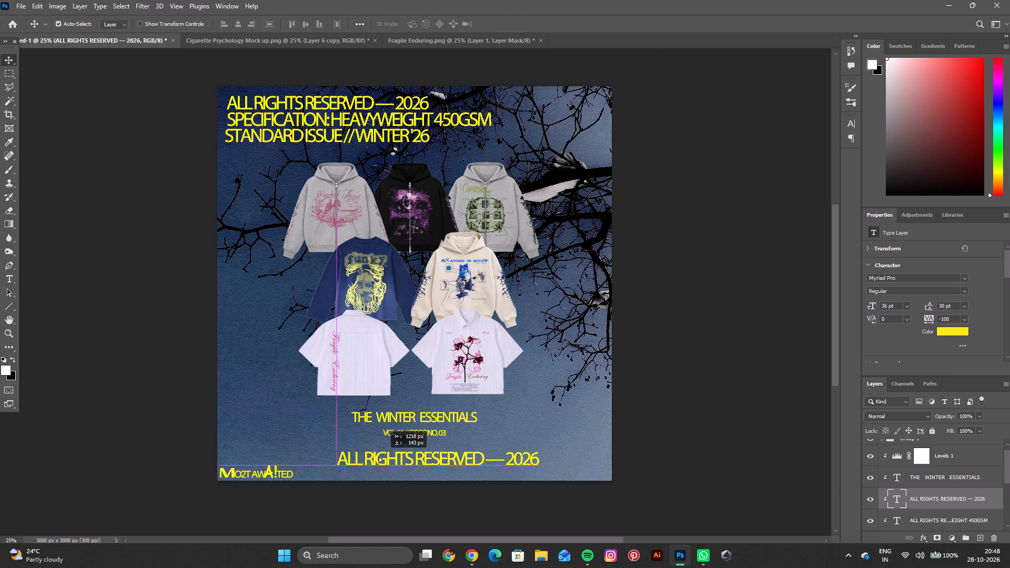
drag(379, 456, 373, 456)
Replace the long dash with a hyphen so the lower line reads "ALL RIGHTS RESERVED -2026".
double_click(495, 463)
click(495, 463)
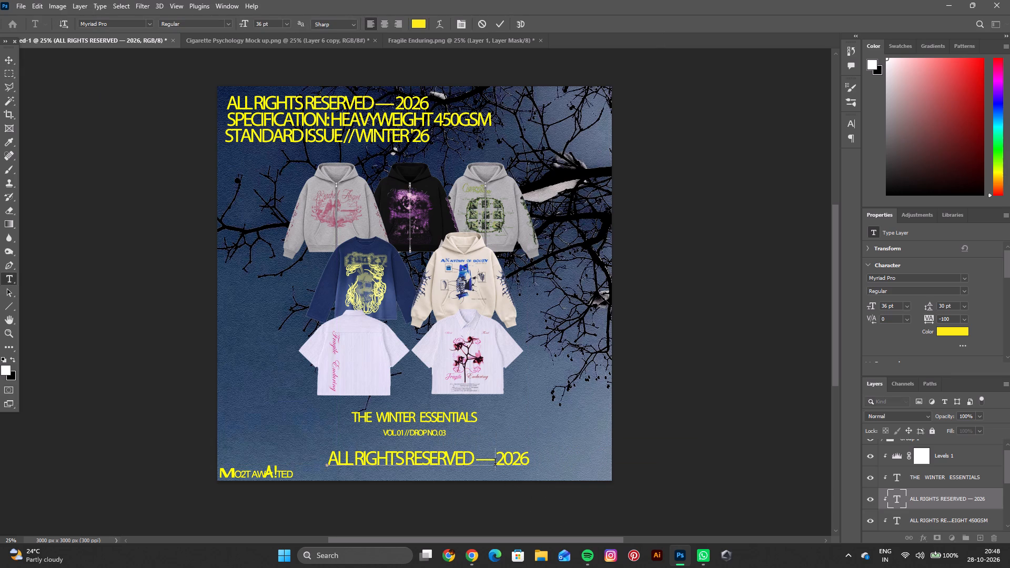
key(BackSpace)
key(BackSpace)
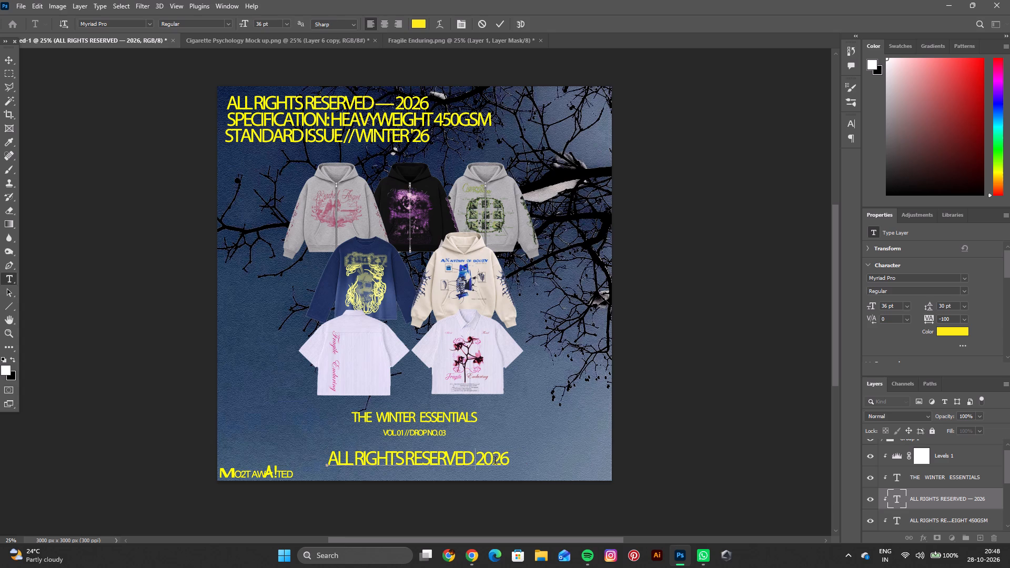
key(minus)
Set the font of the whole "ALL RIGHTS RESERVED -2026" line to Consolas.
drag(328, 458, 546, 455)
click(155, 27)
click(150, 24)
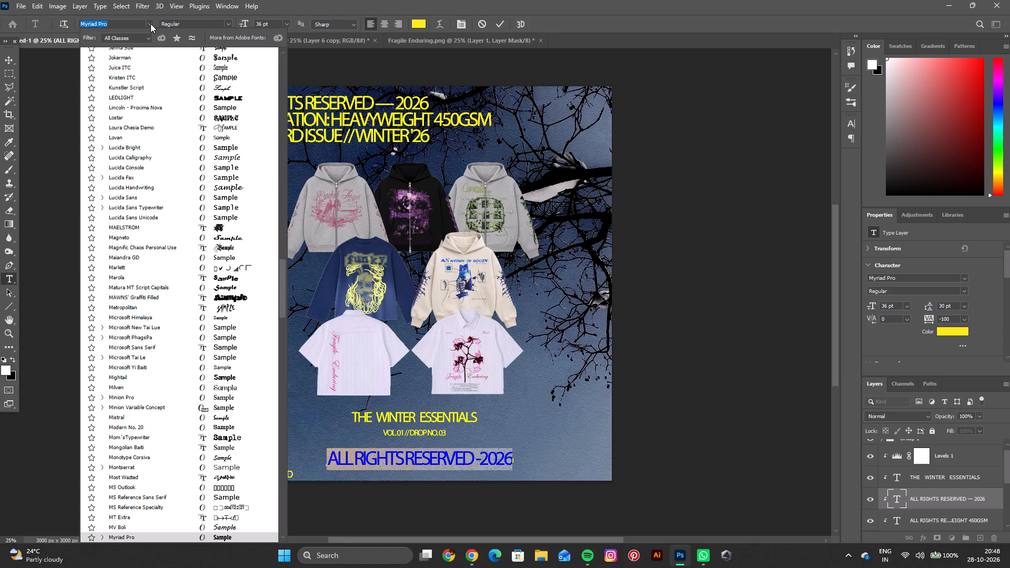
scroll(161, 155, up, 5)
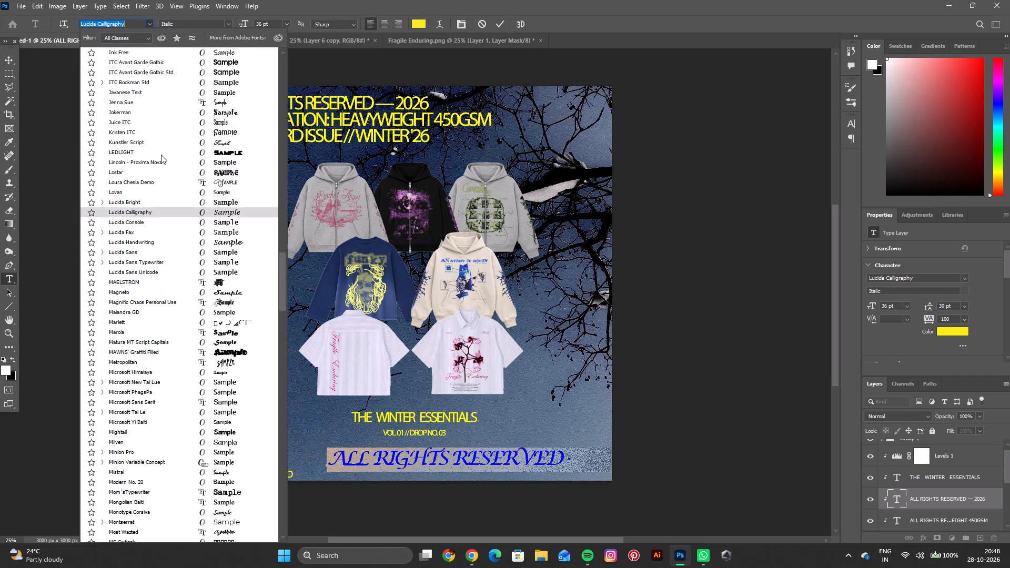
scroll(161, 155, up, 6)
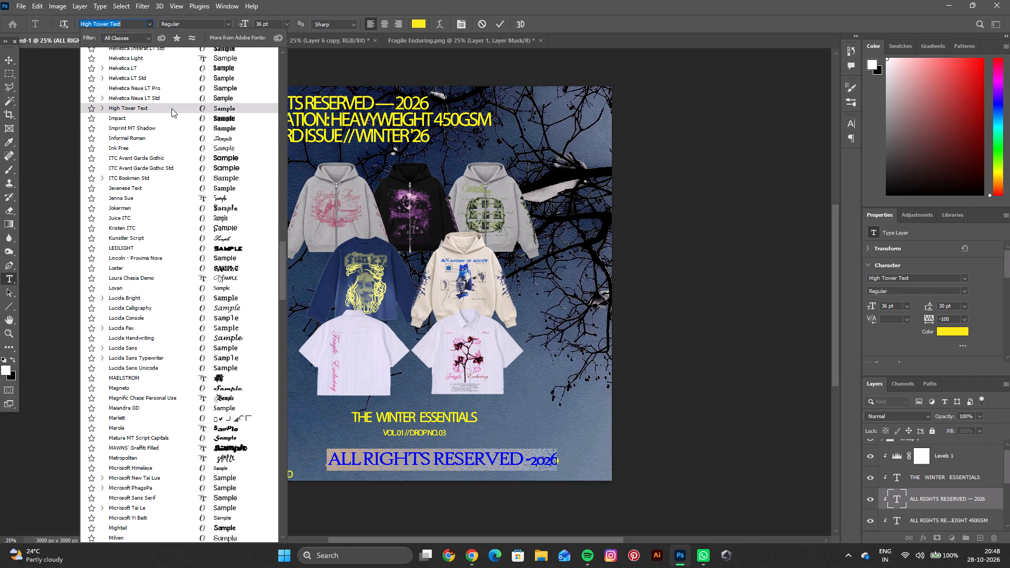
scroll(171, 108, up, 7)
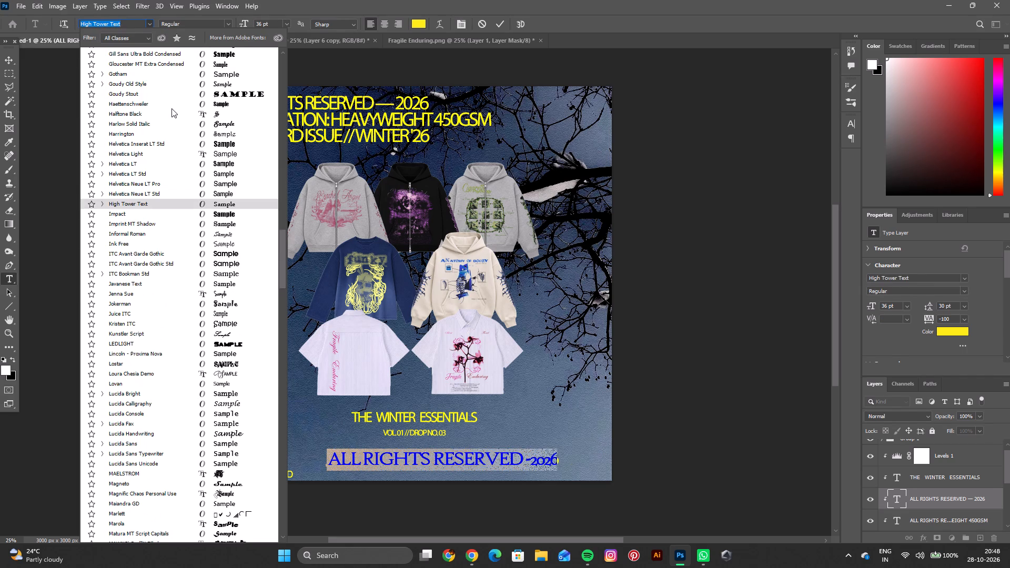
scroll(171, 108, up, 11)
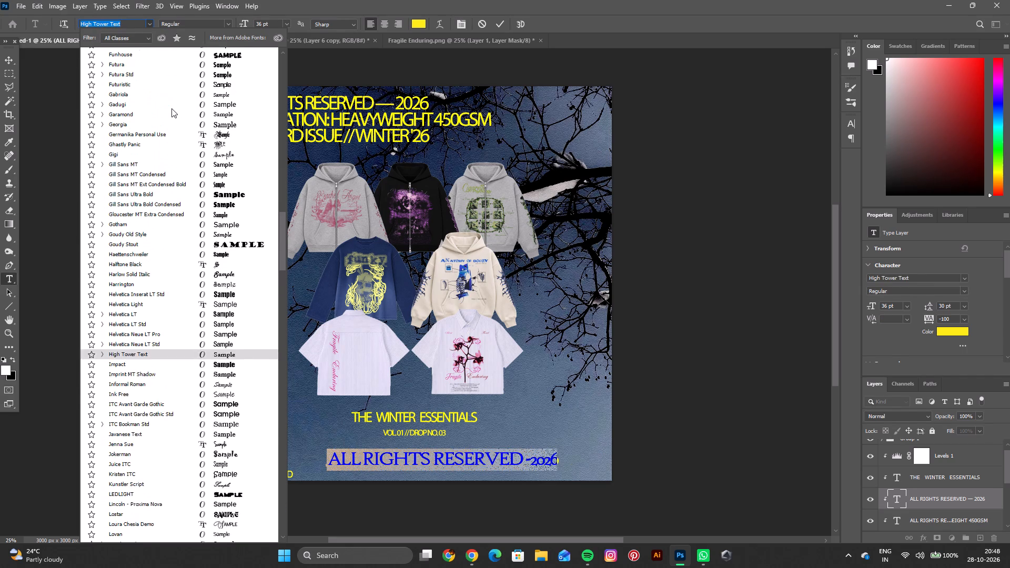
scroll(171, 108, up, 3)
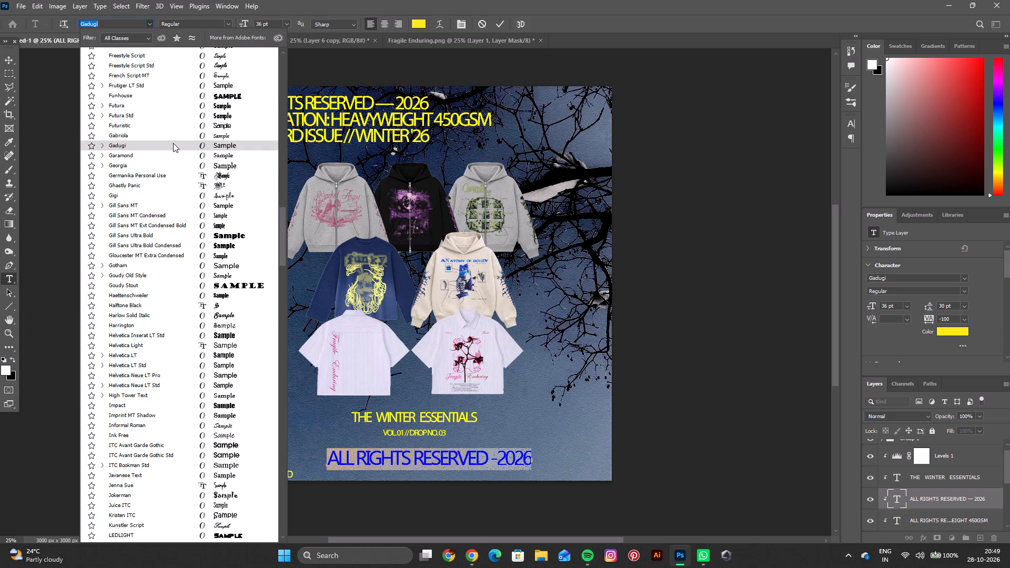
scroll(173, 143, up, 4)
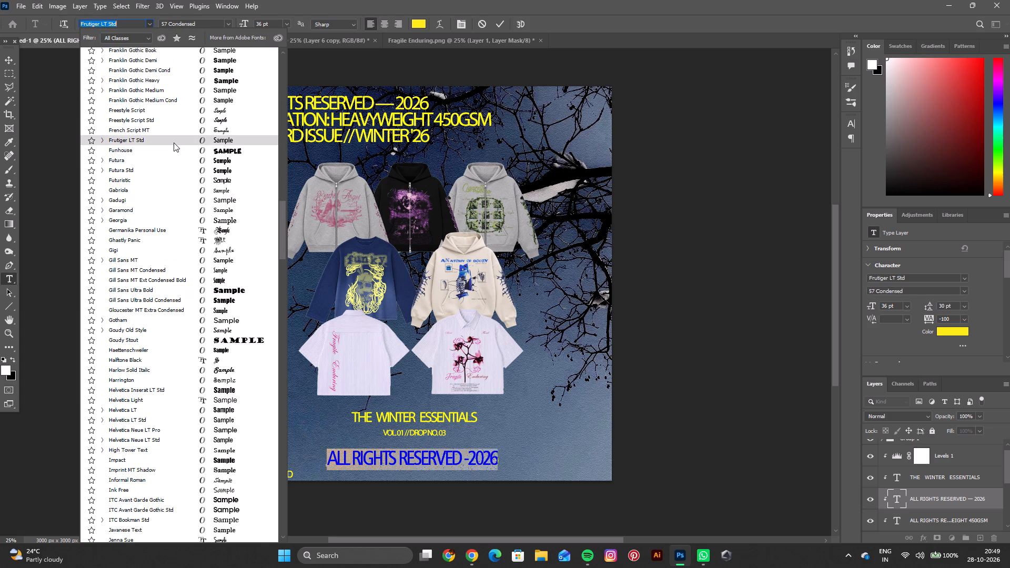
scroll(174, 142, up, 6)
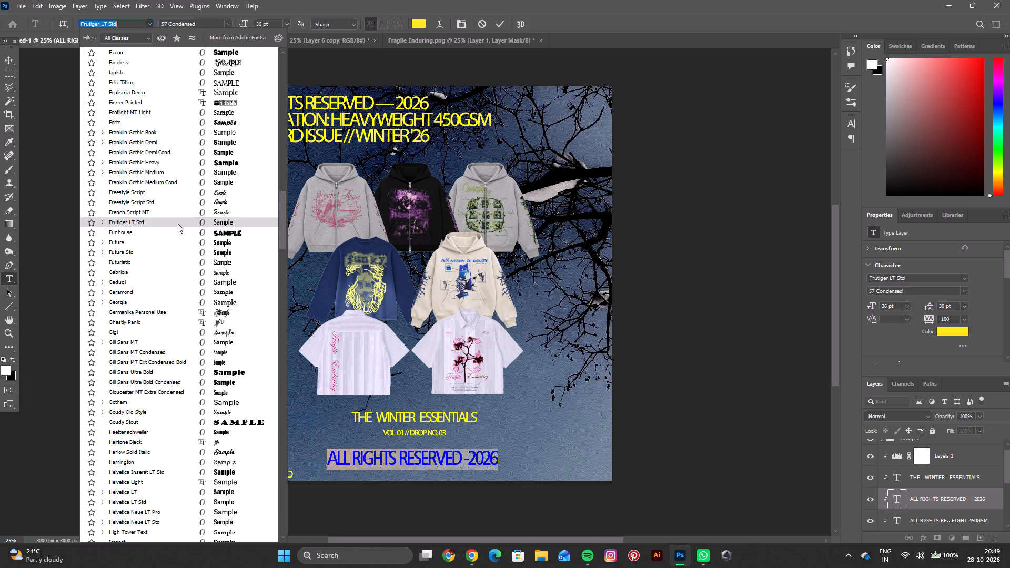
scroll(178, 224, up, 13)
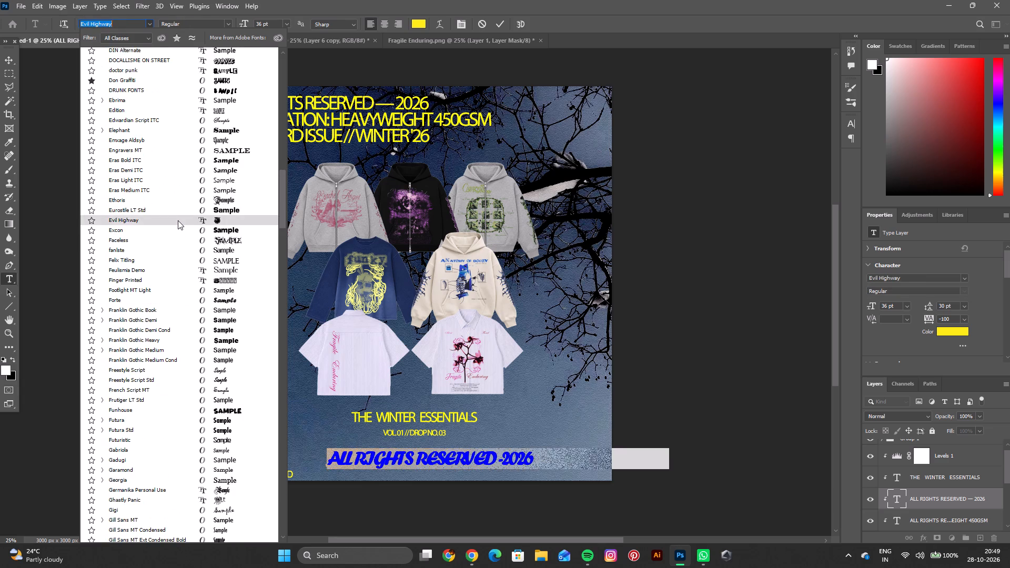
scroll(178, 219, up, 9)
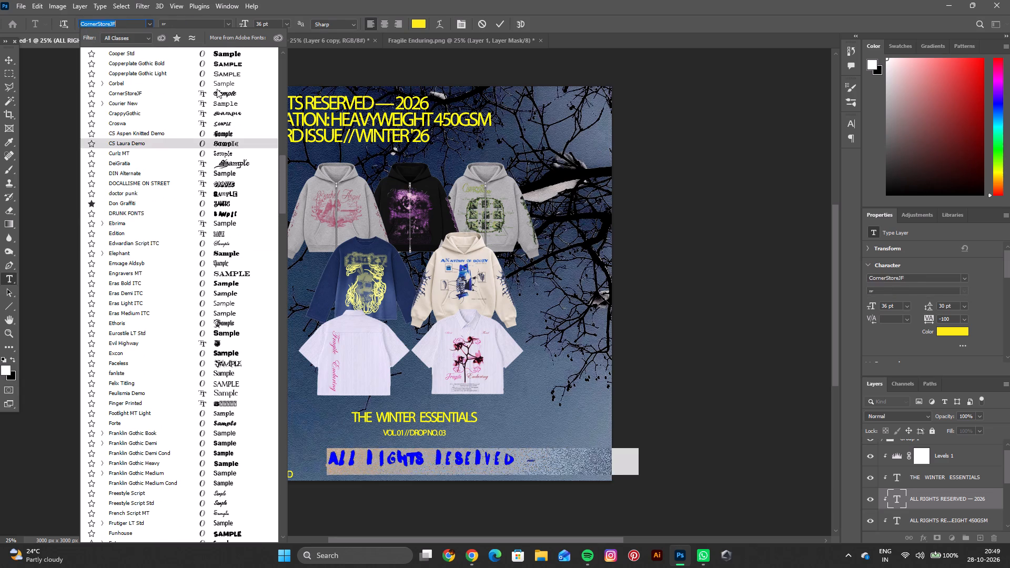
scroll(172, 87, up, 2)
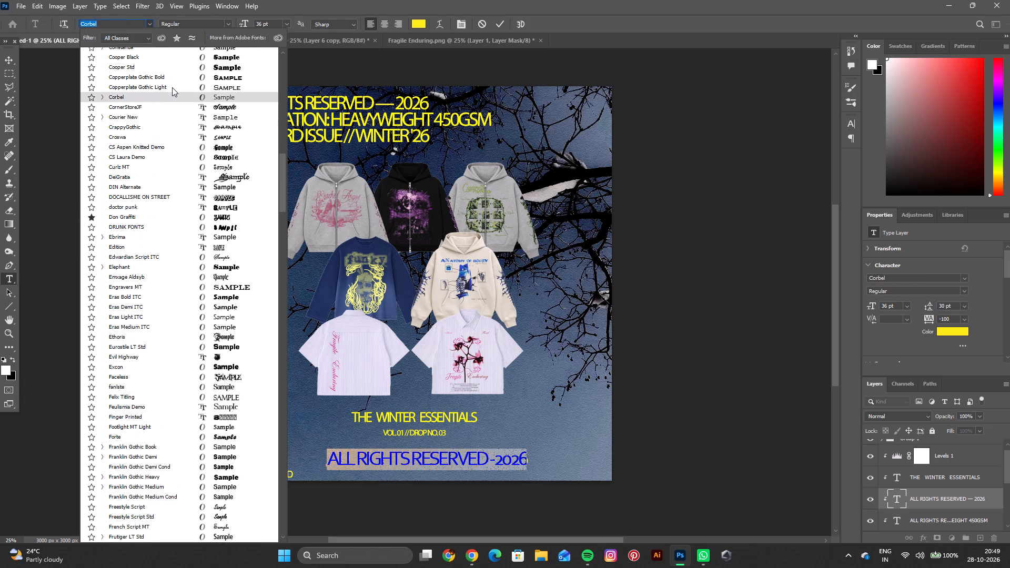
scroll(172, 87, up, 4)
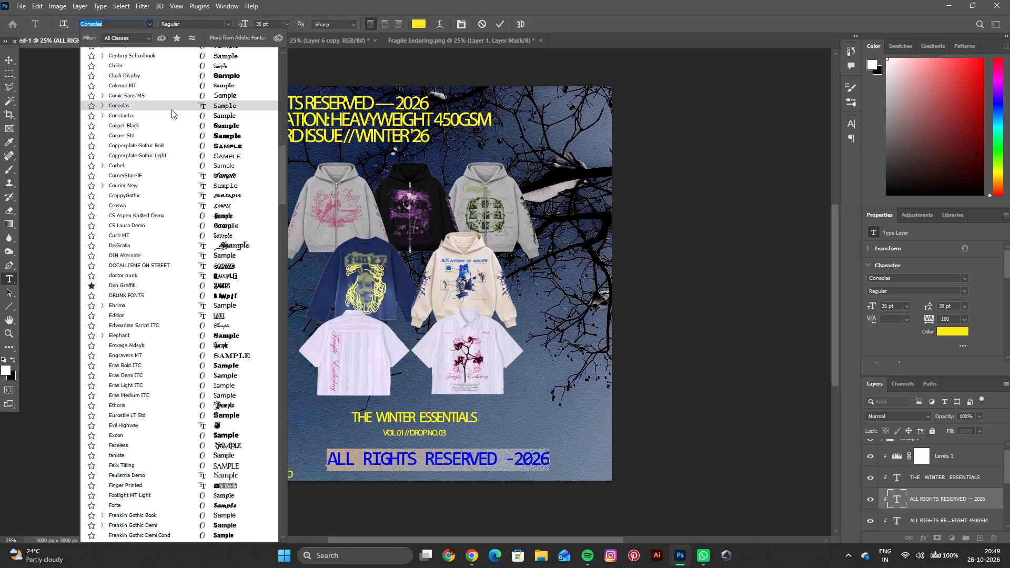
click(171, 109)
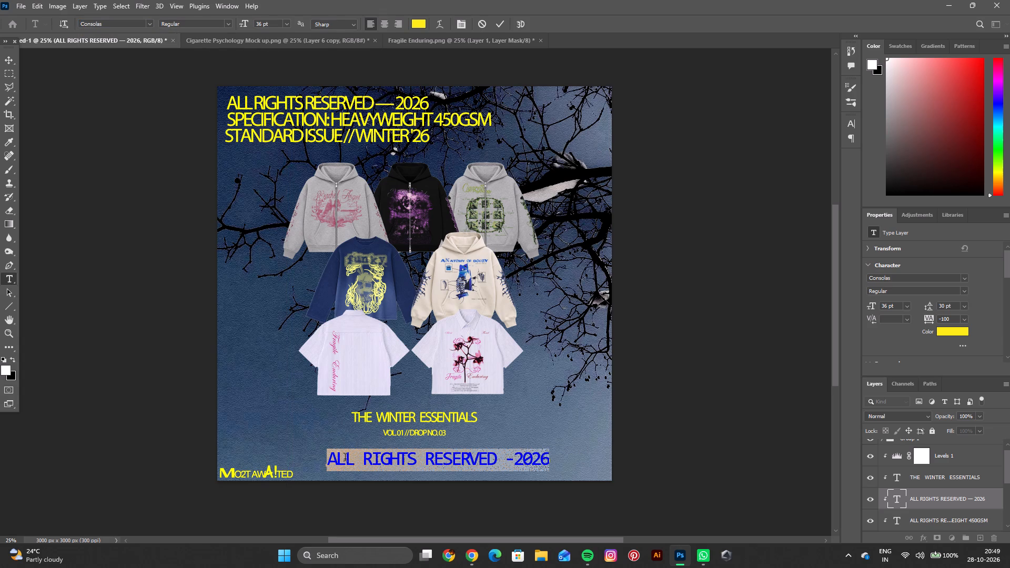
Set the leading of the "ALL RIGHTS RESERVED -2026" line to Auto.
click(966, 318)
click(964, 320)
click(963, 308)
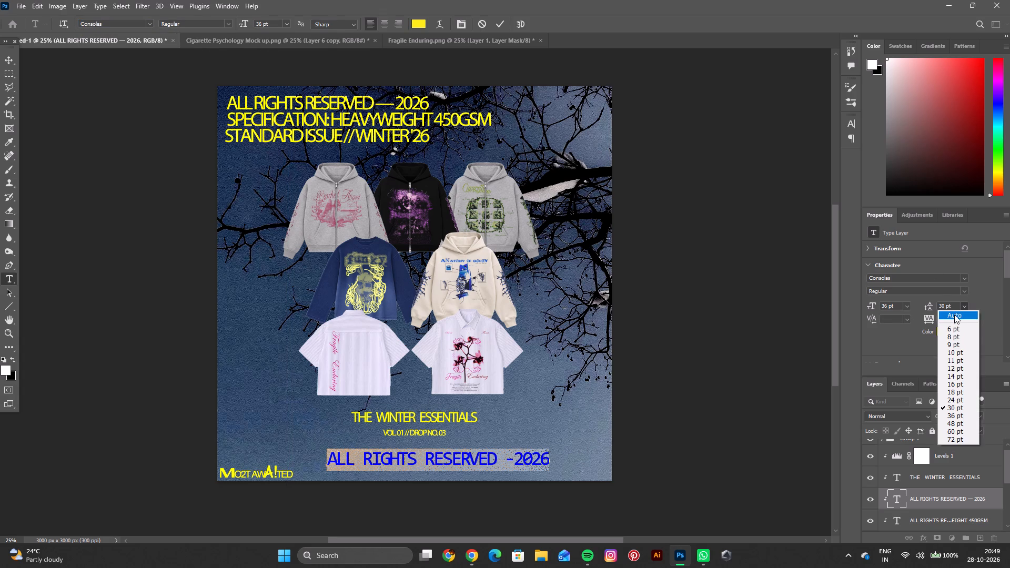
click(954, 315)
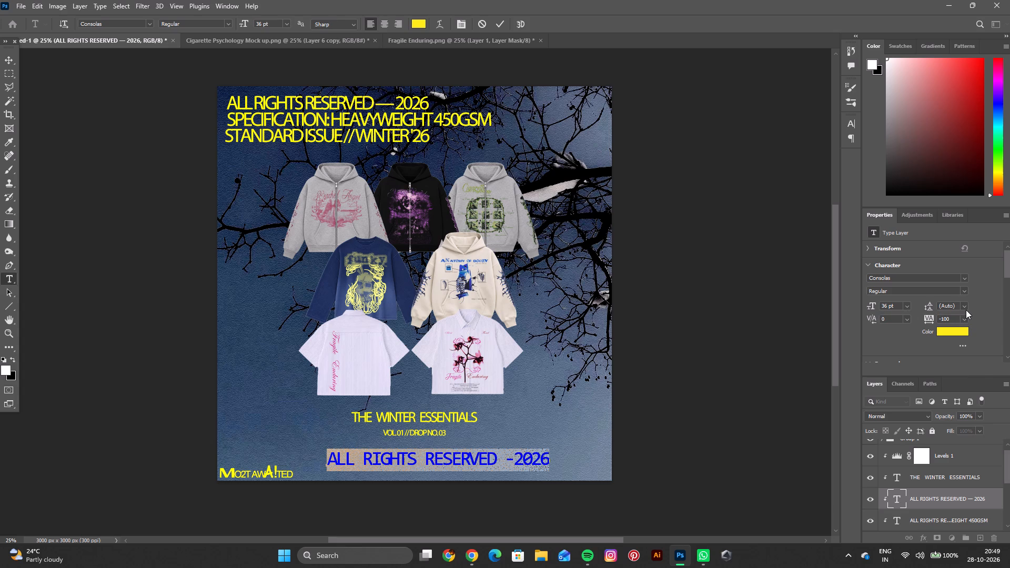
click(966, 310)
click(962, 320)
click(961, 318)
click(502, 24)
Set the tracking of the whole "ALL RIGHTS RESERVED -2026" line to 0.
double_click(406, 461)
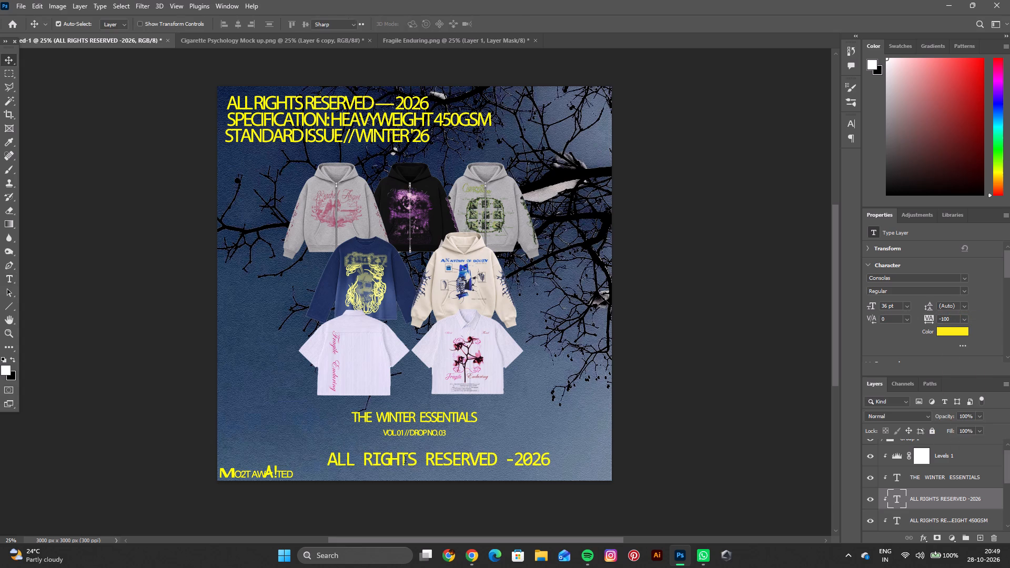
click(965, 306)
click(959, 317)
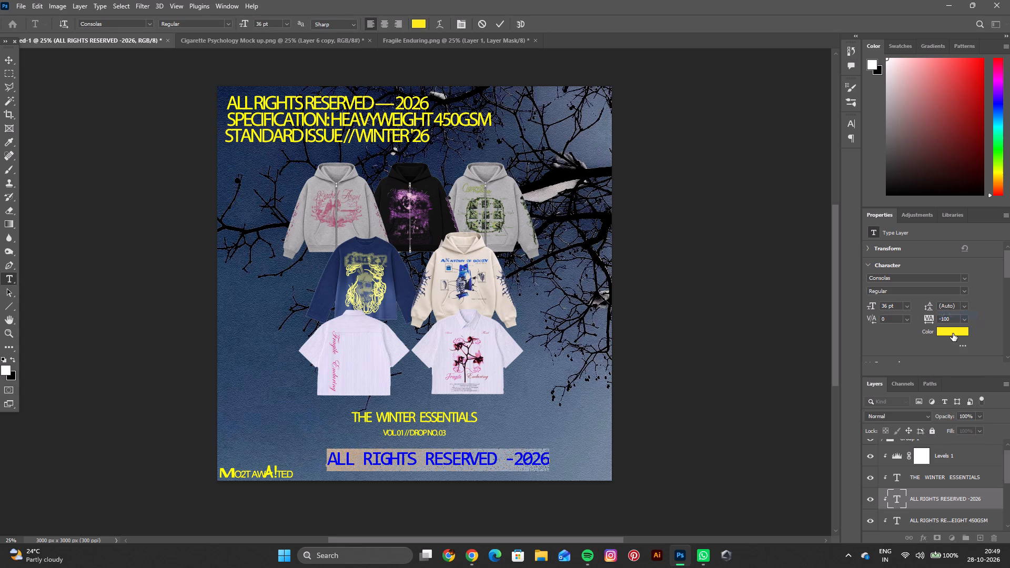
click(962, 321)
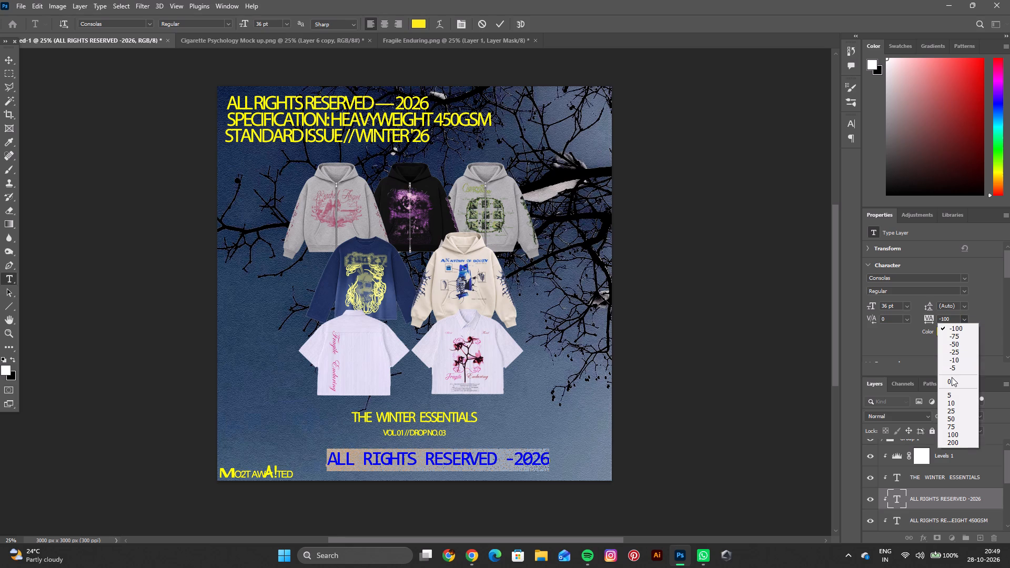
click(952, 380)
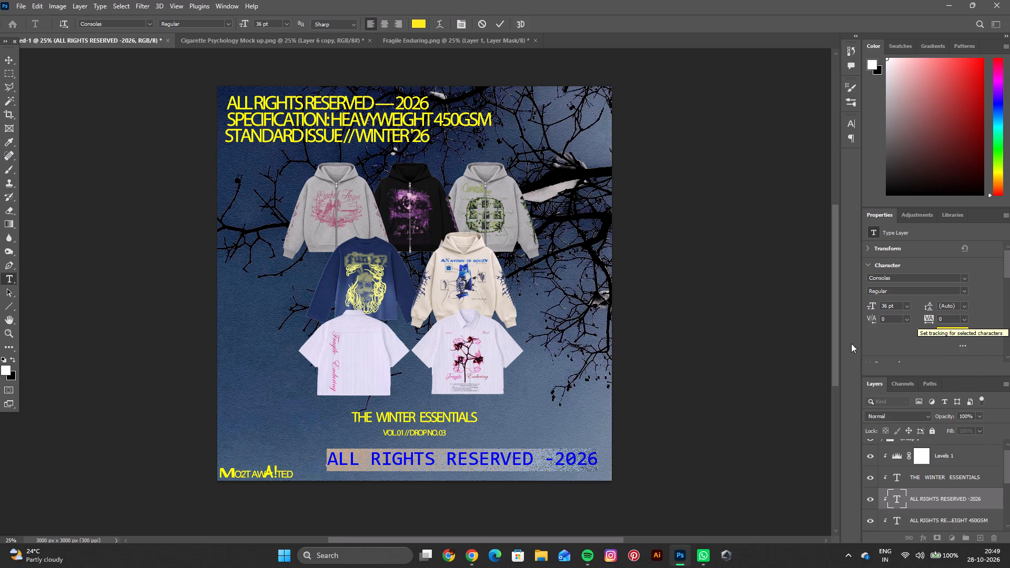
click(12, 56)
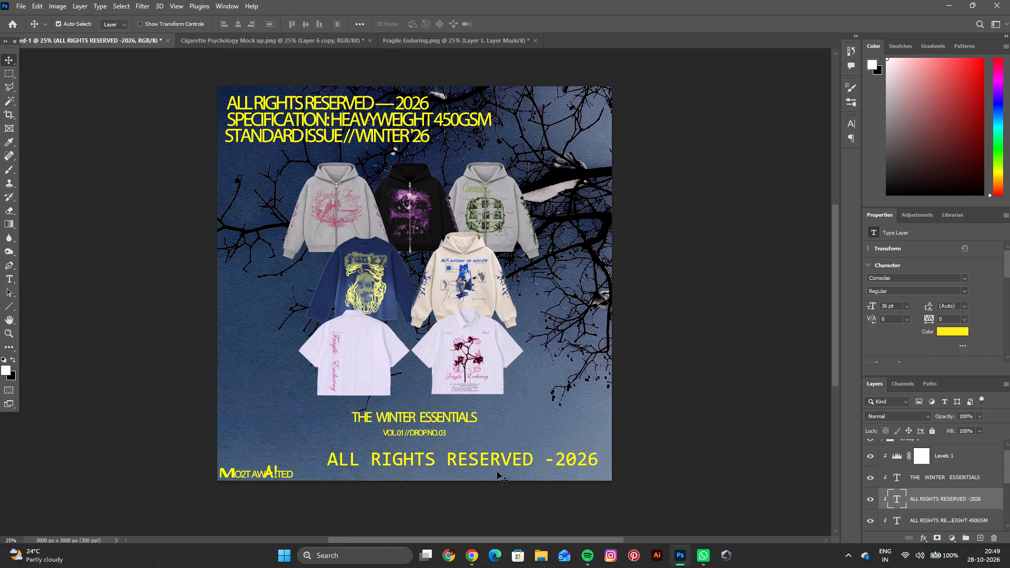
Shift the "ALL RIGHTS RESERVED -2026" line slightly left and scale it down to about 12.2 pt.
drag(493, 461, 468, 461)
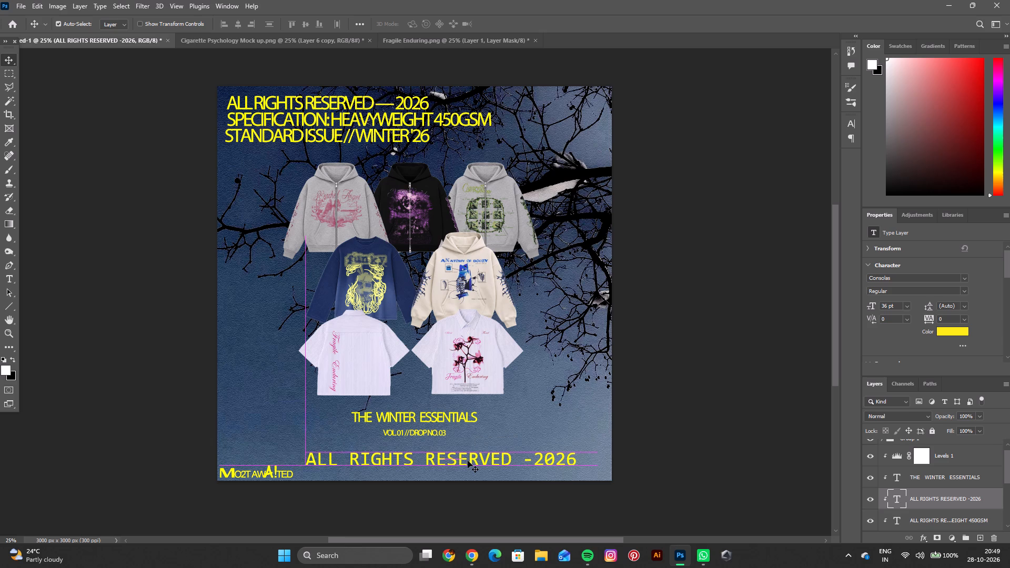
key(ctrl+t)
drag(578, 458, 529, 458)
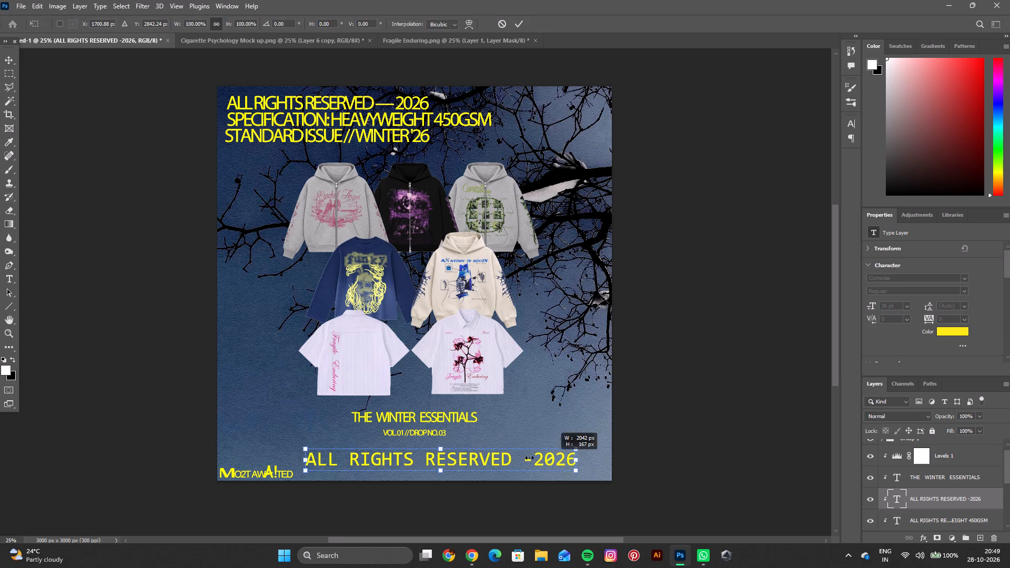
drag(529, 458, 398, 443)
click(519, 22)
Move the large three-line rights and specification text block from the top of the artwork to its lower-right edge.
drag(386, 116, 433, 124)
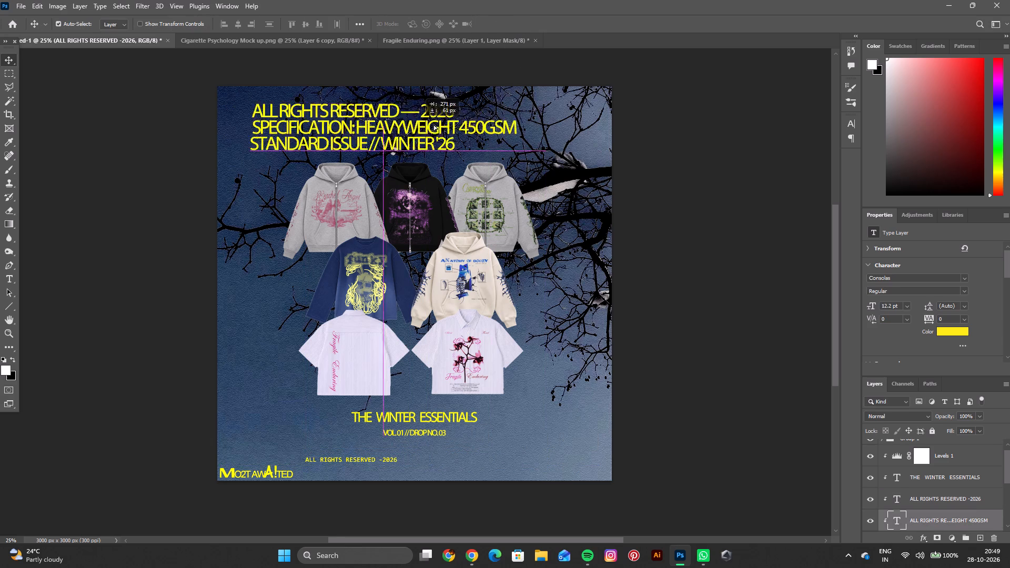
drag(433, 124, 699, 419)
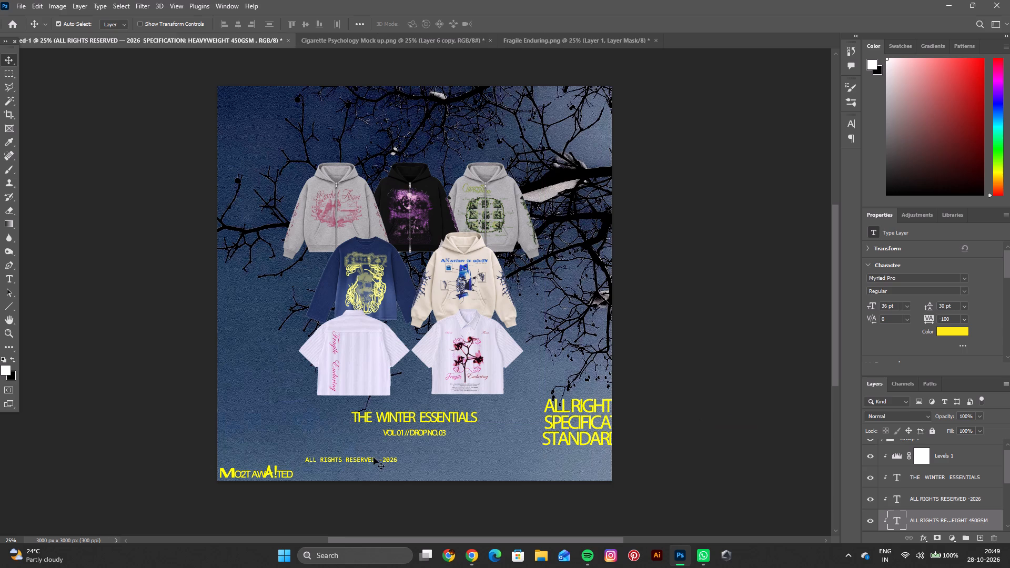
Place the small "ALL RIGHTS RESERVED -2026" line in the artwork's top-left corner, nudging it close to the edges.
drag(373, 461, 278, 100)
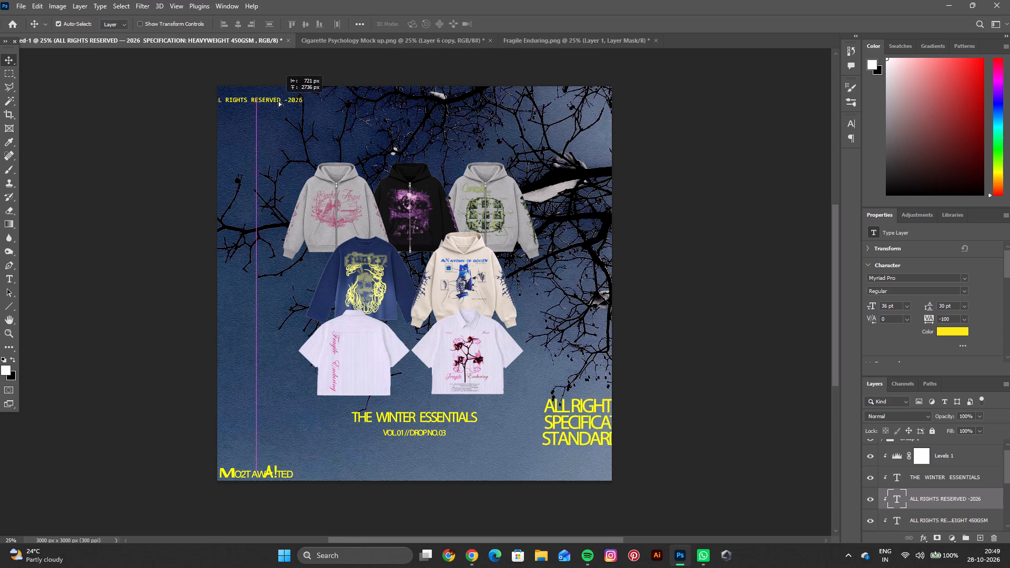
drag(278, 100, 289, 94)
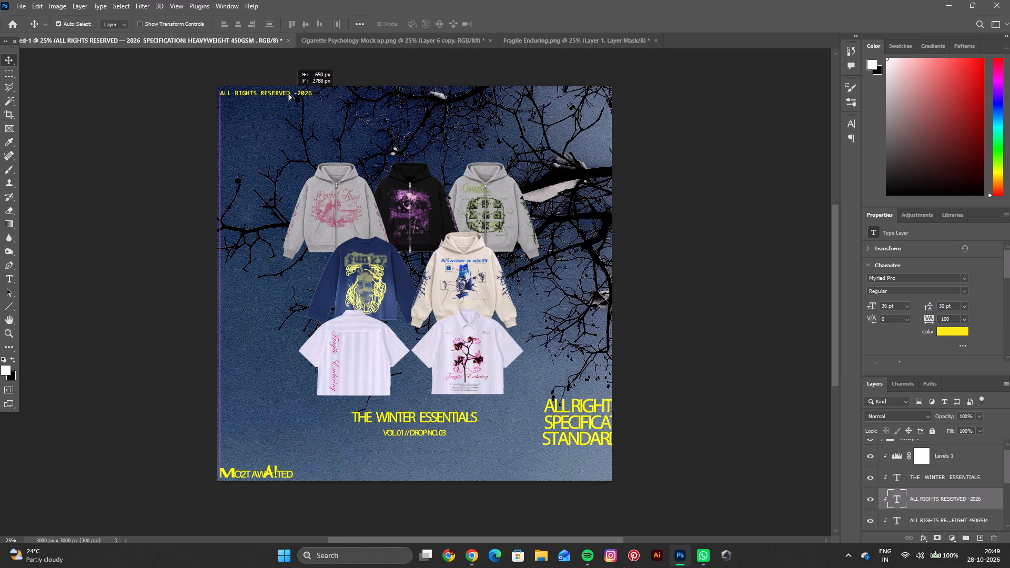
drag(289, 94, 289, 95)
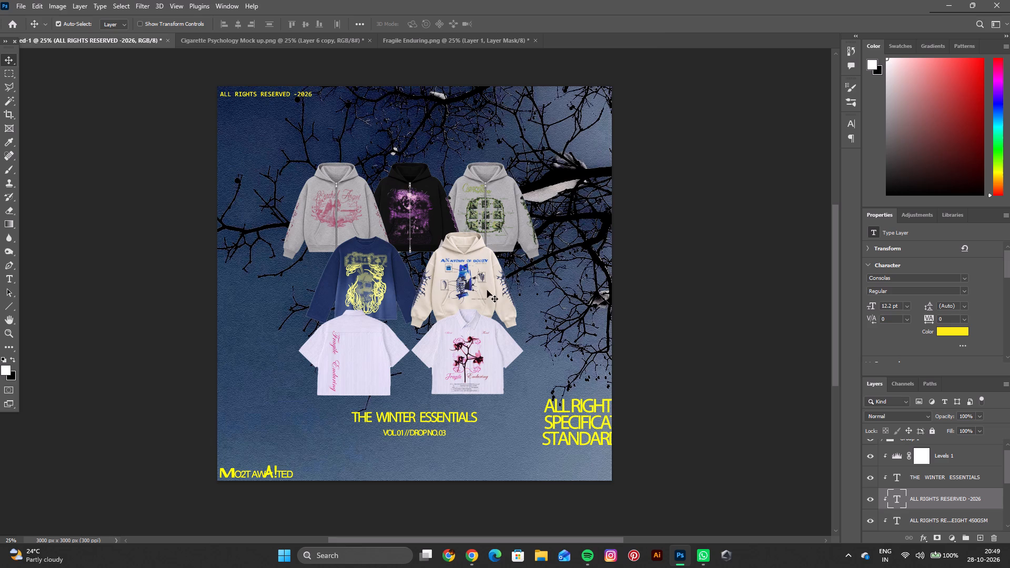
key(Up)
key(Up)
key(Up)
key(Up)
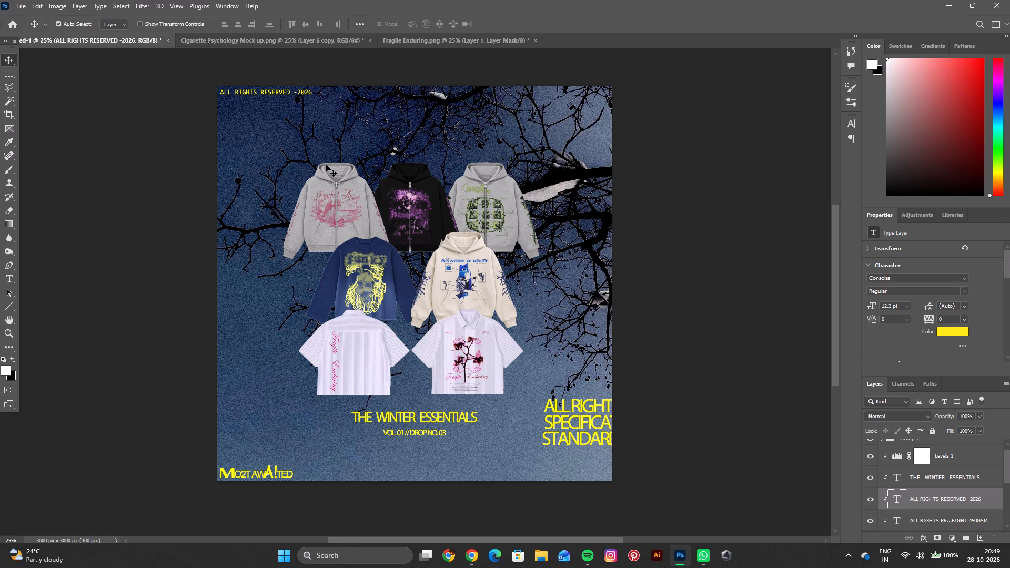
key(Up)
key(Down)
key(Up)
key(Up)
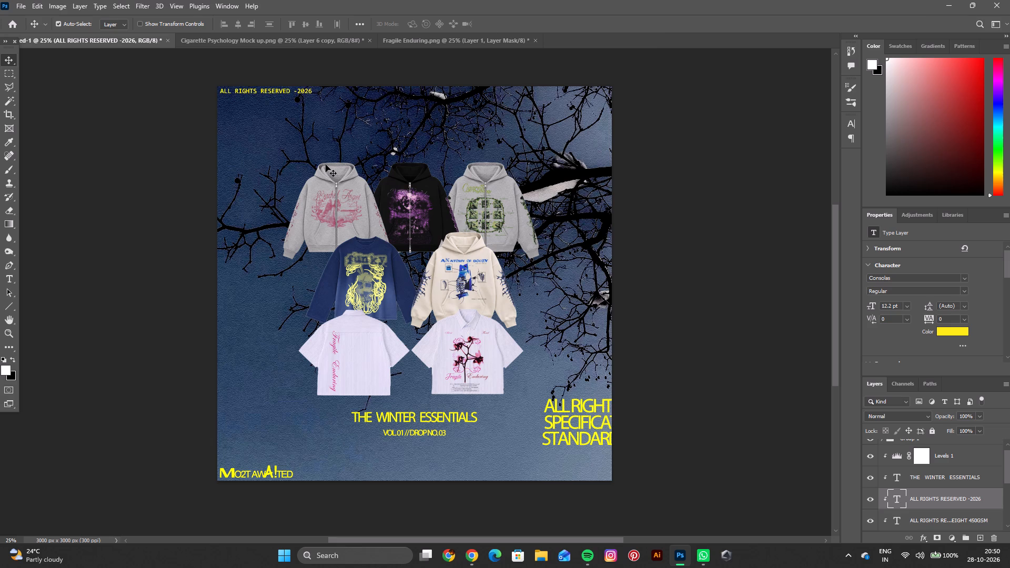
key(Left)
key(Up)
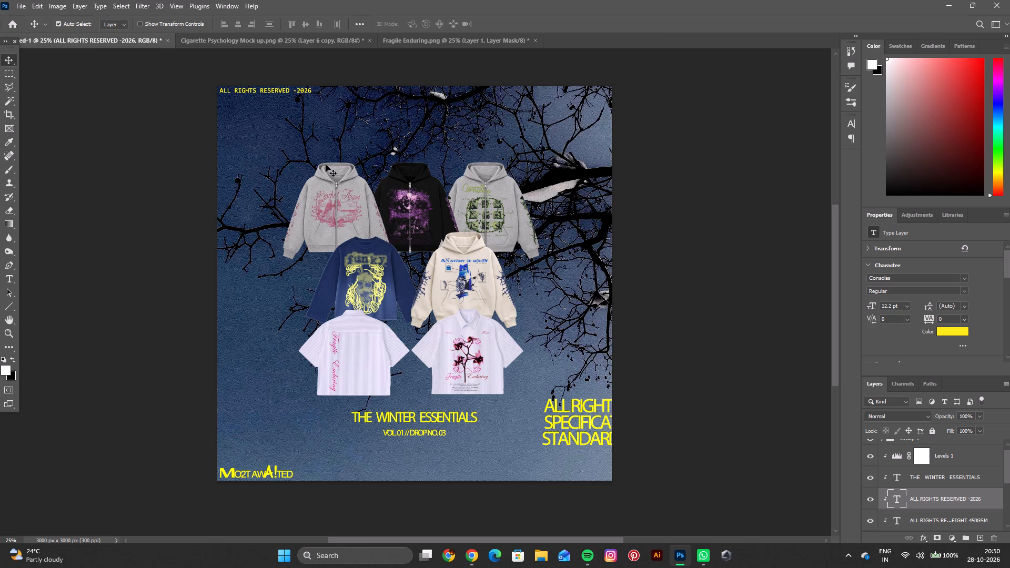
Bring the large text block below the subtitle and delete its "ALL RIGHTS RESERVED — 2026" line.
drag(557, 404, 373, 443)
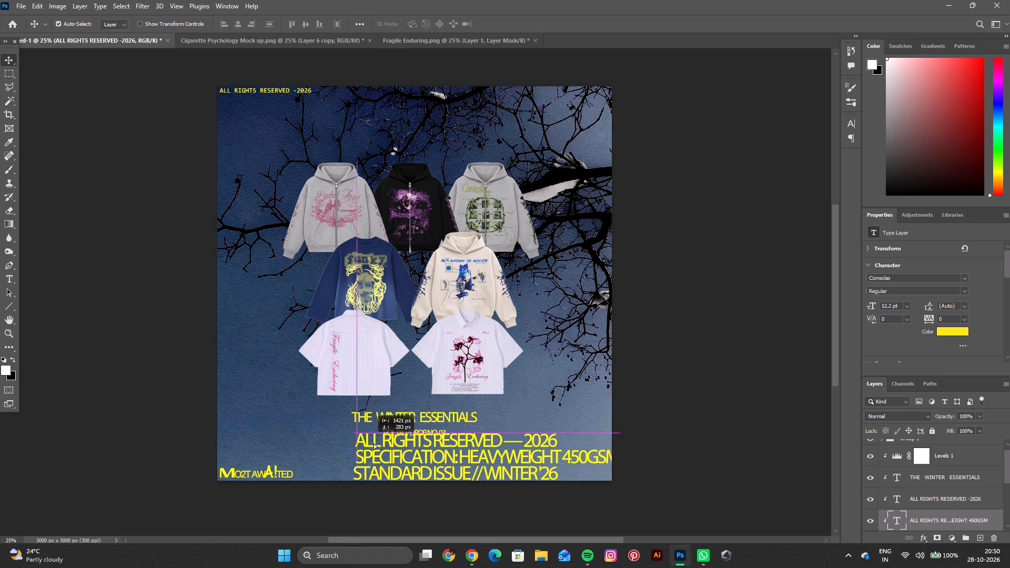
drag(373, 443, 411, 451)
double_click(411, 451)
drag(399, 452, 437, 450)
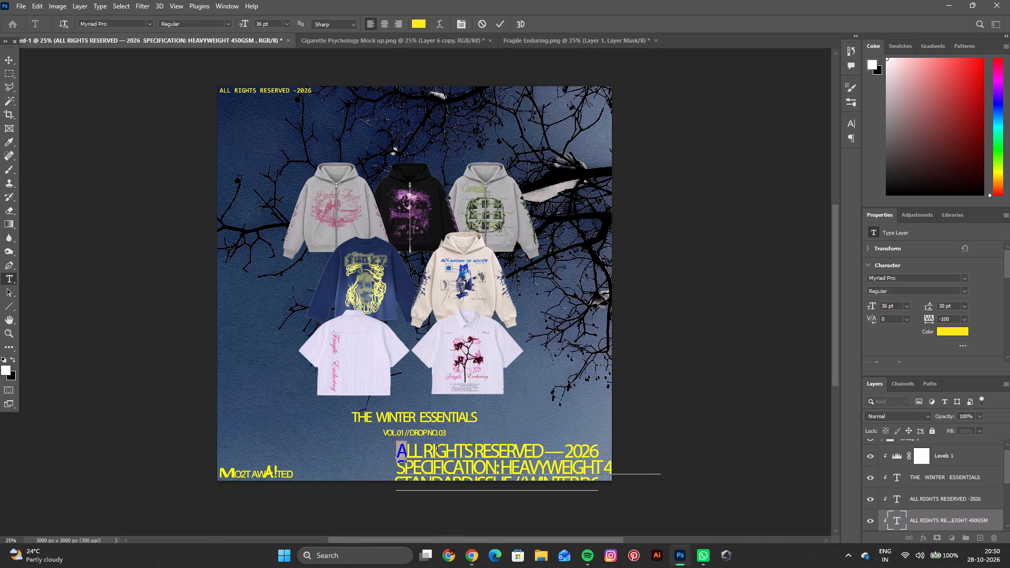
drag(437, 450, 609, 449)
key(BackSpace)
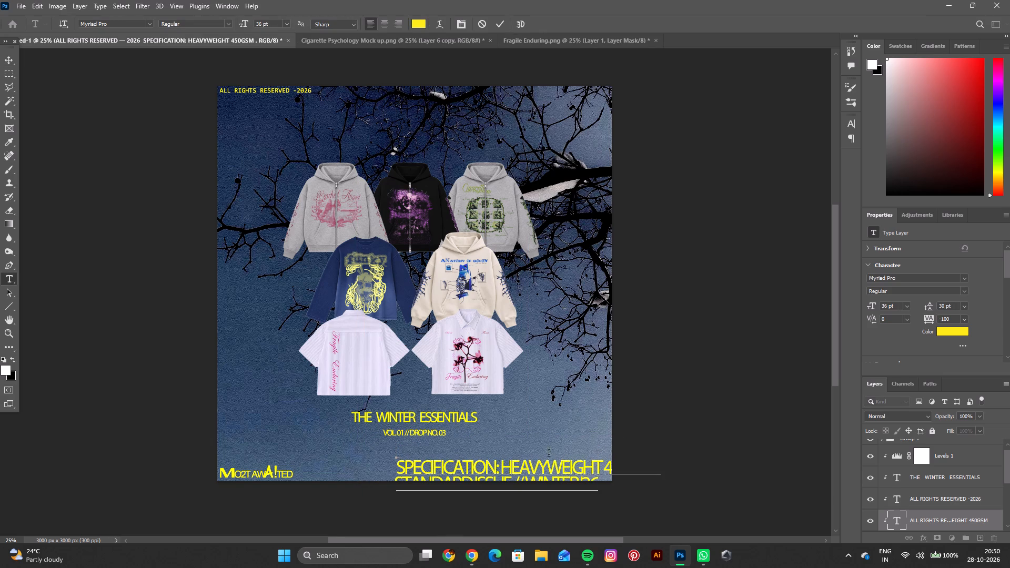
click(492, 23)
click(499, 25)
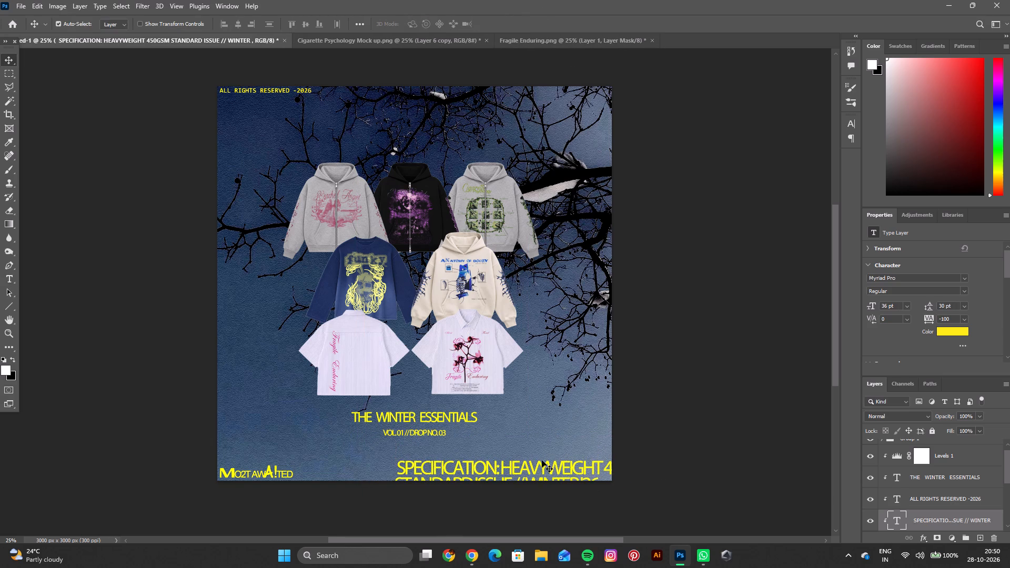
Scale the two-line specification and "STANDARD ISSUE // WINTER '26" block to about 14.47 pt and place it right of the "VOL. 01 // DROP NO. 03" subtitle.
drag(540, 464, 489, 449)
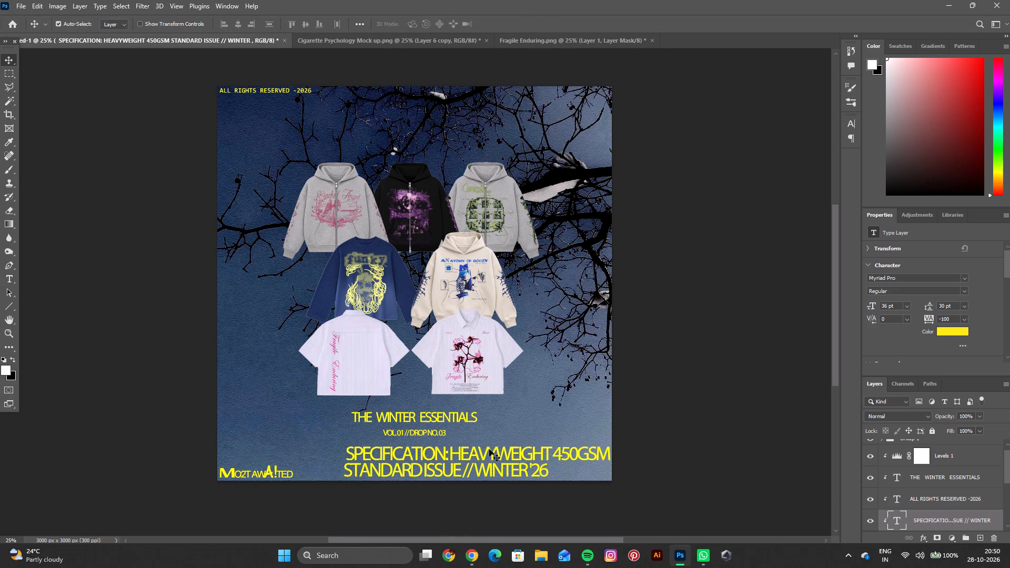
key(ctrl+t)
drag(350, 426, 483, 458)
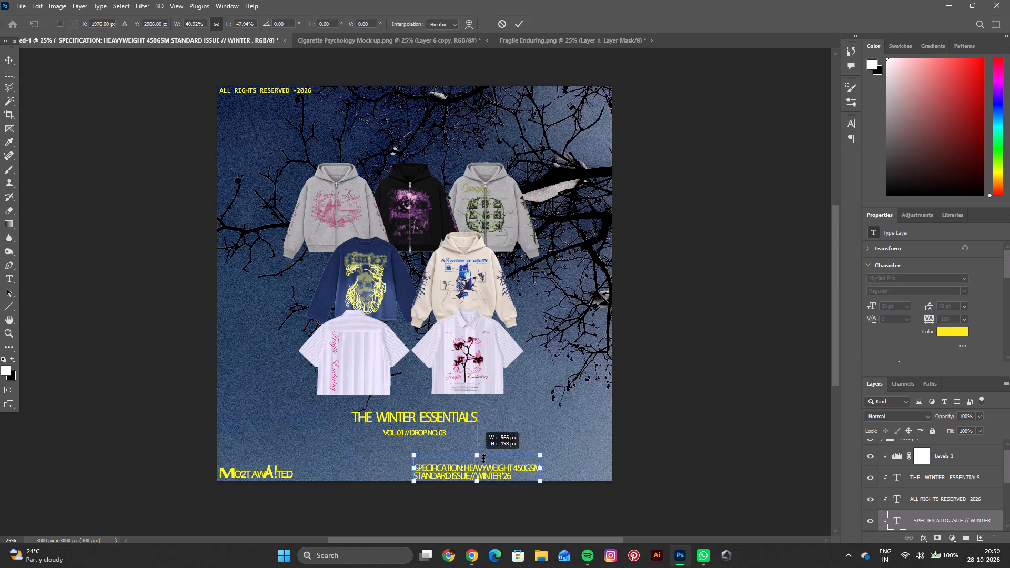
drag(483, 458, 484, 459)
drag(496, 478, 542, 441)
click(523, 27)
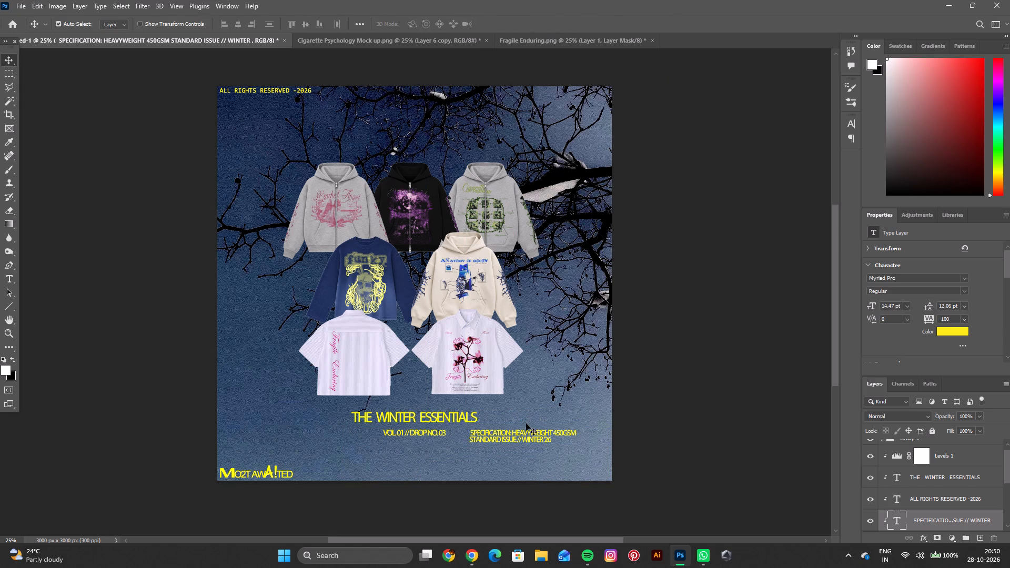
Copy the "SPECIFICATION: HEAVYWEIGHT 450GSM" line into a new text layer and position it roughly centred above the hoodies.
double_click(517, 432)
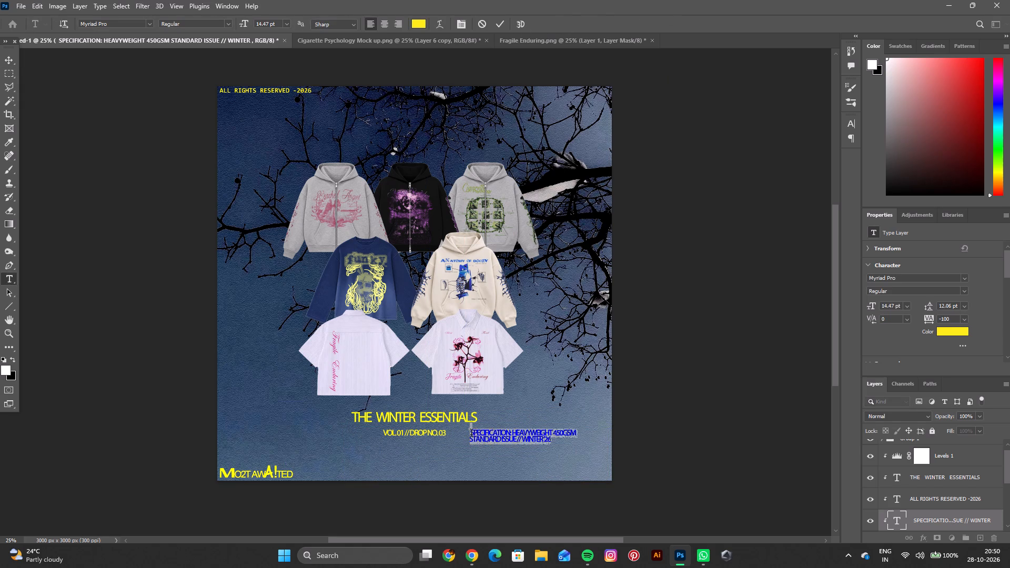
drag(471, 433, 602, 435)
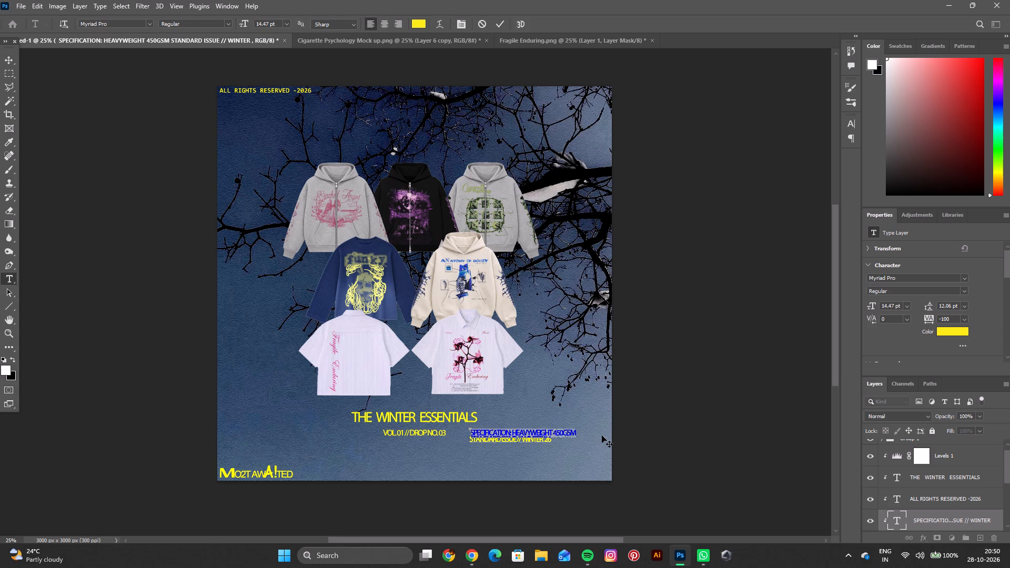
key(ctrl+c)
click(584, 463)
click(570, 449)
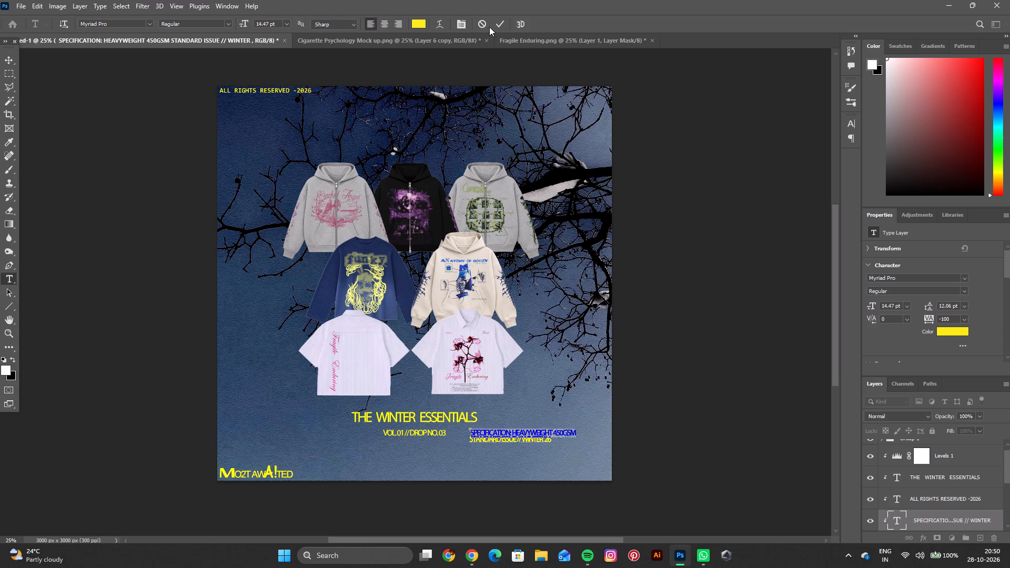
click(494, 24)
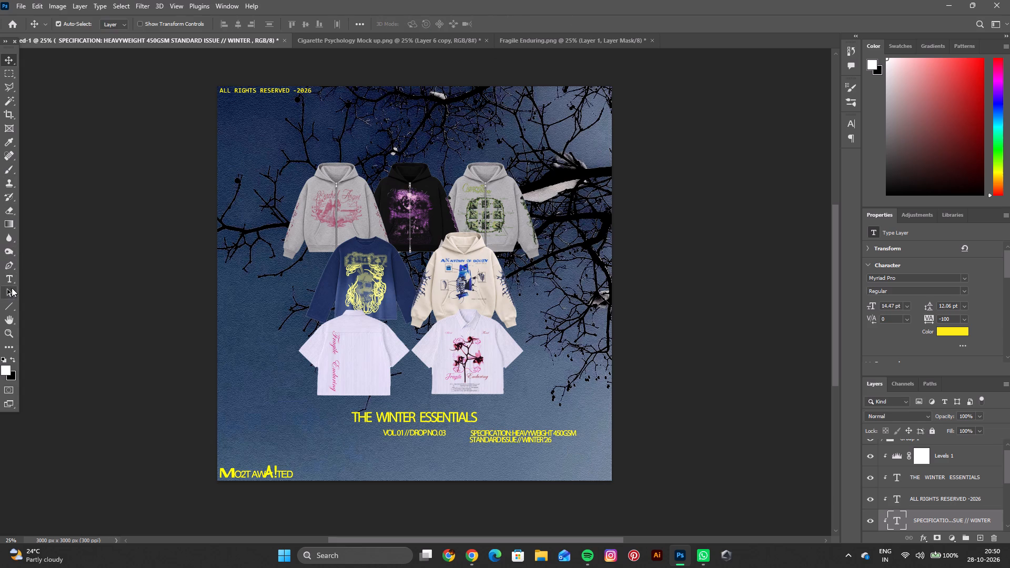
click(12, 279)
click(352, 138)
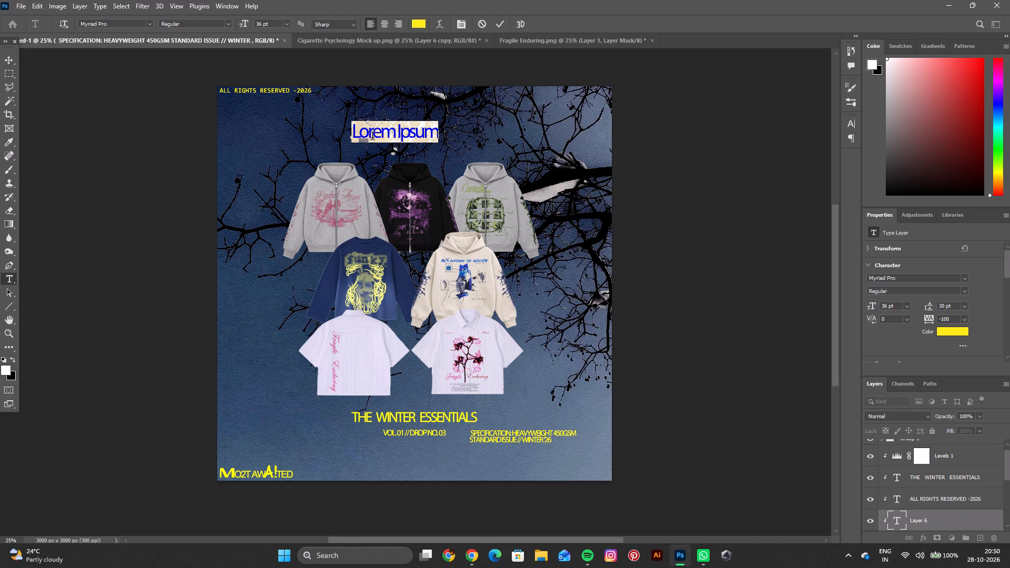
key(BackSpace)
key(ctrl+v)
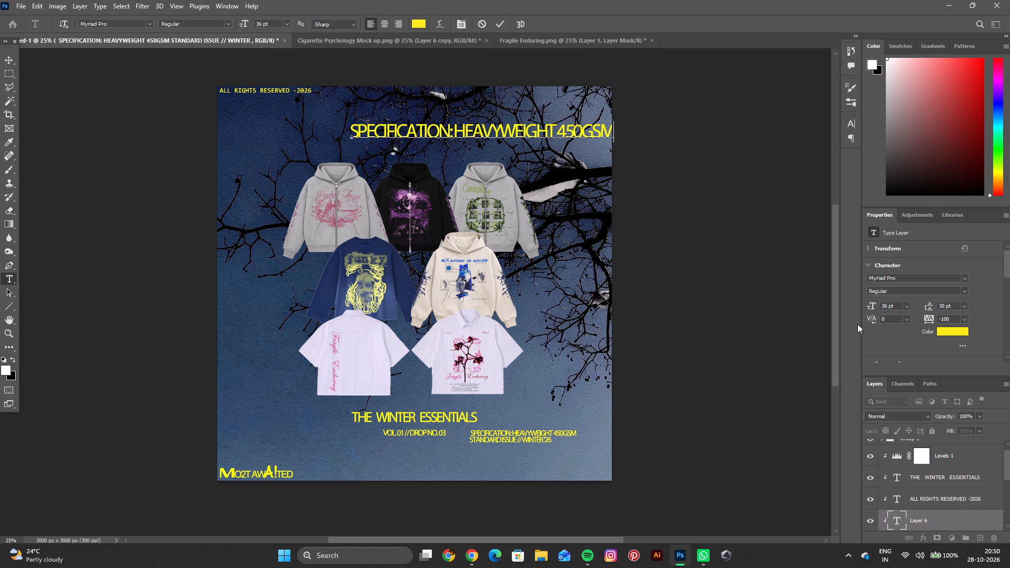
click(496, 19)
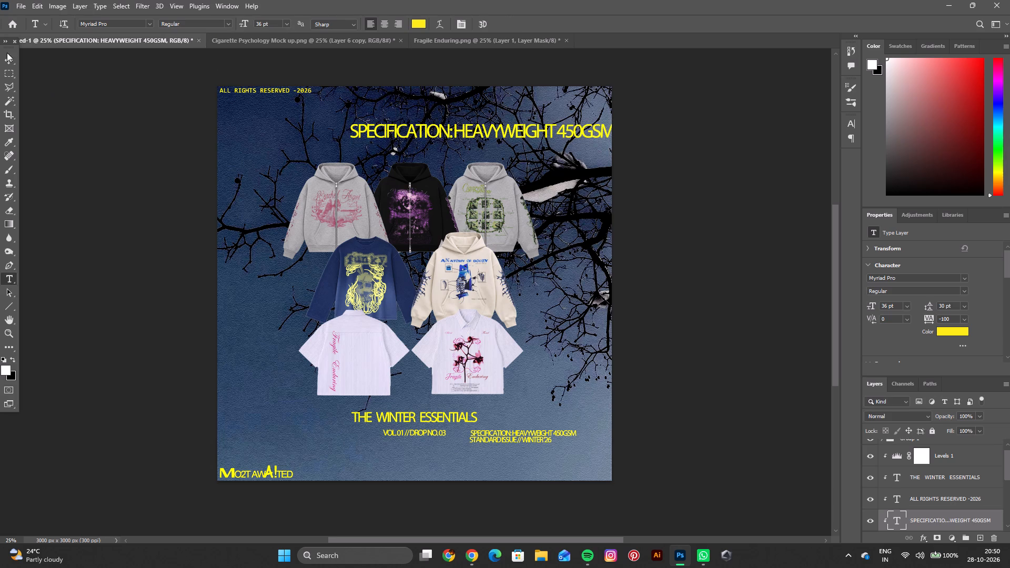
click(8, 59)
drag(496, 133, 413, 137)
Change the fabric weight in the new specification line above the hoodies to 360GSM.
double_click(413, 137)
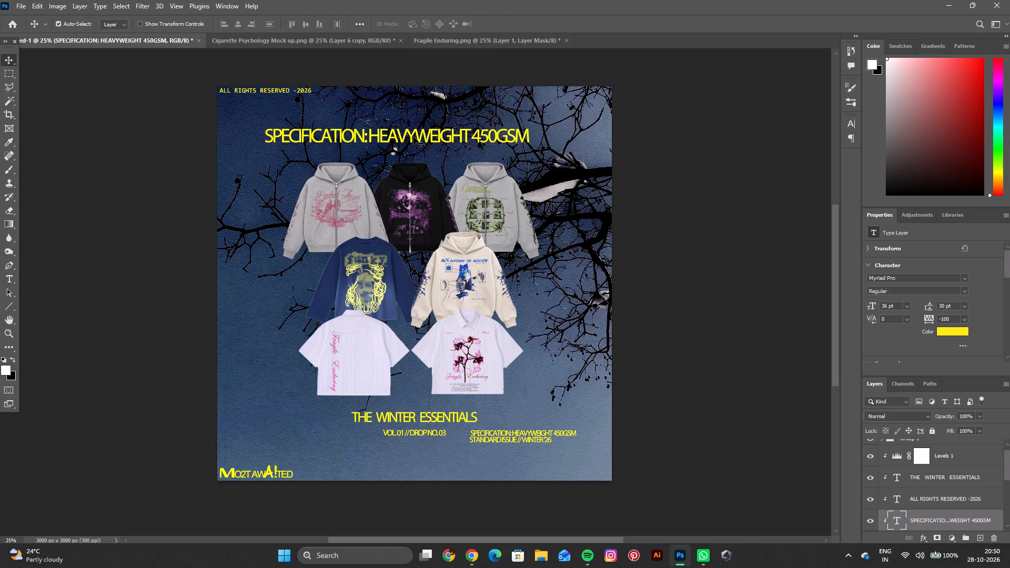
click(476, 133)
click(489, 135)
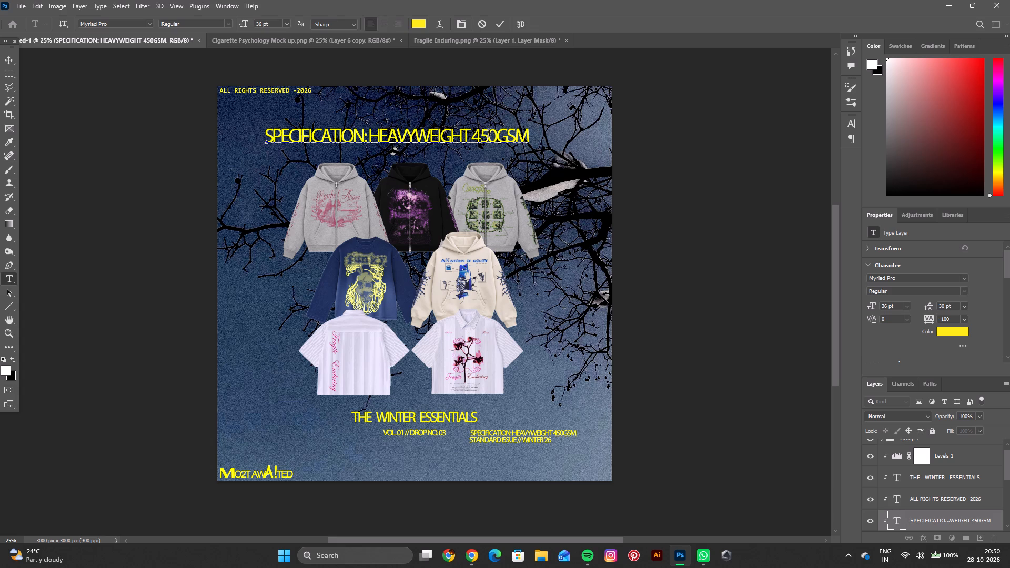
key(BackSpace)
key(BackSpace)
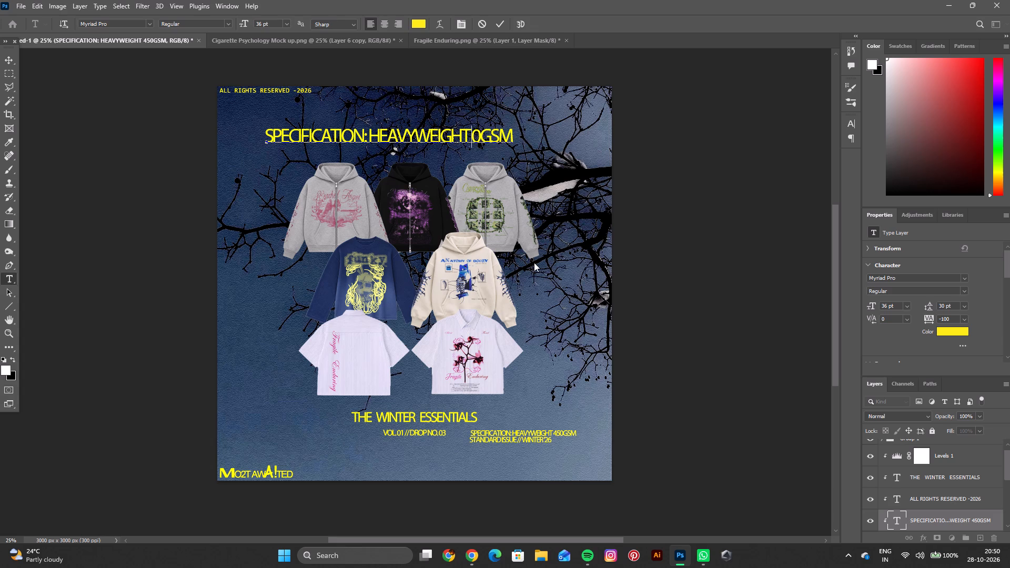
text(36)
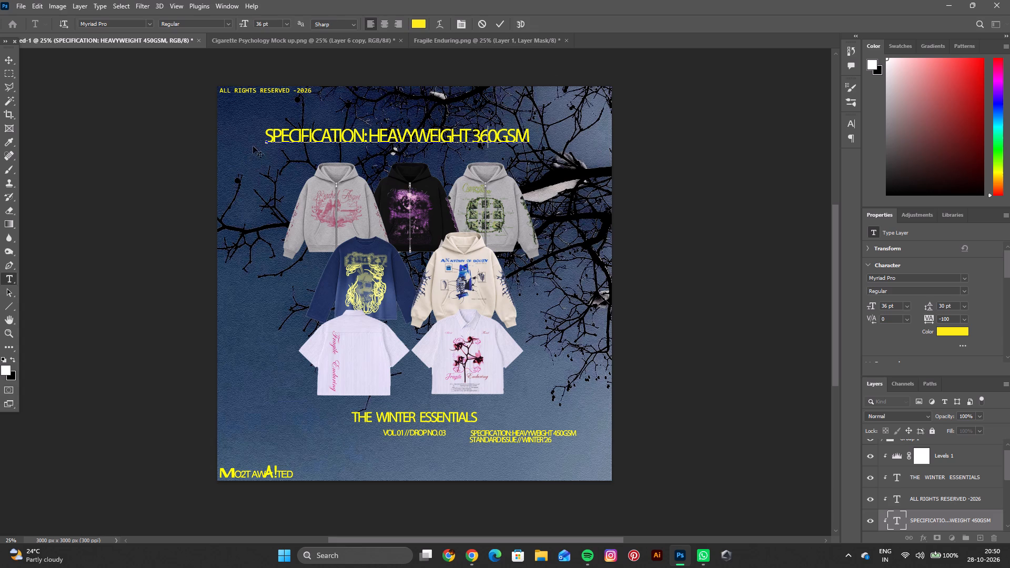
Set the tracking of the whole "SPECIFICATION: HEAVYWEIGHT 360GSM" line to 0.
drag(263, 133, 547, 130)
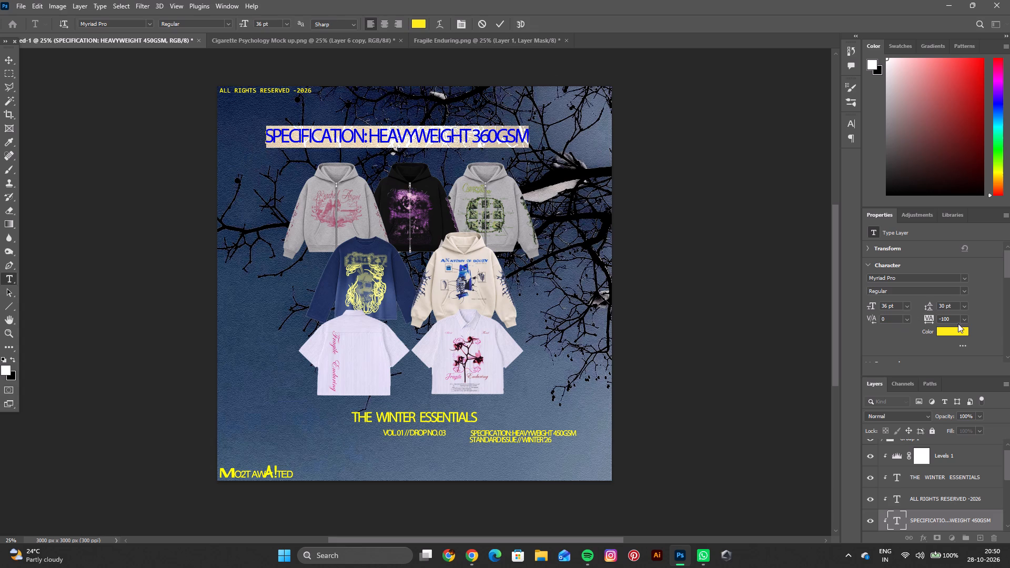
click(965, 319)
click(952, 383)
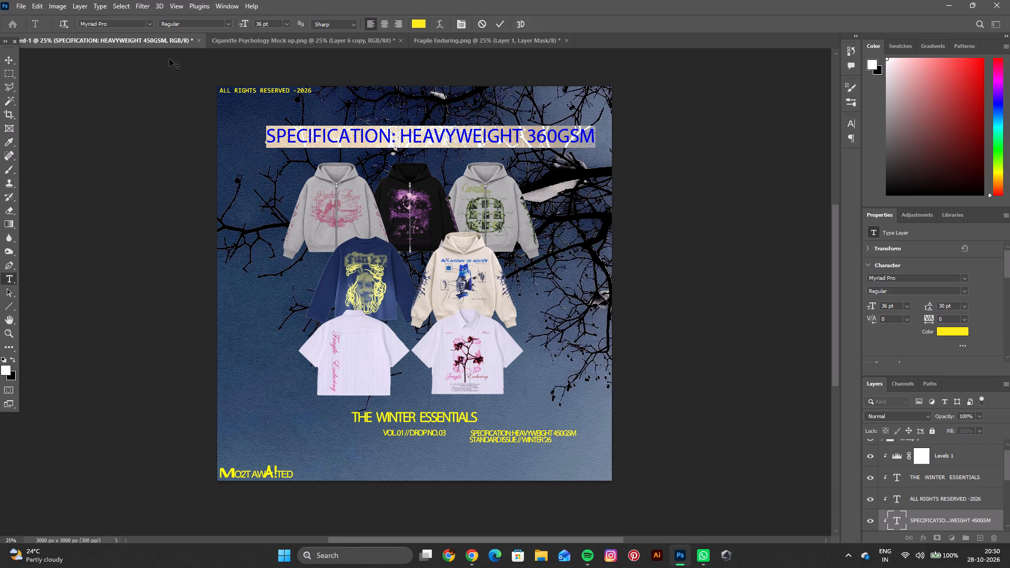
Set the font of the "SPECIFICATION: HEAVYWEIGHT 360GSM" line above the hoodies to Consolas.
click(148, 25)
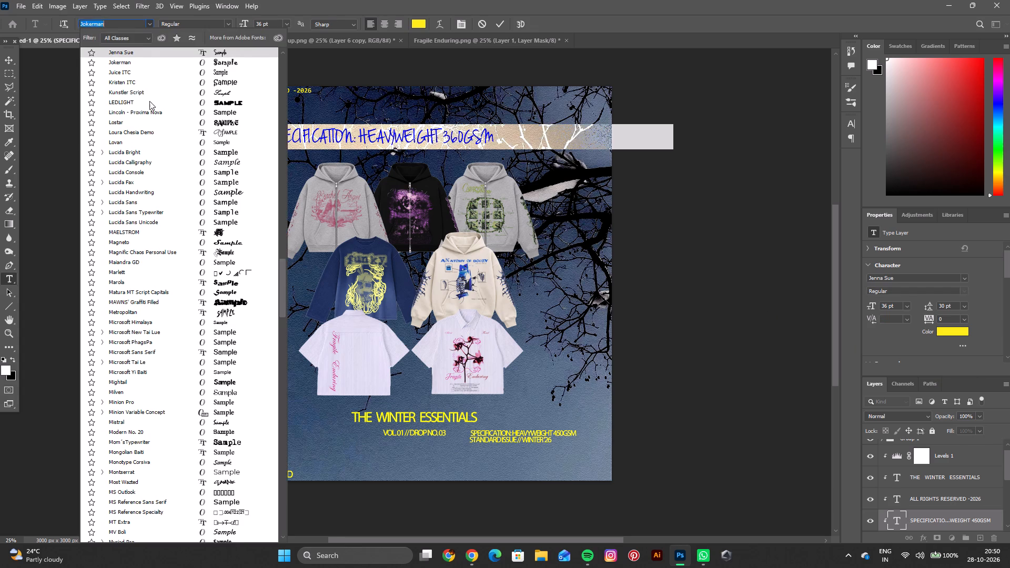
scroll(149, 102, up, 20)
scroll(149, 102, up, 16)
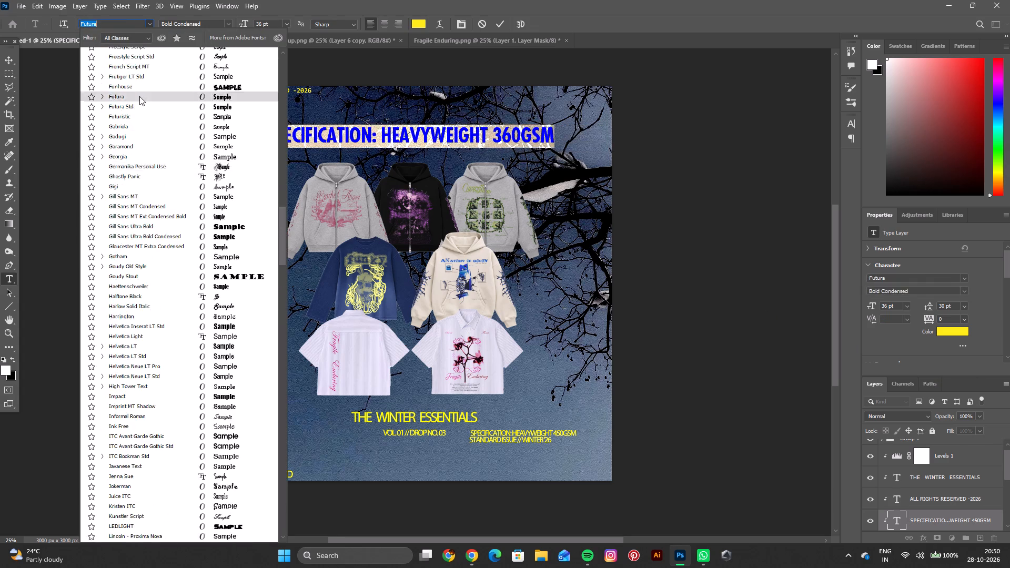
scroll(139, 96, up, 20)
scroll(139, 96, up, 19)
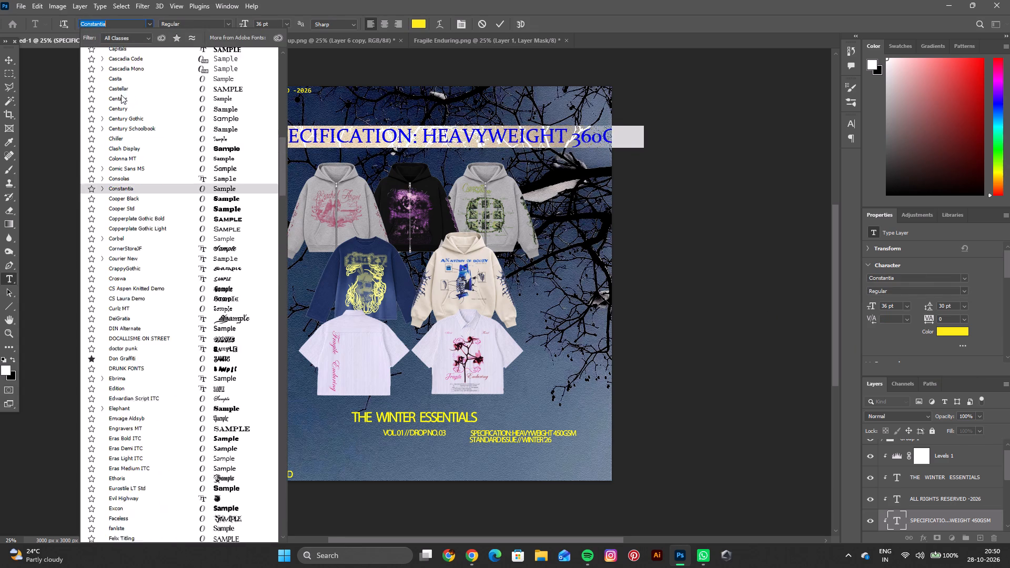
scroll(121, 95, up, 20)
scroll(121, 95, up, 17)
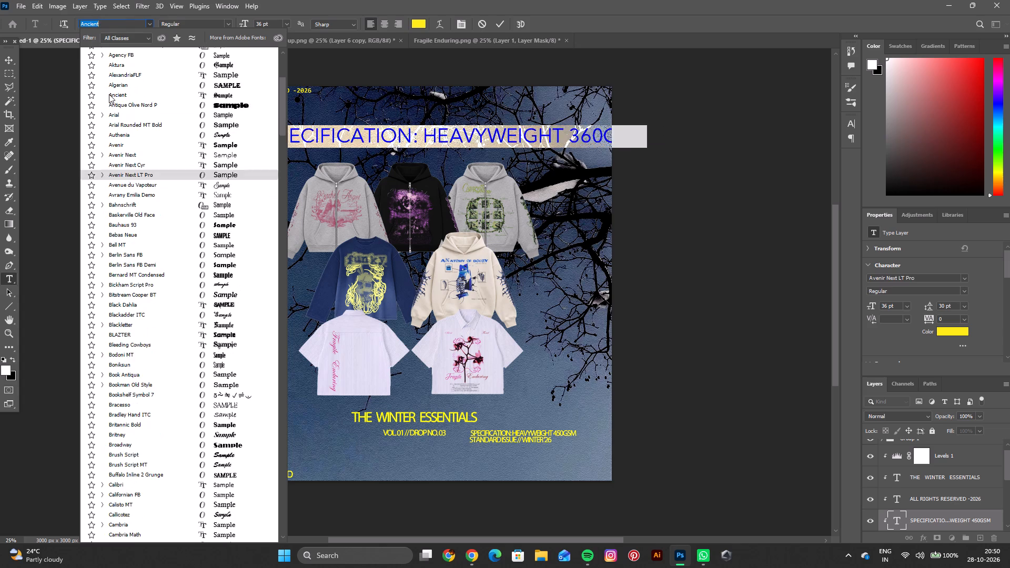
scroll(109, 94, down, 1)
scroll(106, 92, up, 20)
scroll(106, 92, up, 2)
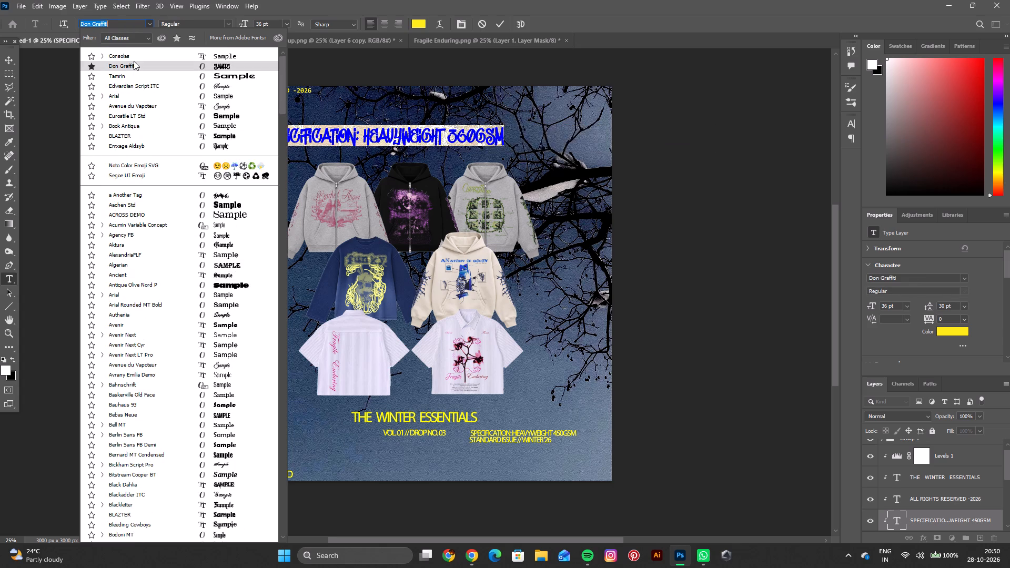
click(135, 58)
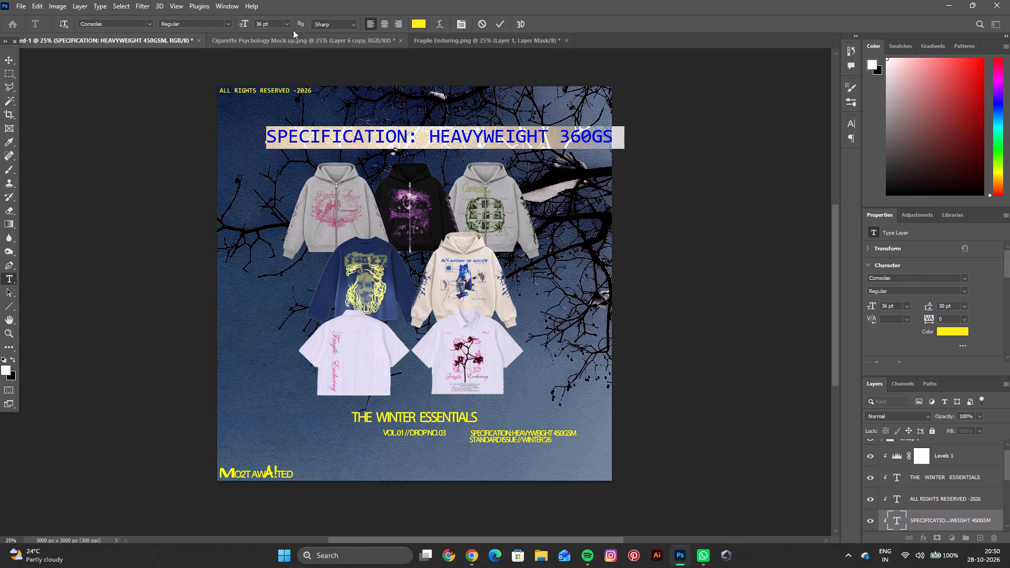
Set the size of the "SPECIFICATION: HEAVYWEIGHT 360GSM" line to 12 pt.
click(289, 25)
click(282, 76)
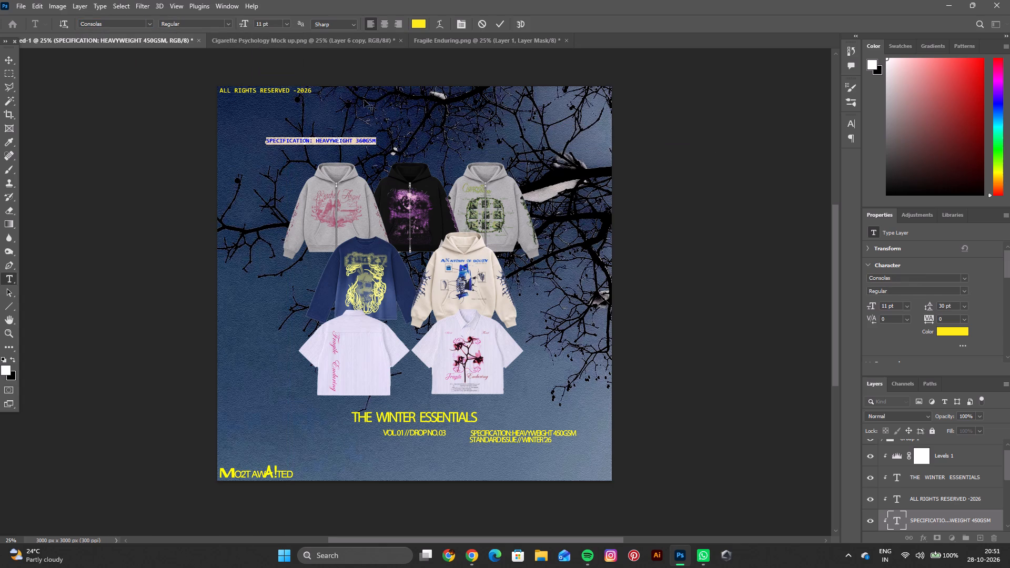
click(286, 25)
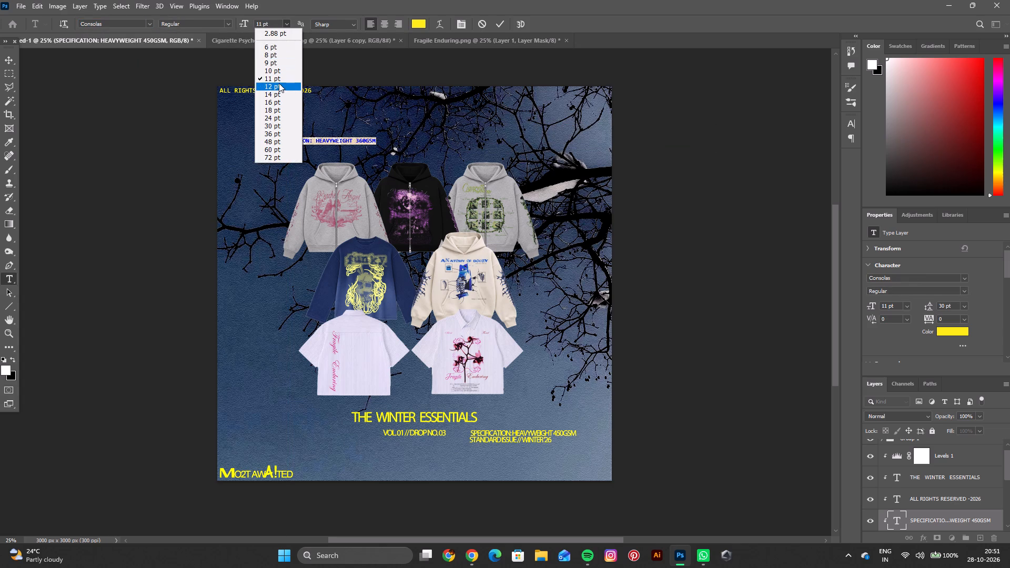
click(279, 83)
click(495, 28)
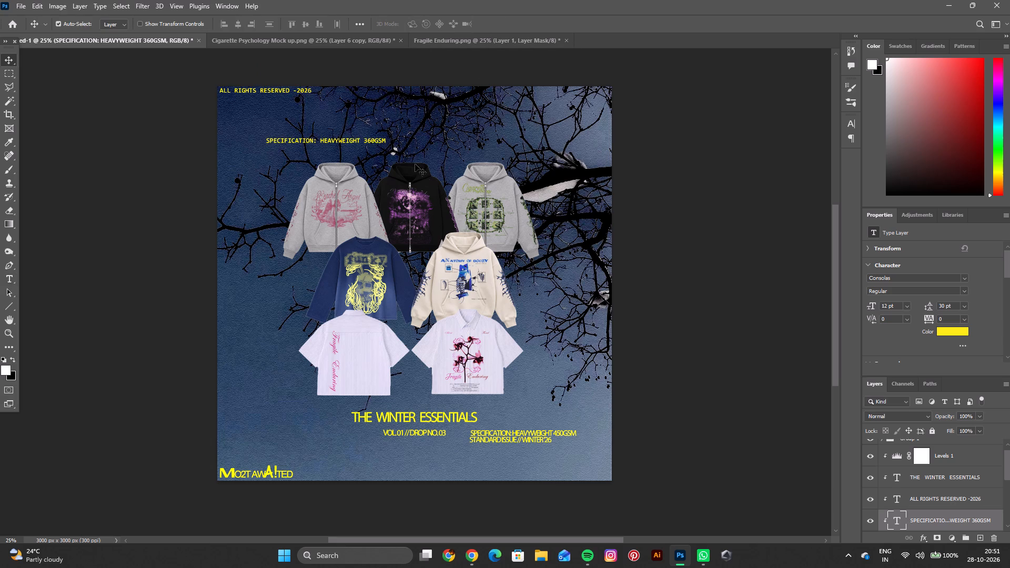
Set the "ALL RIGHTS RESERVED -2026" corner text to 12 pt.
click(269, 91)
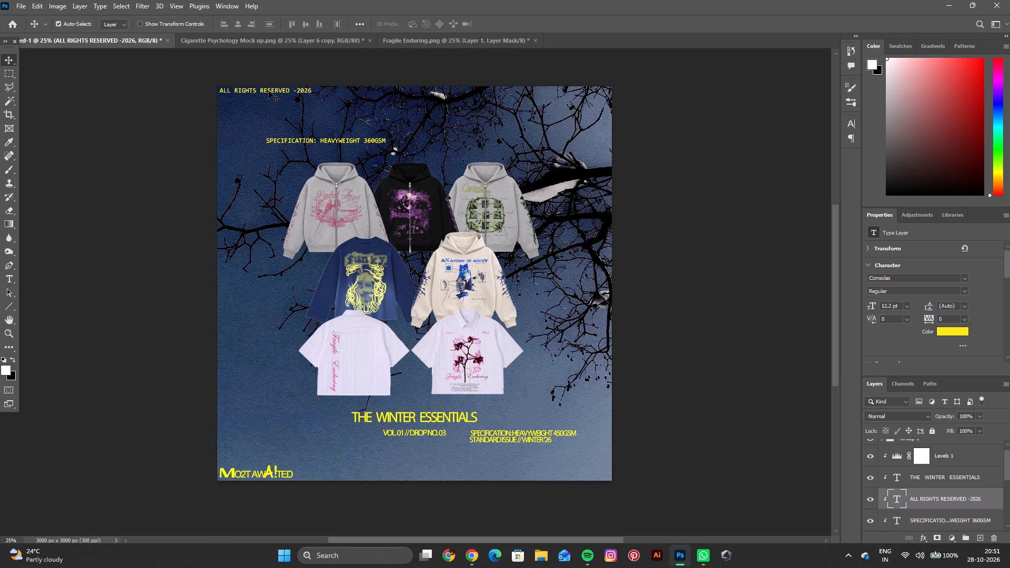
double_click(269, 91)
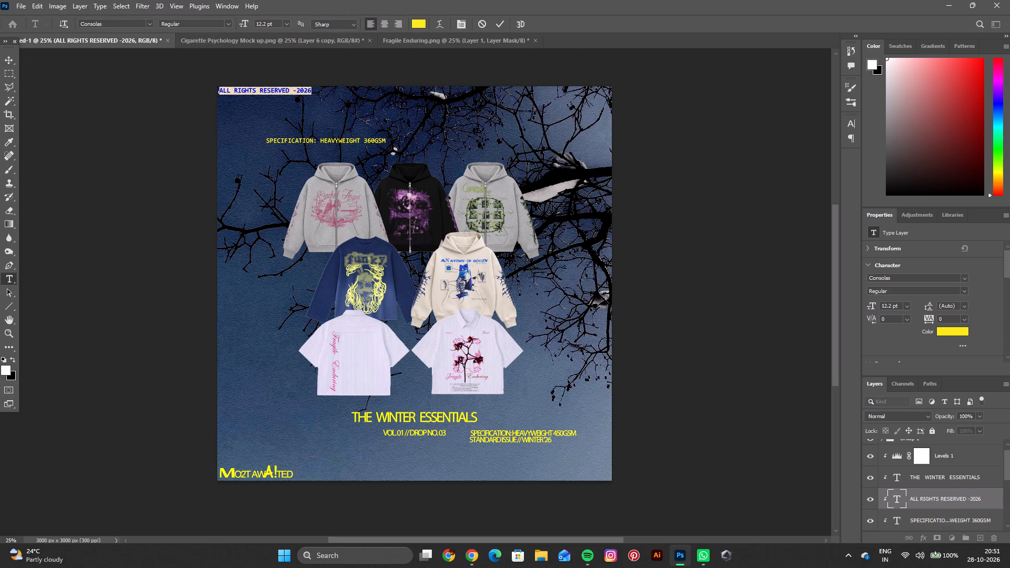
click(288, 26)
click(277, 85)
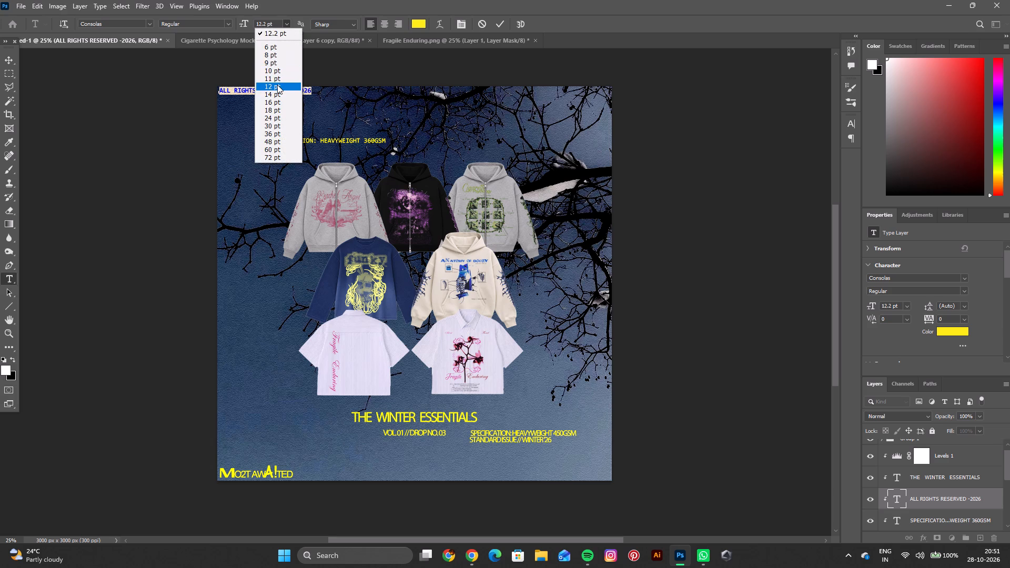
click(501, 26)
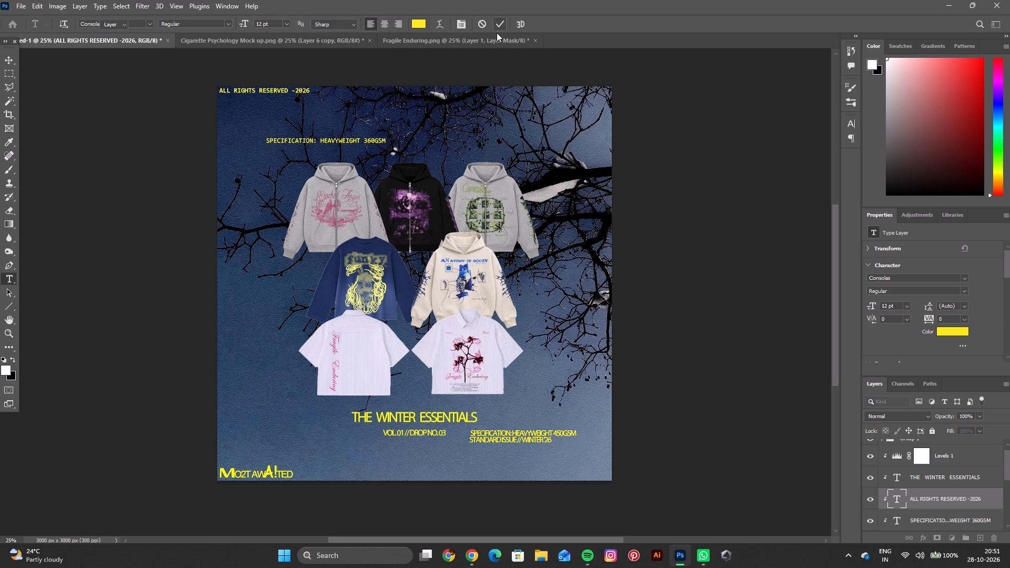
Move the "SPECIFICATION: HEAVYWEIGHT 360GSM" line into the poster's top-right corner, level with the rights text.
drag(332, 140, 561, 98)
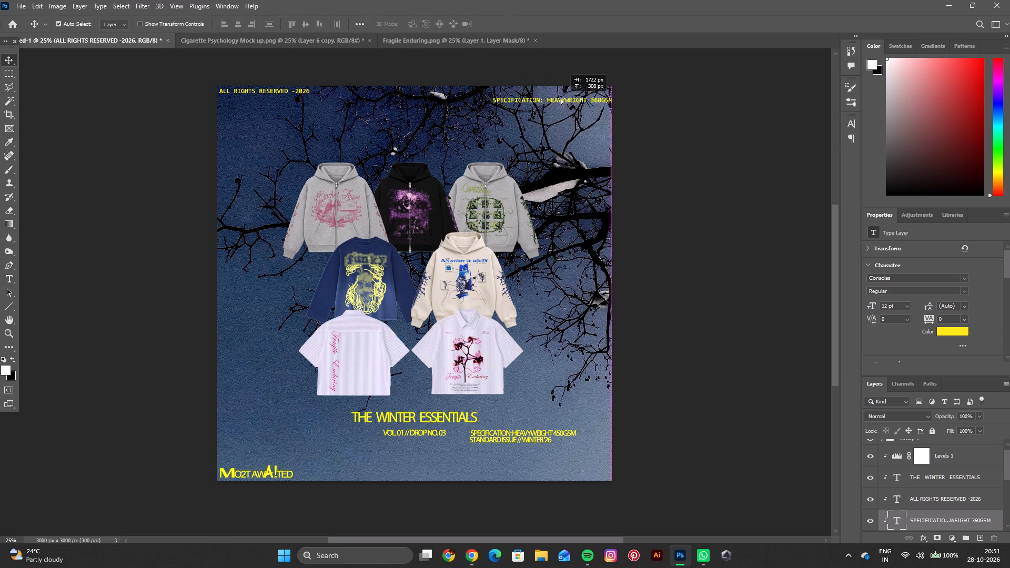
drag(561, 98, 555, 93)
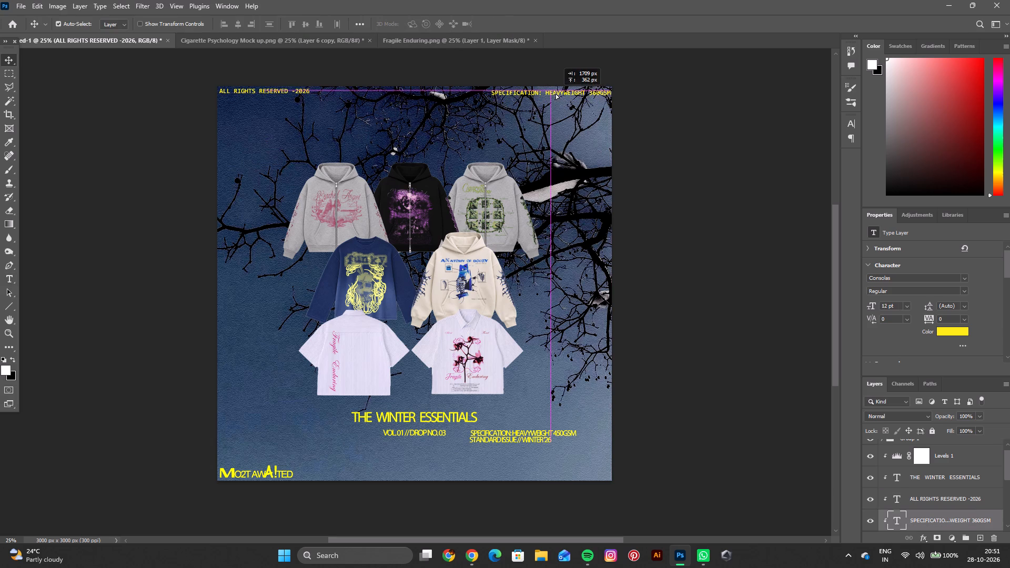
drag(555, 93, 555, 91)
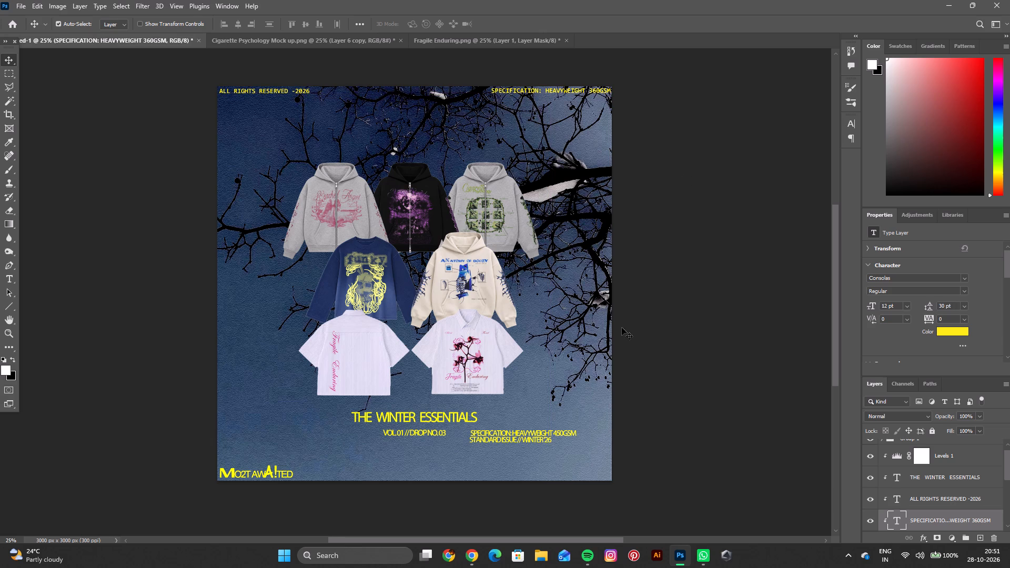
Delete the "SPECIFICATION: HEAVYWEIGHT 450GSM" line from the two-line block beside the subtitle.
double_click(502, 435)
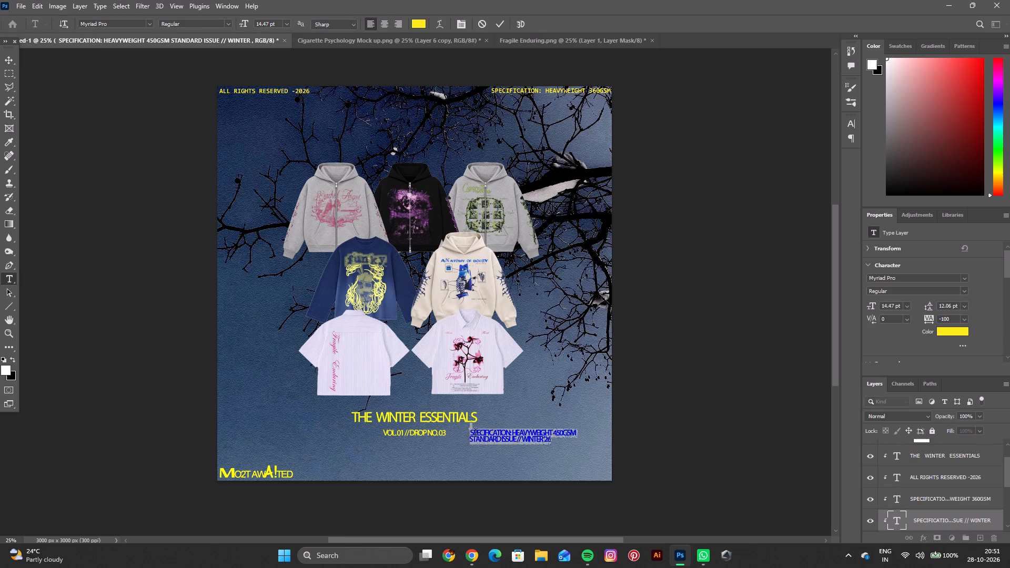
drag(469, 429, 590, 435)
key(BackSpace)
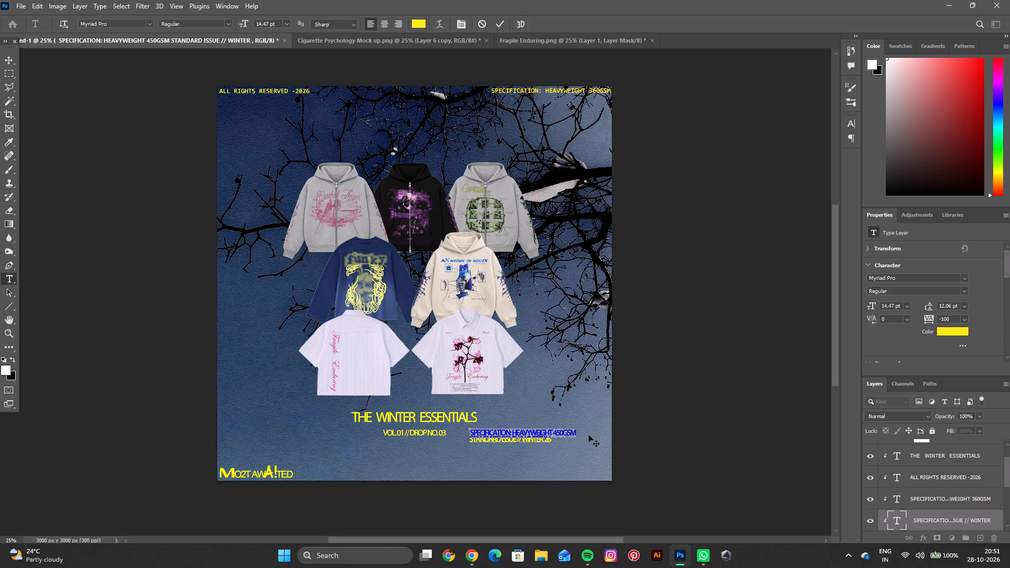
Set the font of the remaining "STANDARD ISSUE // WINTER '26" line to Consolas.
click(554, 440)
double_click(554, 440)
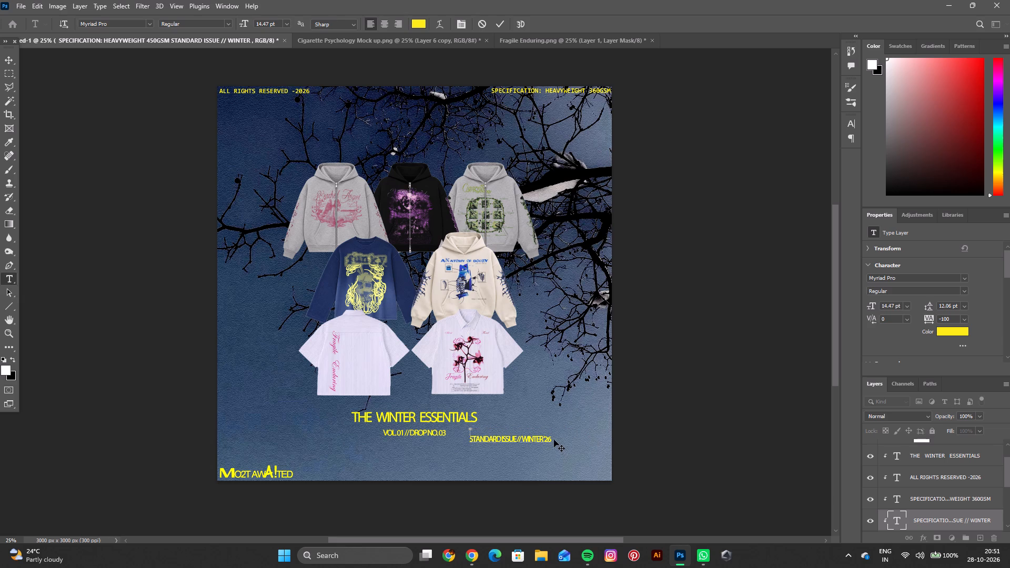
click(471, 441)
drag(471, 441, 571, 438)
click(147, 26)
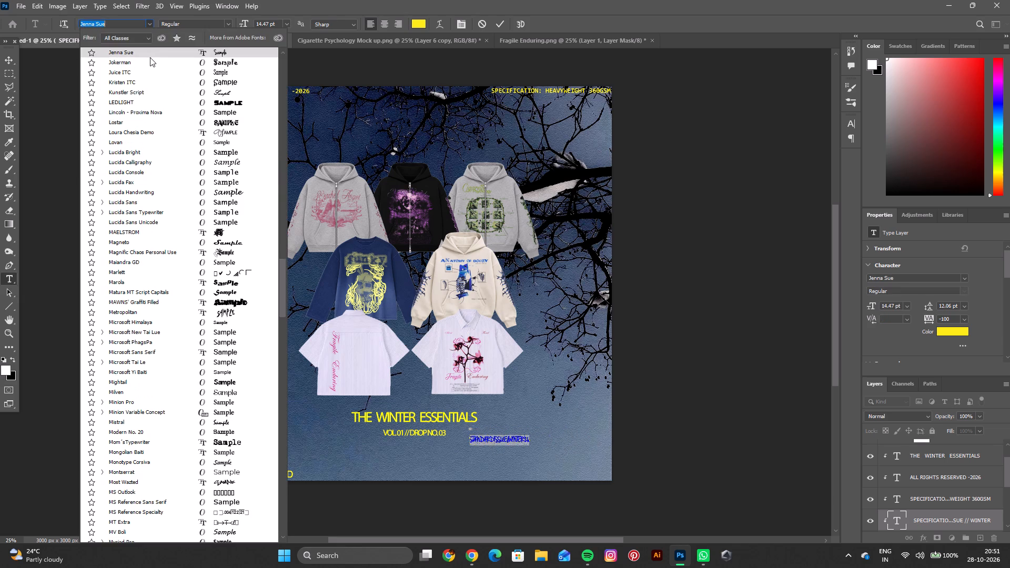
scroll(150, 63, up, 4)
drag(281, 290, 258, 58)
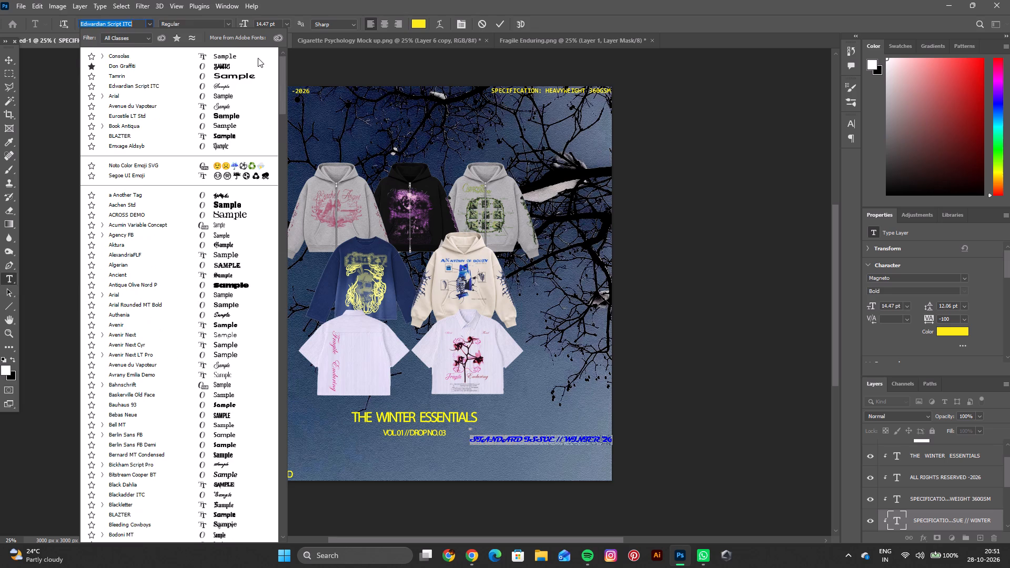
drag(258, 58, 257, 48)
click(244, 54)
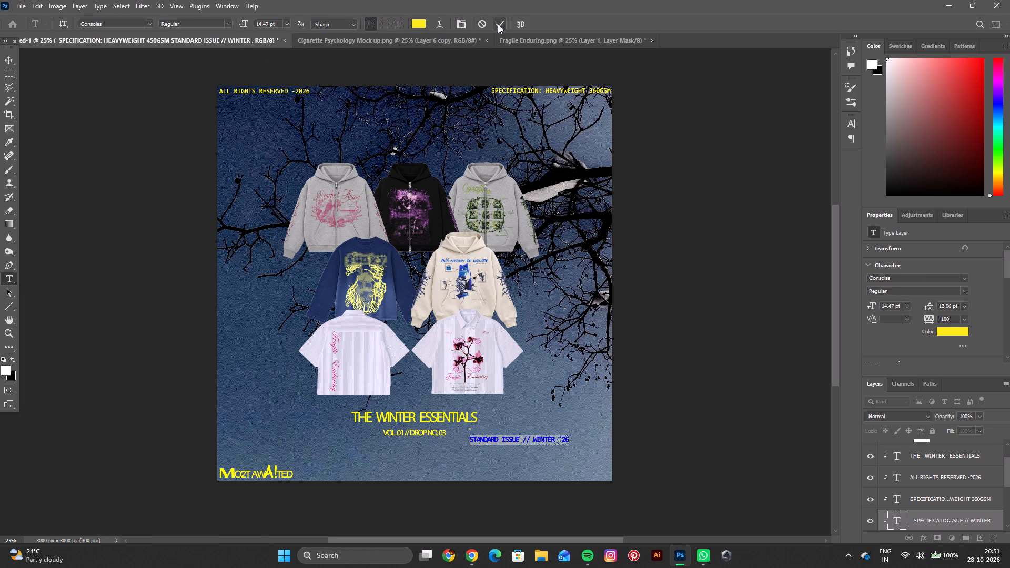
Set the "STANDARD ISSUE // WINTER '26" line to 12 pt with tracking 0.
click(285, 24)
click(278, 86)
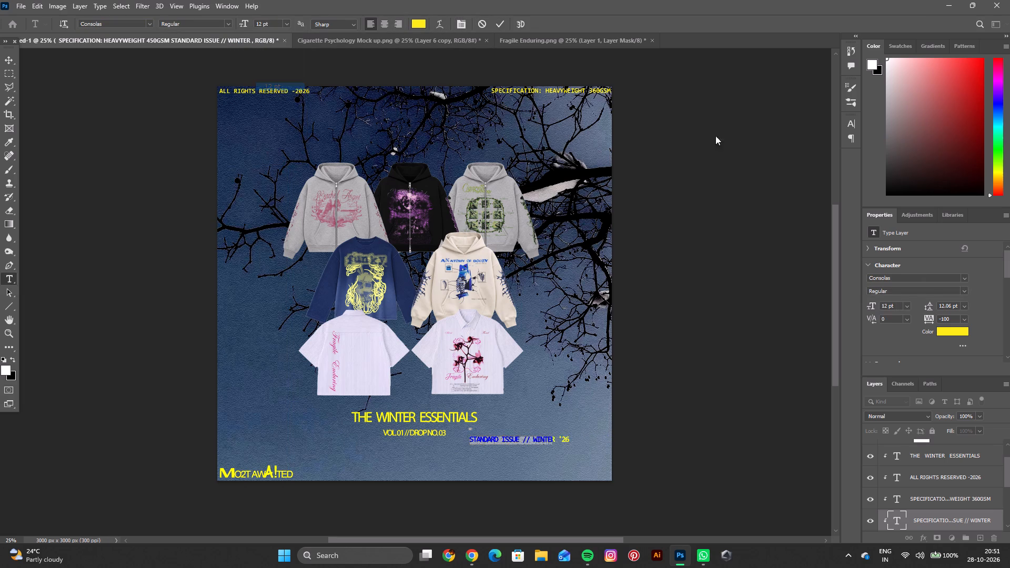
click(961, 318)
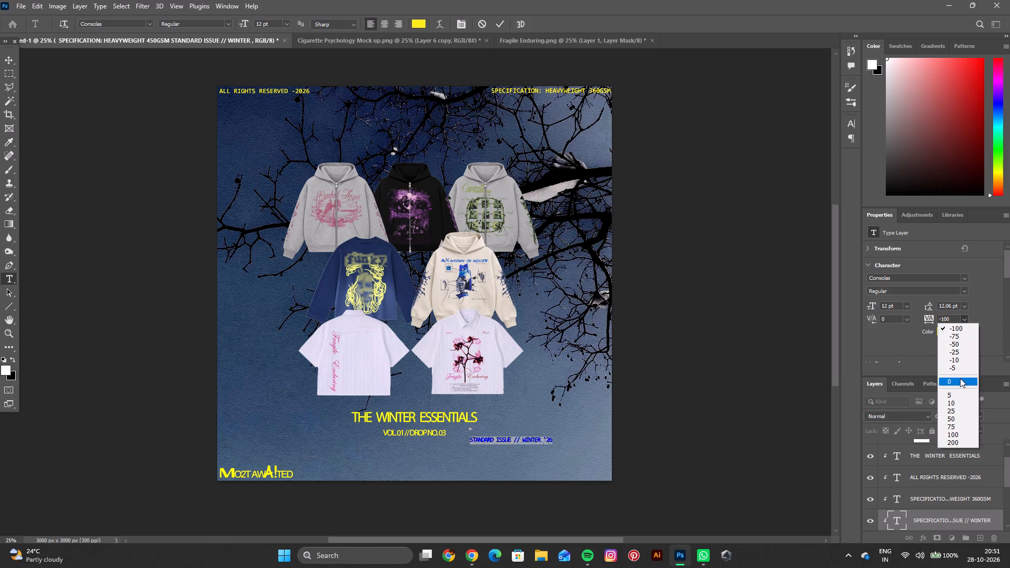
click(960, 378)
click(497, 23)
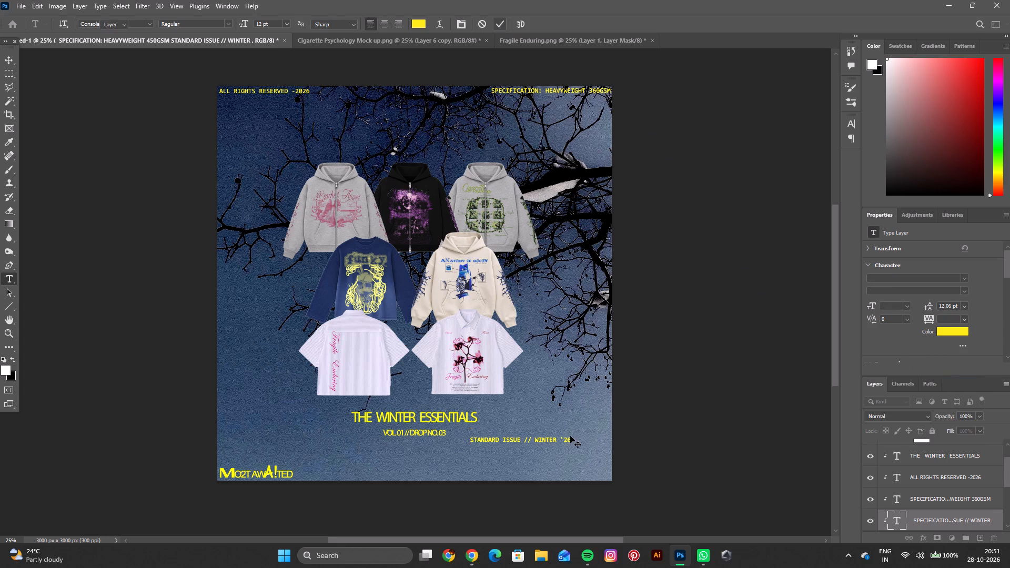
Move the "STANDARD ISSUE // WINTER '26" line into the poster's bottom-right corner, level with the brand logo text.
drag(546, 440, 580, 476)
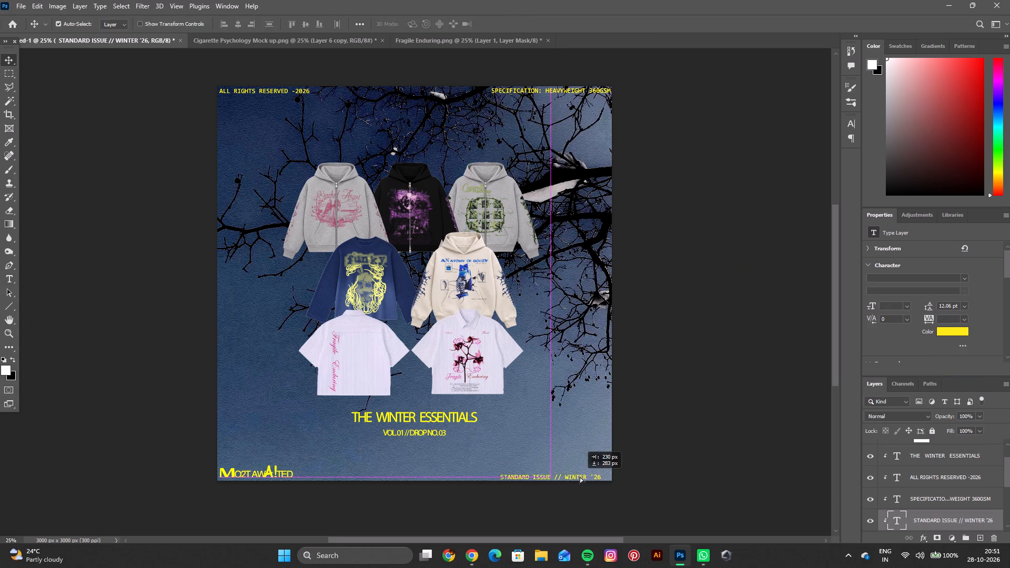
drag(580, 476, 584, 475)
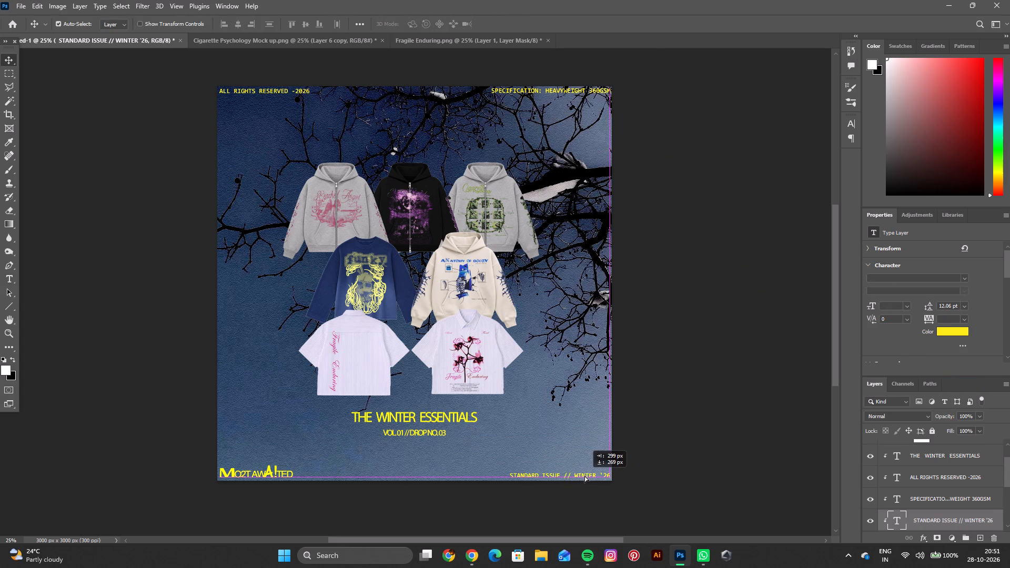
drag(584, 475, 585, 475)
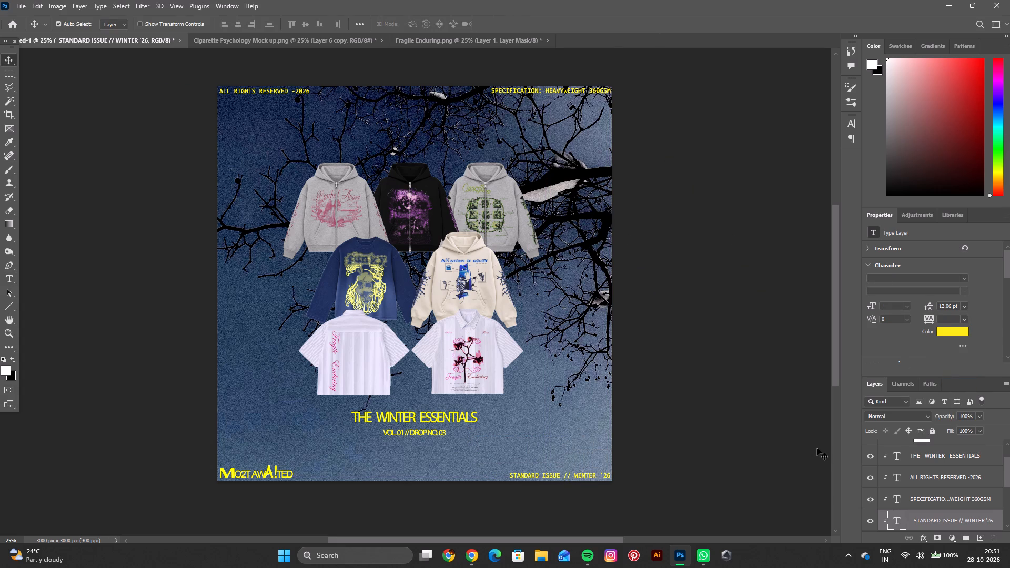
Move the "SPECIFICATION: HEAVYWEIGHT 360GSM" line below the subtitle, starting at the left edge of the "THE WINTER ESSENTIALS" caption.
drag(519, 93, 456, 192)
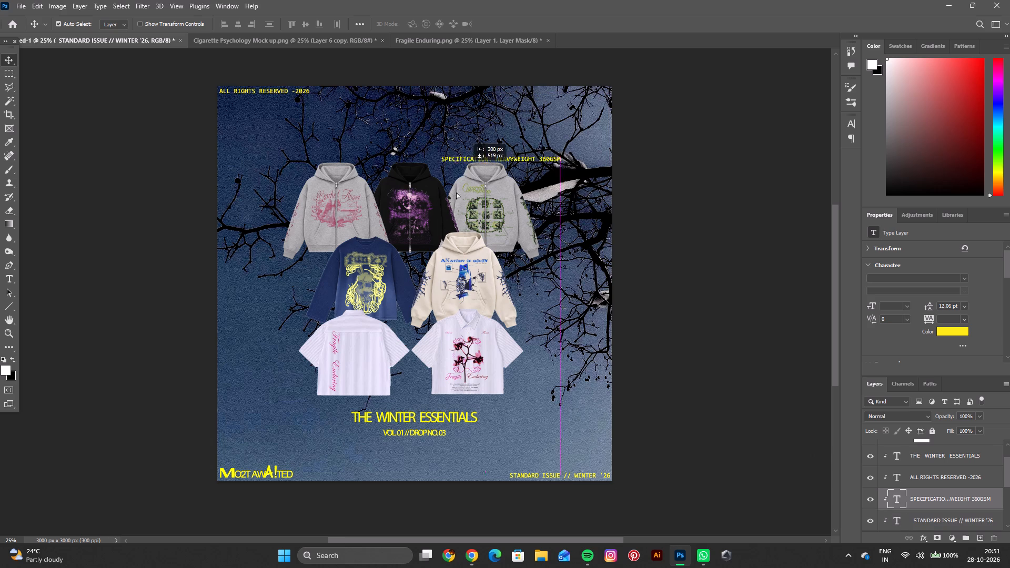
drag(456, 192, 380, 450)
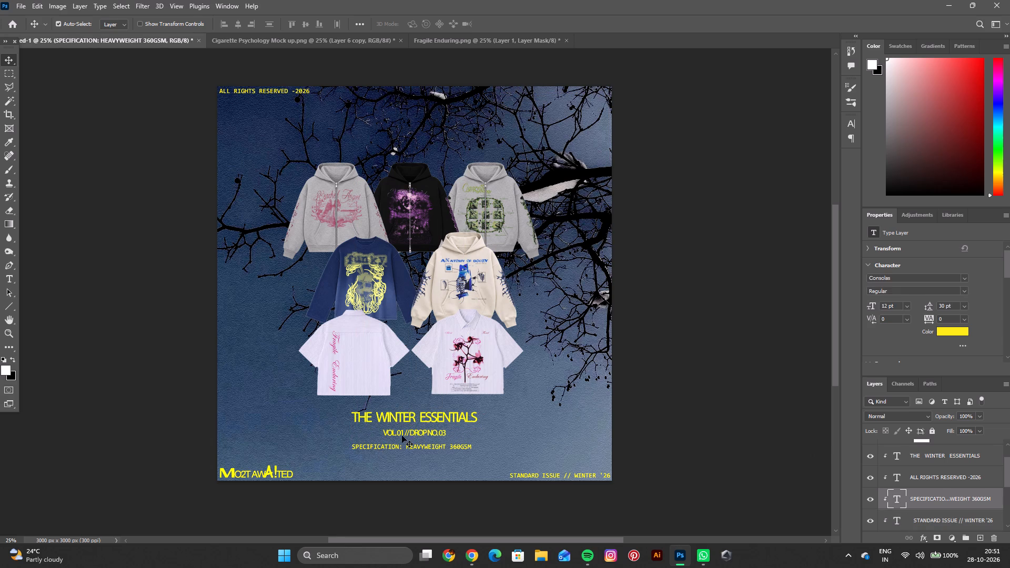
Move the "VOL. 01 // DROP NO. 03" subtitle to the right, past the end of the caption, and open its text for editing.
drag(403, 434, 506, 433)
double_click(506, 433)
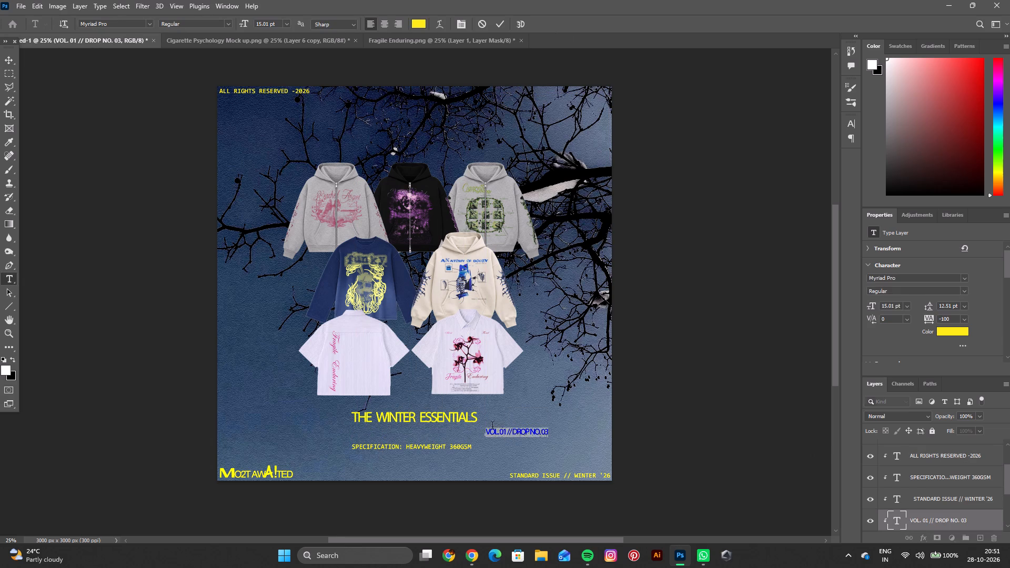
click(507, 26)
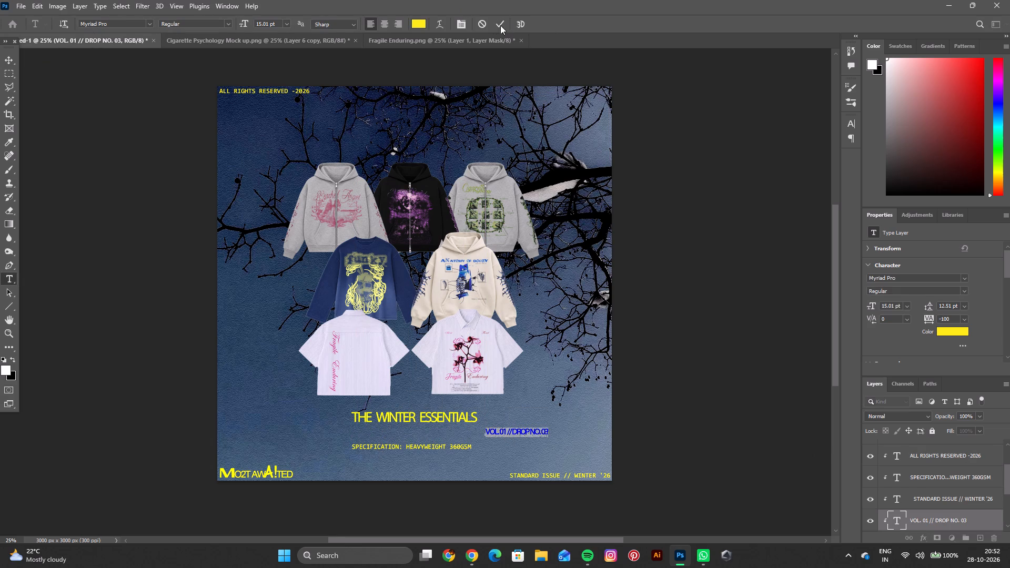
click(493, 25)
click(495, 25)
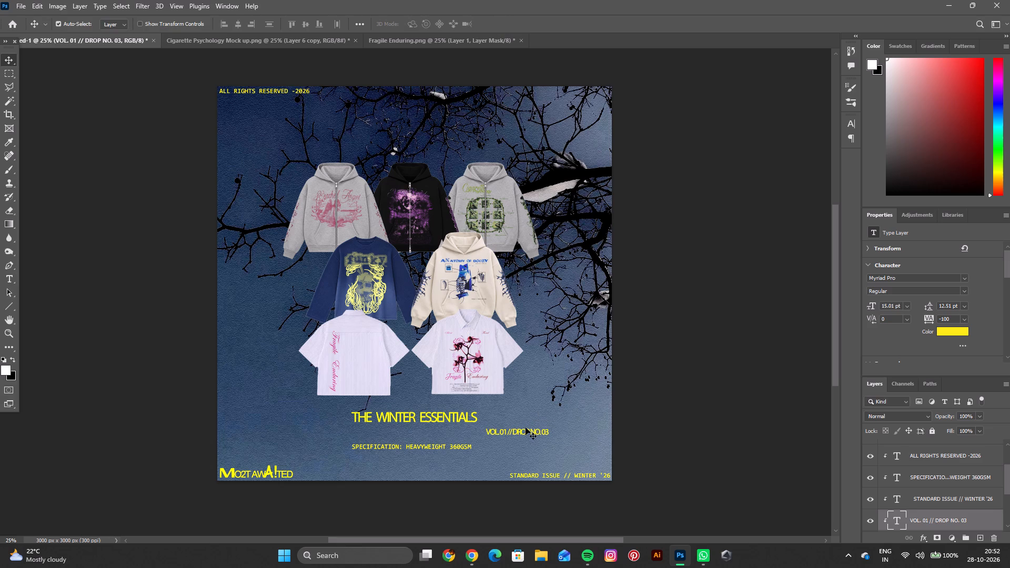
Move the "VOL. 01 // DROP NO. 03" subtitle above the right-hand hoodie, left-aligned with the "STANDARD ISSUE // WINTER '26" line.
drag(526, 428, 536, 380)
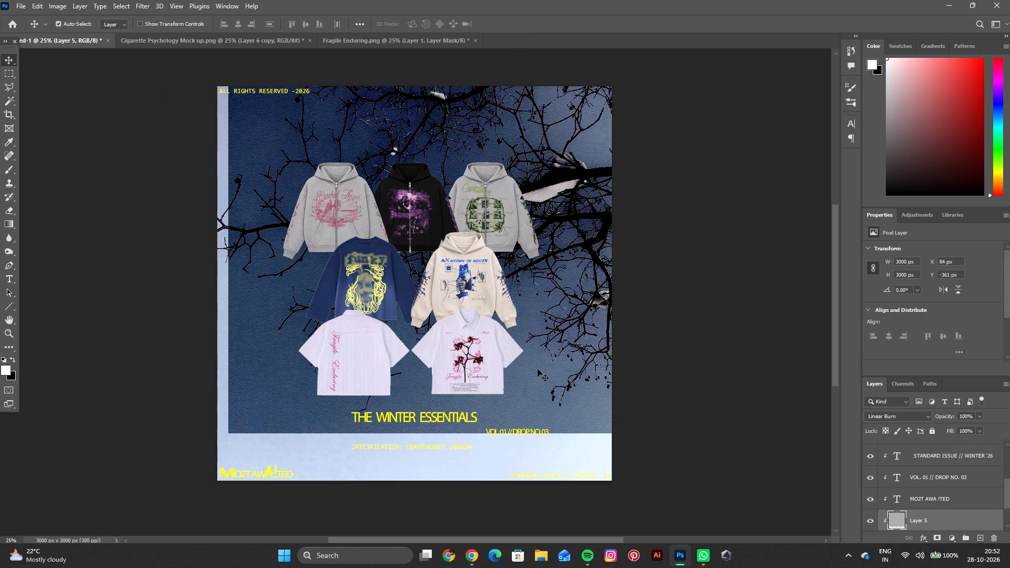
key(ctrl+z)
drag(528, 432, 563, 124)
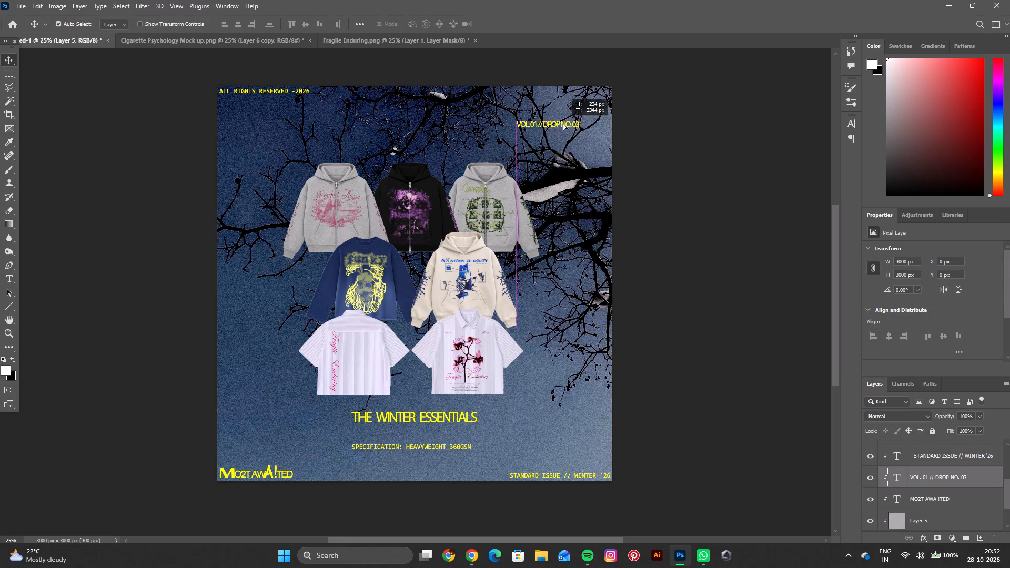
drag(563, 124, 585, 92)
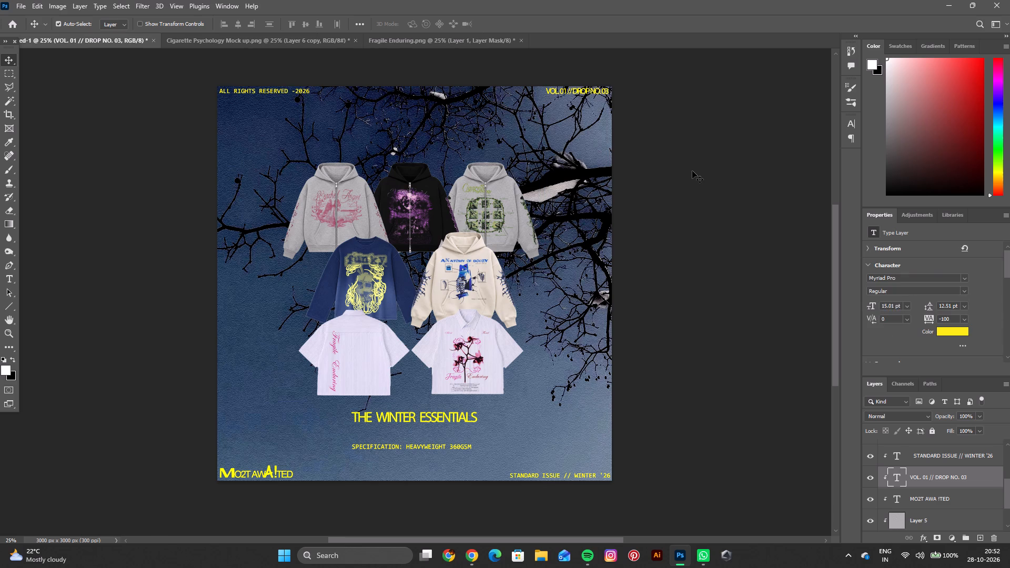
drag(588, 90, 589, 124)
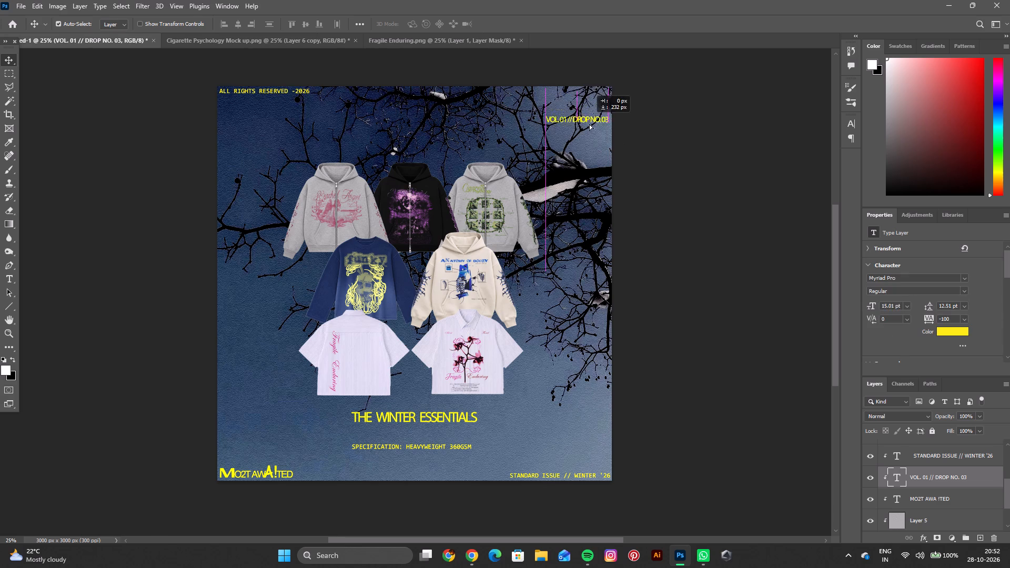
drag(589, 124, 551, 126)
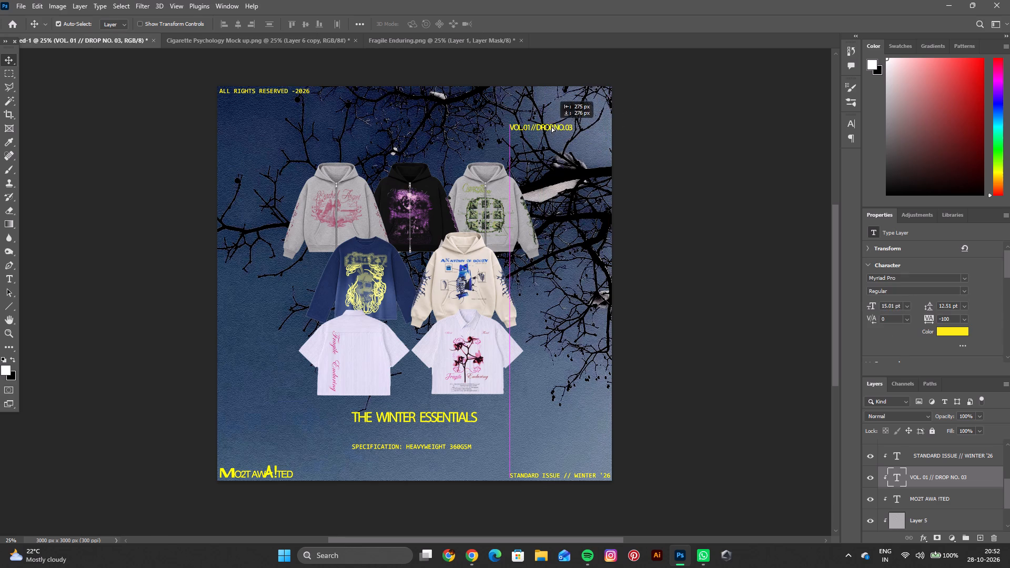
drag(551, 126, 550, 122)
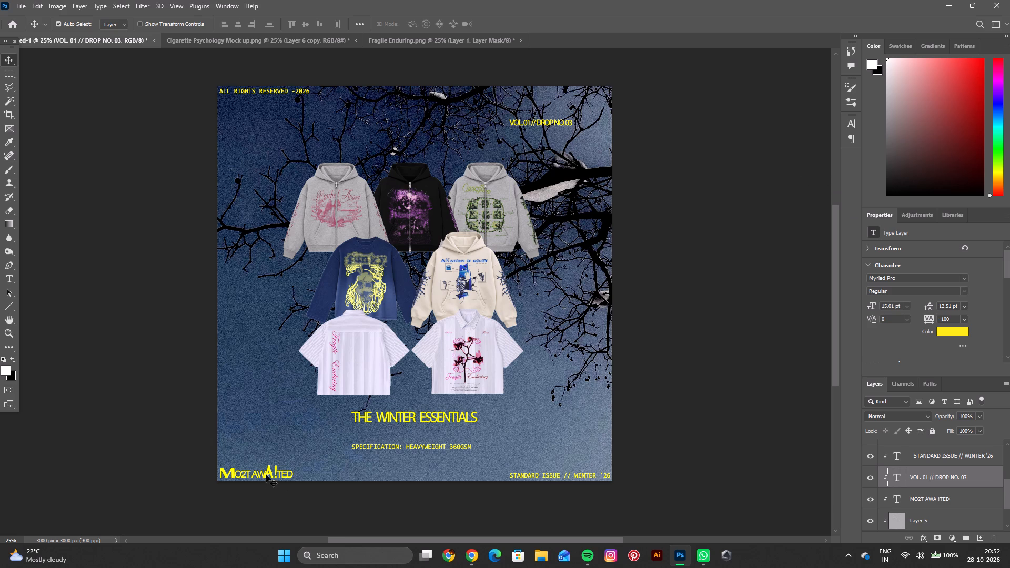
Move the brand logo text up and inward from the poster's bottom-left corner, level with the specification line.
drag(266, 473, 267, 443)
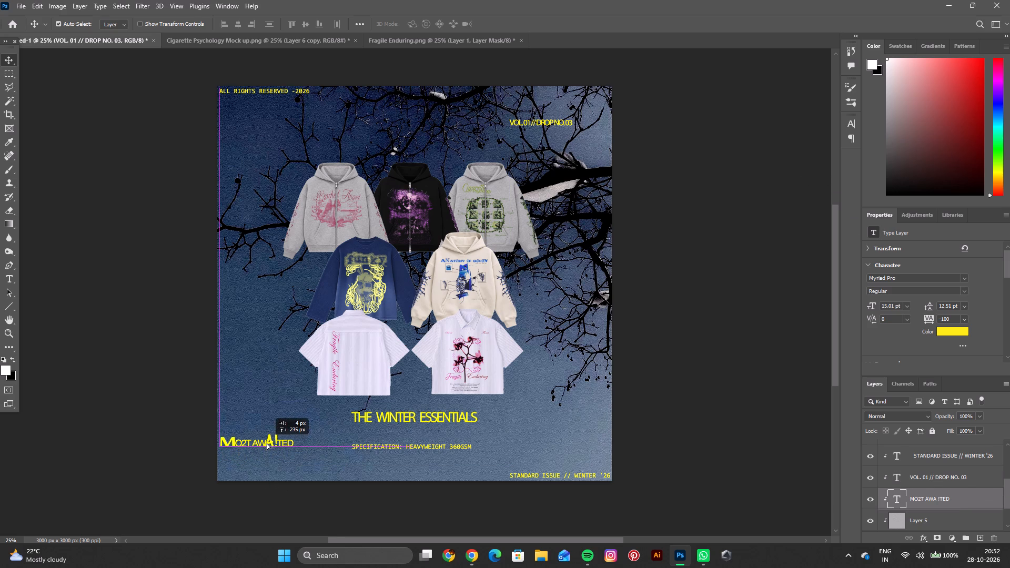
drag(267, 443, 285, 446)
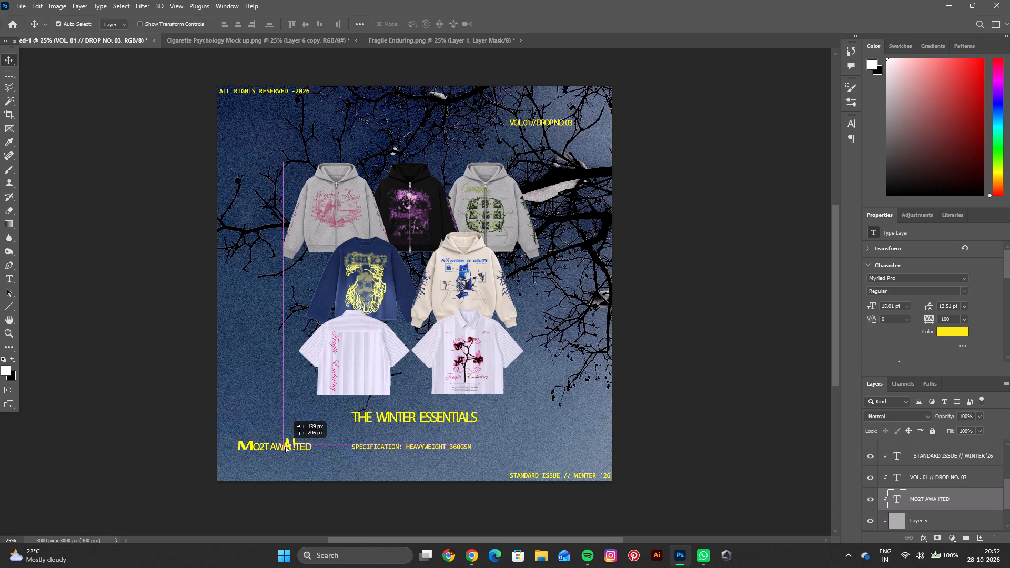
drag(285, 446, 284, 445)
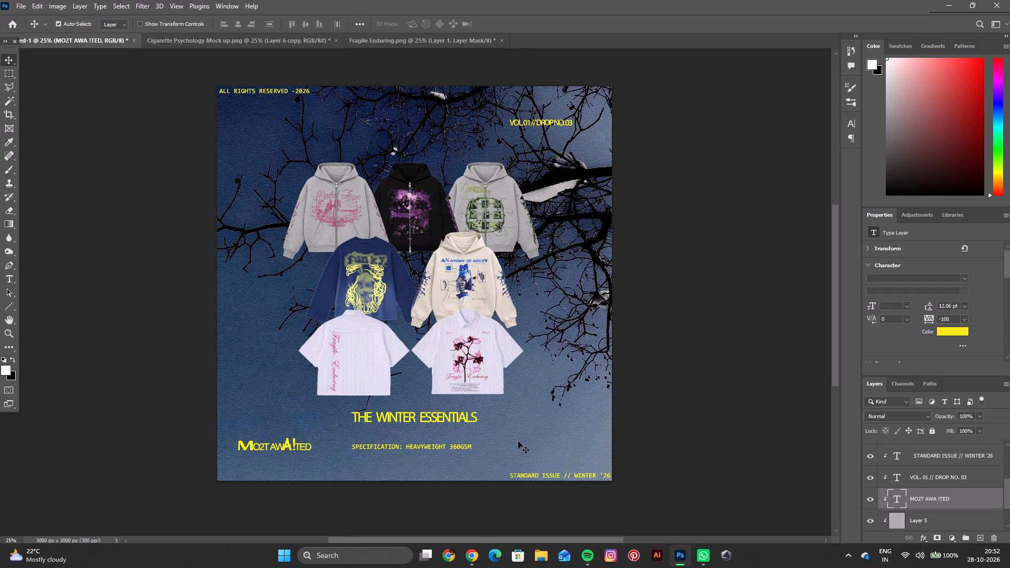
Move the "SPECIFICATION: HEAVYWEIGHT 360GSM" line directly beneath the "THE WINTER ESSENTIALS" caption, roughly centred under it.
drag(440, 446, 446, 442)
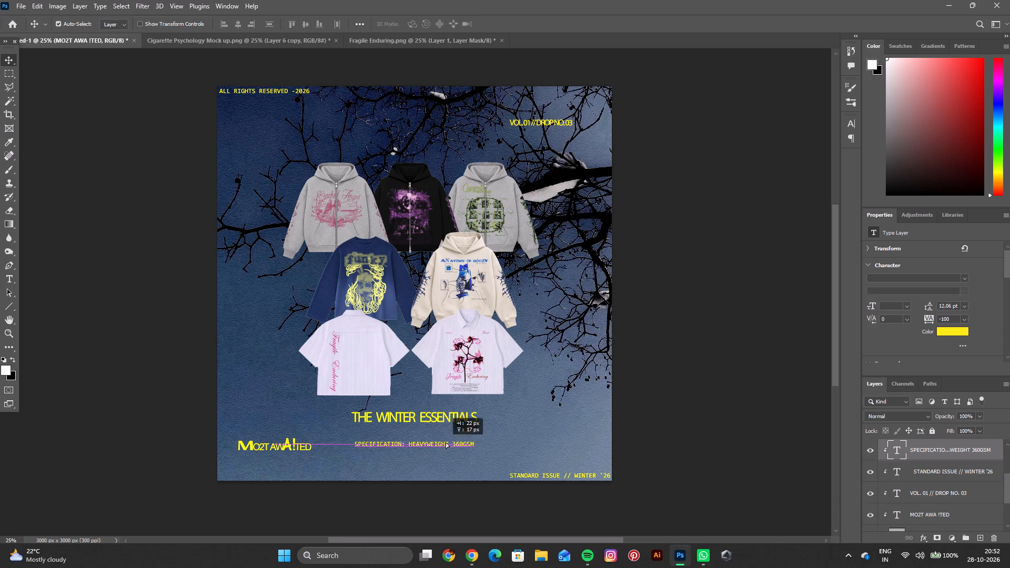
drag(446, 442, 438, 428)
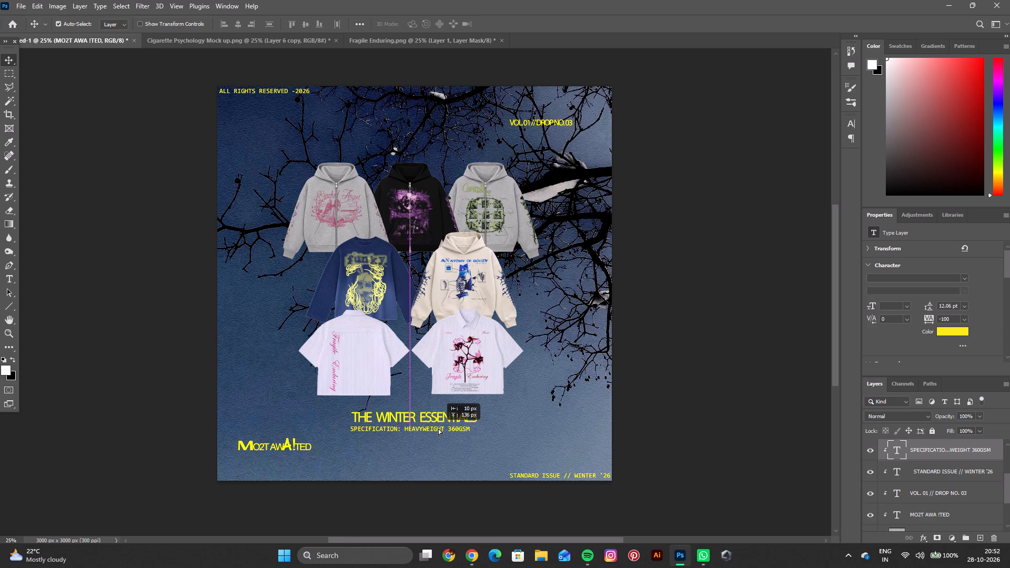
drag(438, 428, 442, 427)
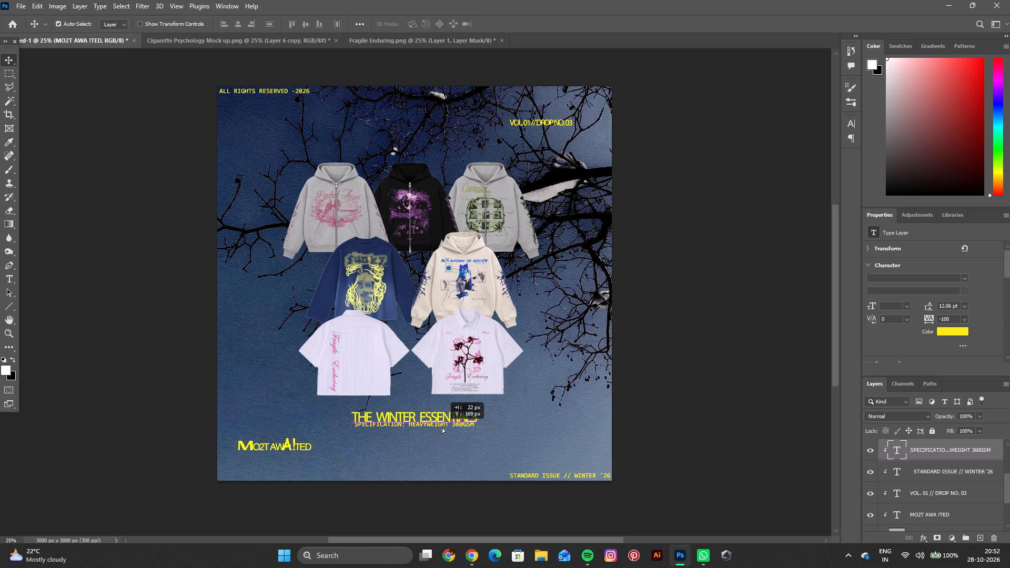
drag(442, 427, 442, 428)
Add a second line reading "UNISEX" to the "SPECIFICATION: HEAVYWEIGHT 360GSM" text.
double_click(442, 428)
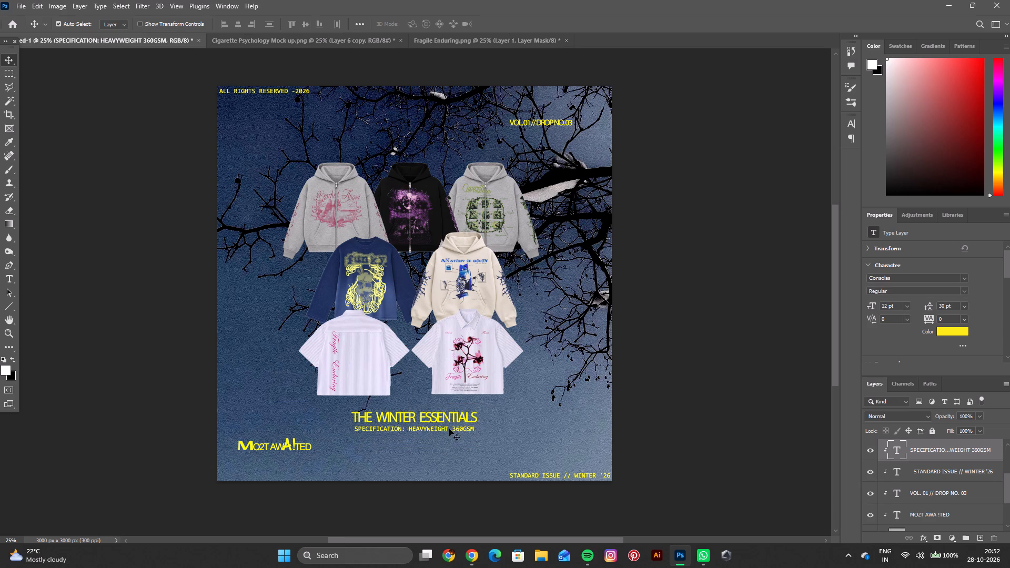
click(471, 430)
click(474, 428)
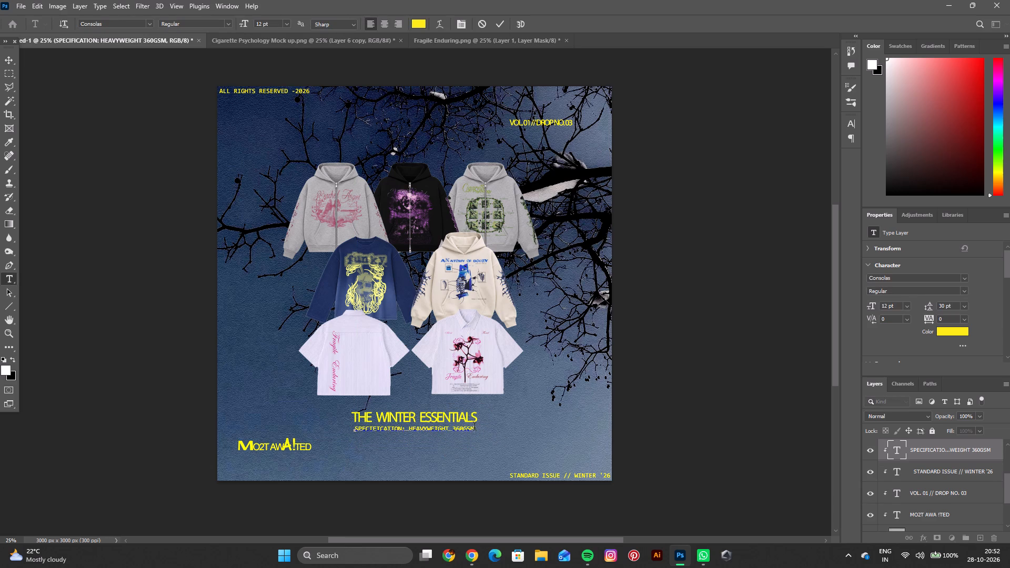
key(Return)
text(UNISEX)
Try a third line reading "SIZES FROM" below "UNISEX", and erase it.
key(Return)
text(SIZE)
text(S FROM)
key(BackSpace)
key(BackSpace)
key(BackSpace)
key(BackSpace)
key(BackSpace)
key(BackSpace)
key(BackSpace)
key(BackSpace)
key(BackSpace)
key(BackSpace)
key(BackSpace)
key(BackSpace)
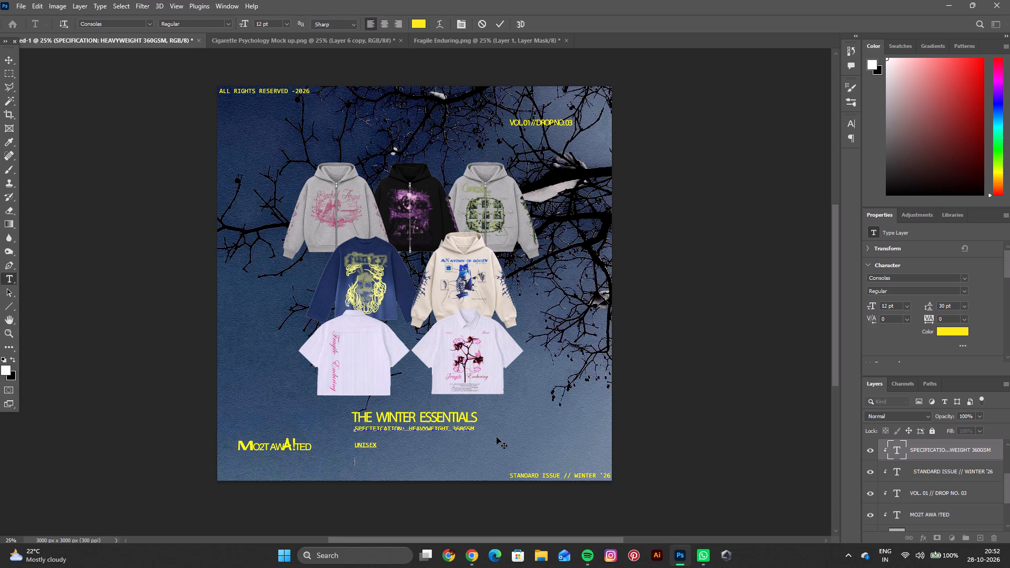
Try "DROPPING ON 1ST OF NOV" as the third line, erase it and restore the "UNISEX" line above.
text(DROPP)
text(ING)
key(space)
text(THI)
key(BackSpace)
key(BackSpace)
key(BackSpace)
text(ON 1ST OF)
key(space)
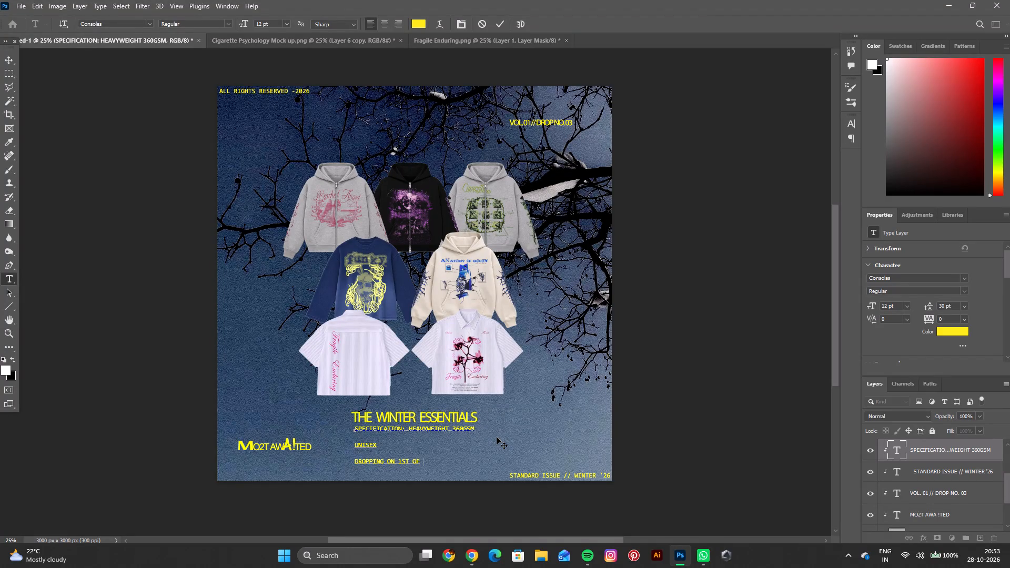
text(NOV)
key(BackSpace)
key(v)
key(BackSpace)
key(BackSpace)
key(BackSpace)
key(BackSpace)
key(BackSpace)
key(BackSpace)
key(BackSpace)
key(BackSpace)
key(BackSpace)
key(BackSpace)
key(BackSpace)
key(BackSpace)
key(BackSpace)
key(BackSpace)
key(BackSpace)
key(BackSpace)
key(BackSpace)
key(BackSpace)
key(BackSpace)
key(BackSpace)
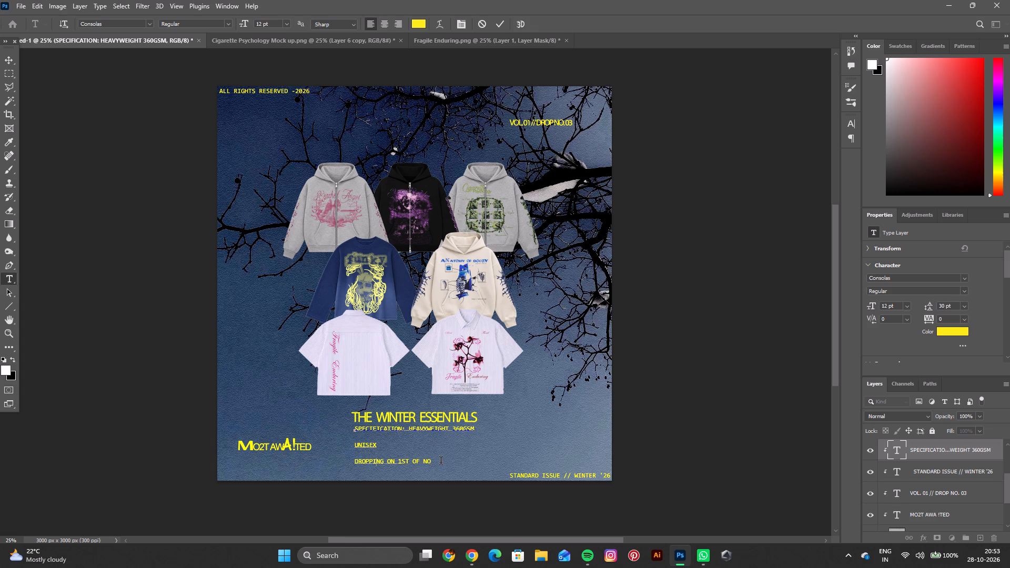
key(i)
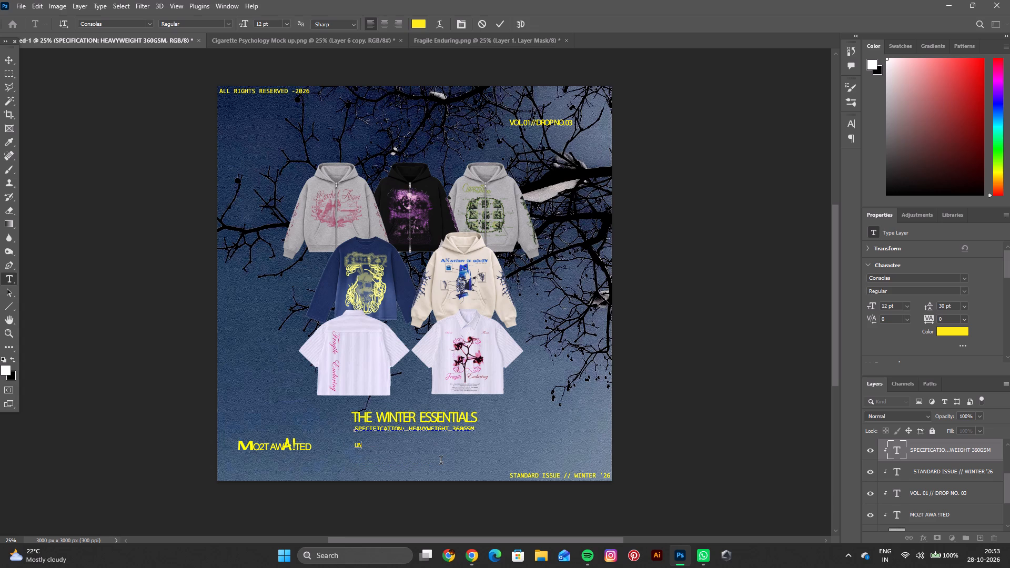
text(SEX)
Start a line below "UNISEX", trying "LIVE ON 1ST NOV" and trimming it to "LIVE".
key(Return)
text(LIVE ON)
key(space)
key(1)
text(ST)
key(space)
text(NOV)
key(BackSpace)
key(BackSpace)
key(BackSpace)
key(BackSpace)
key(BackSpace)
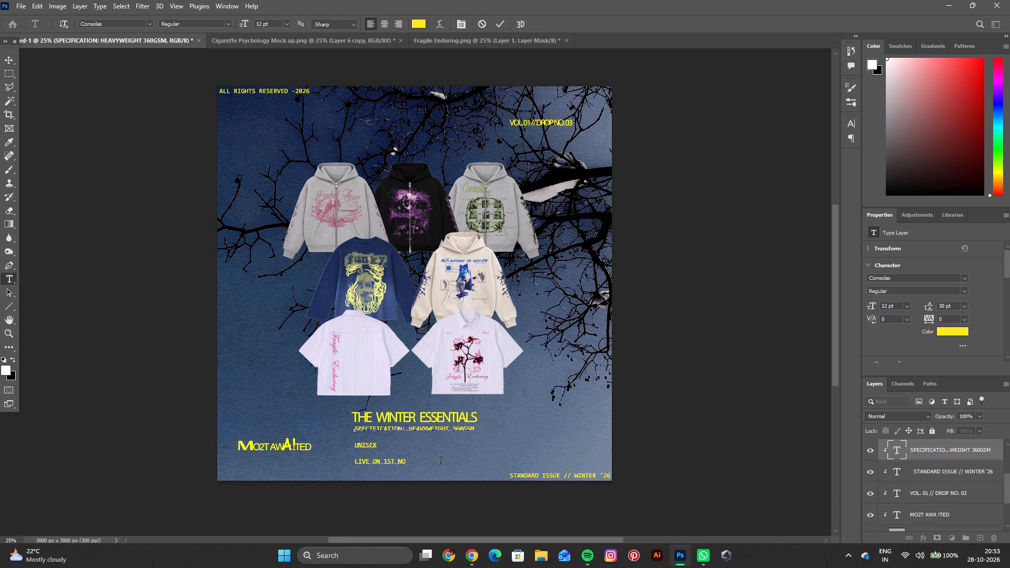
key(BackSpace)
key(BackSpace)
key(BackSpace)
key(BackSpace)
key(BackSpace)
key(BackSpace)
key(BackSpace)
Extend the third line of the specification text to read "LIVE: 31ST OCT 12AM".
text(:)
key(space)
text(31)
text(ST OCT)
key(space)
text(12)
text(am)
key(space)
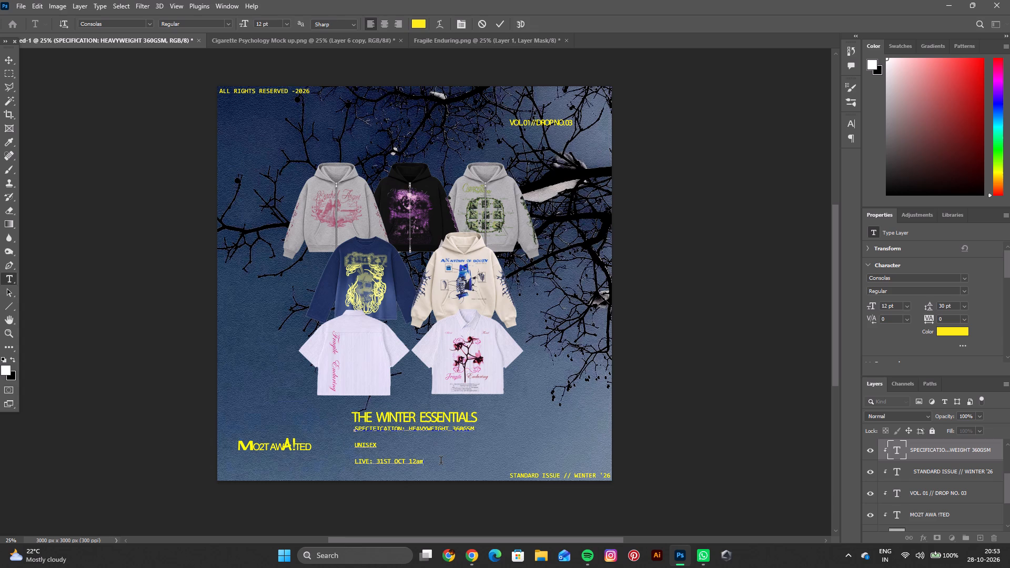
key(BackSpace)
key(BackSpace)
key(BackSpace)
text(AM EST)
key(BackSpace)
key(BackSpace)
key(BackSpace)
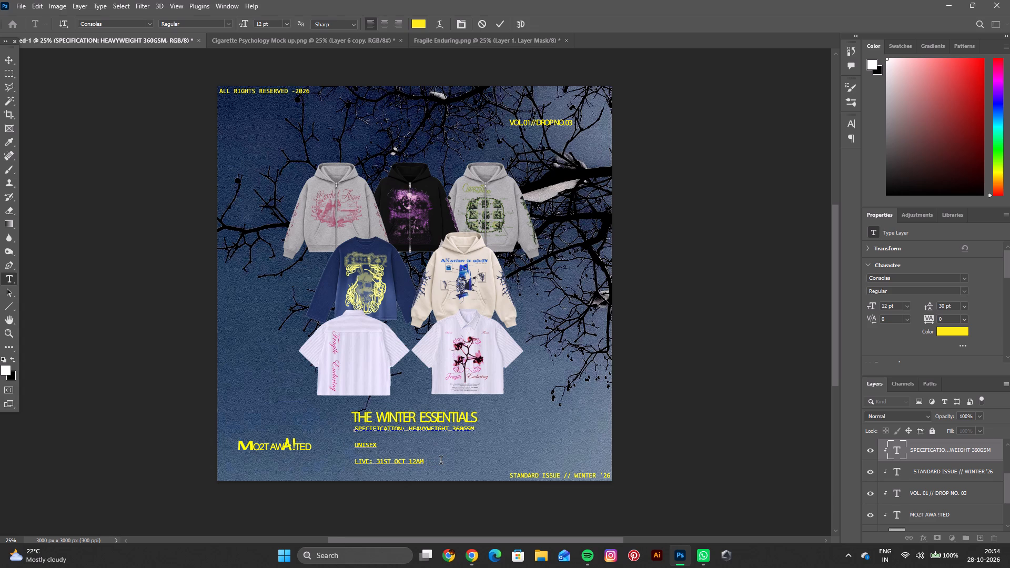
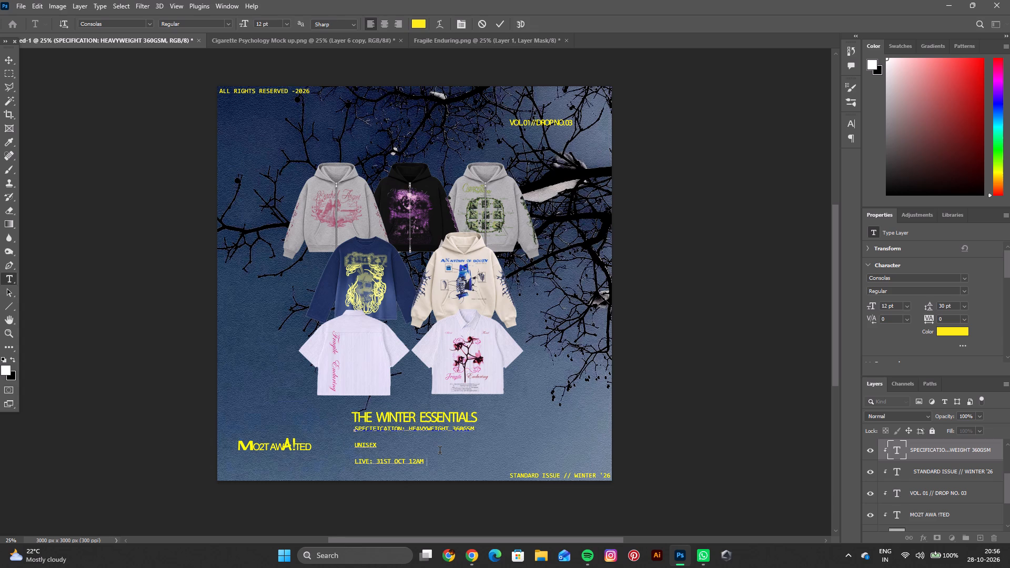
Add a time-zone suffix to the launch-date line, trying "EST" and "ESA" before settling on "LIVE: 31ST OCT 12AM ETA".
text(EST)
key(BackSpace)
key(F11)
key(a)
key(BackSpace)
key(BackSpace)
text(TS)
key(BackSpace)
key(a)
click(493, 25)
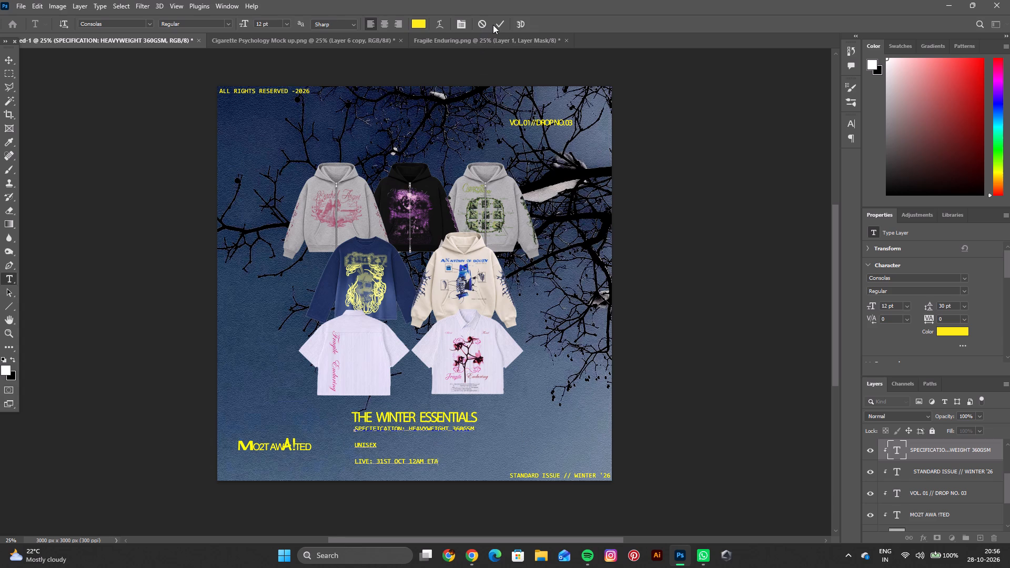
click(494, 25)
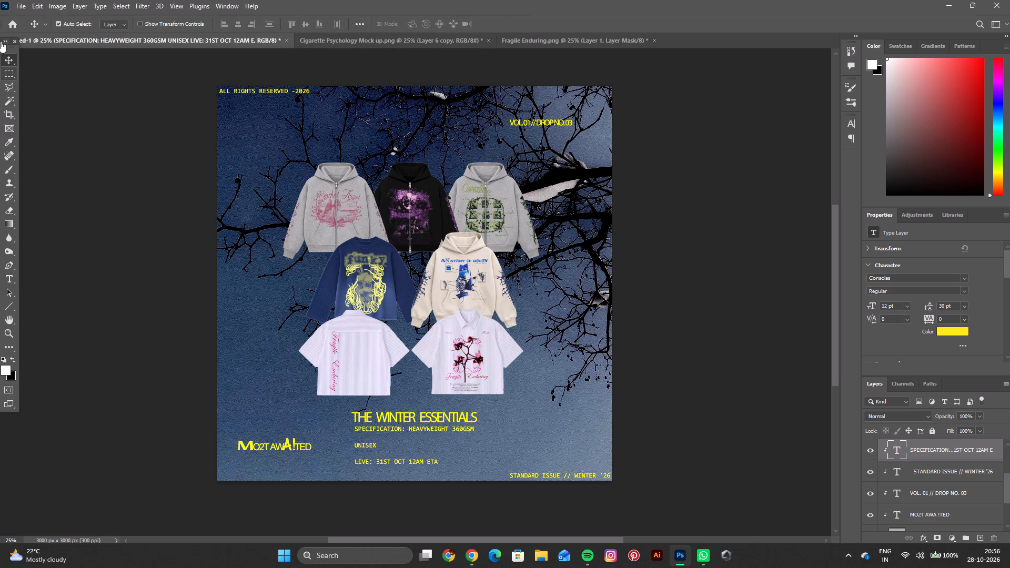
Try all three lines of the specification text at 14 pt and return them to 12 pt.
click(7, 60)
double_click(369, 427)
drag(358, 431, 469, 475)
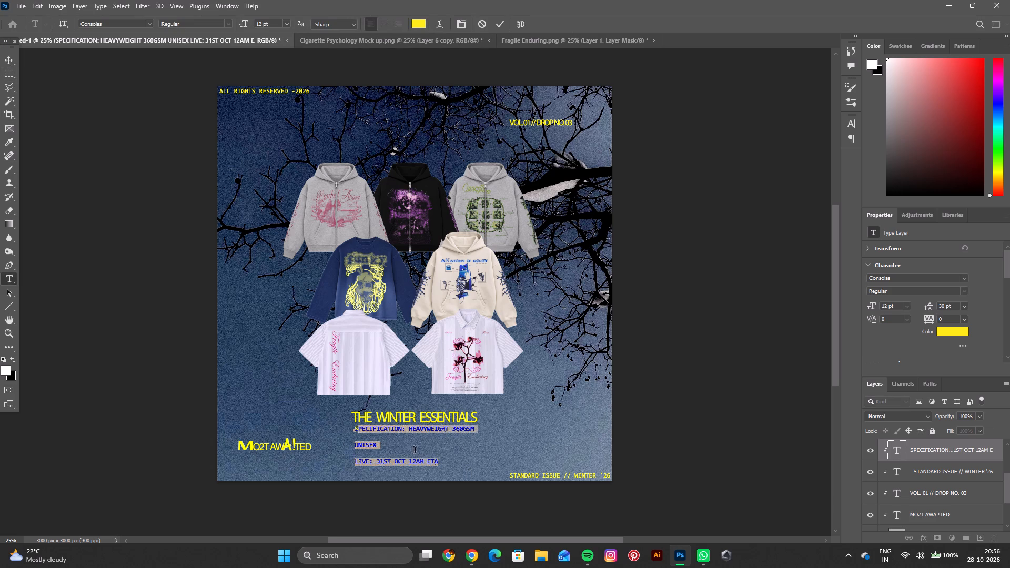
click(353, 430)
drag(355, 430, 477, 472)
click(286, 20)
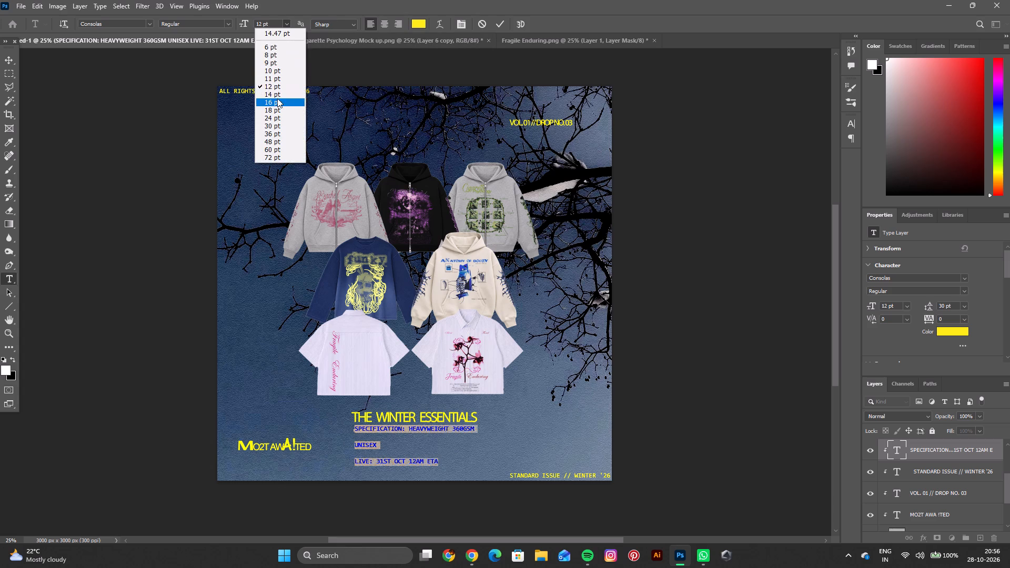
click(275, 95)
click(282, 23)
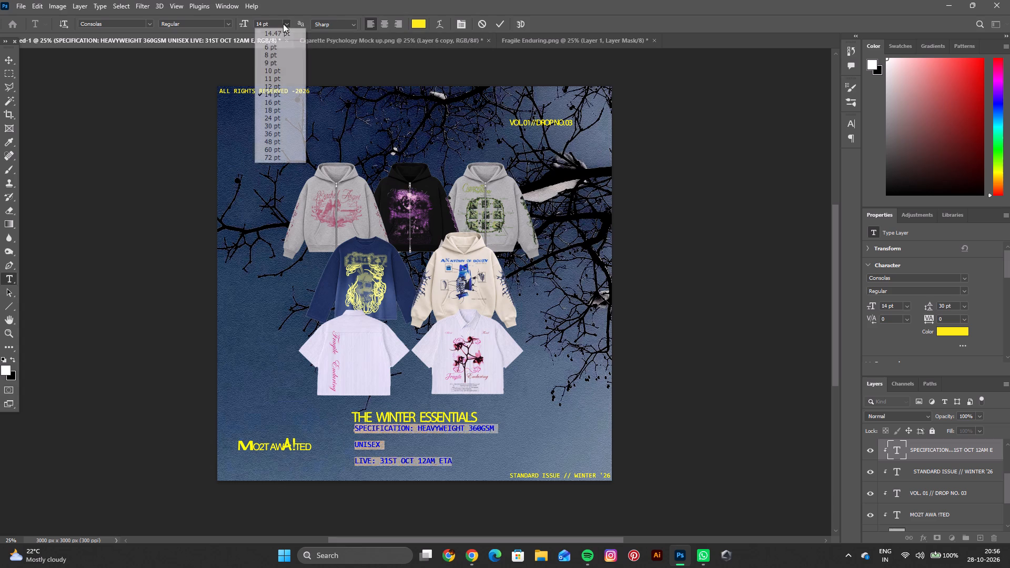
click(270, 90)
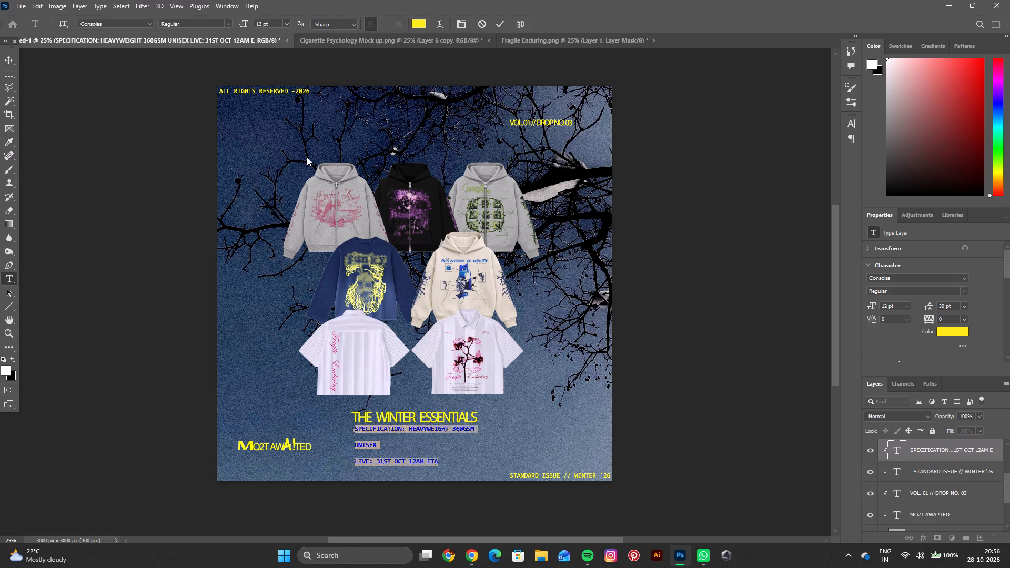
Set the line spacing of the three-line specification text to Auto.
click(966, 307)
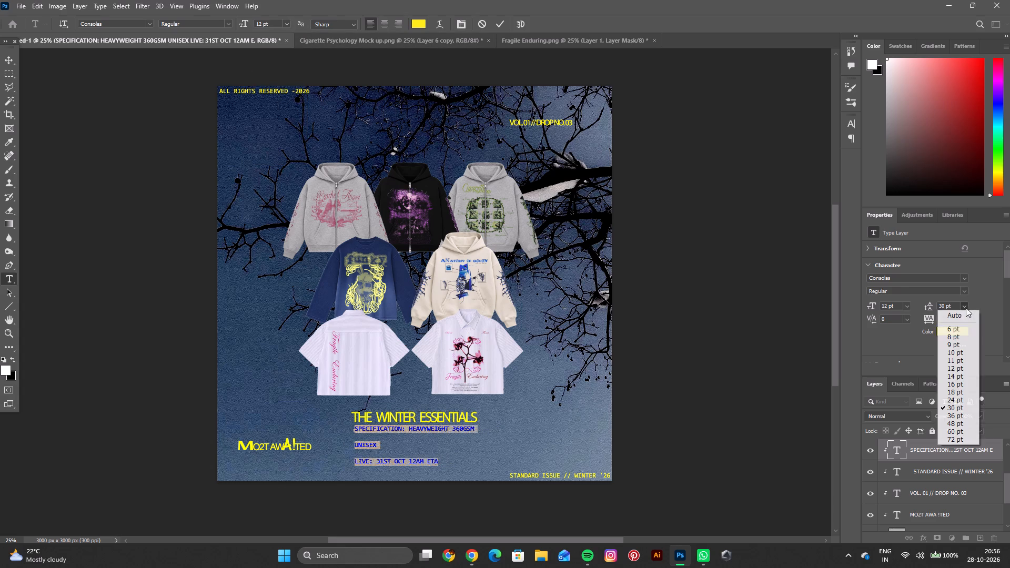
click(955, 317)
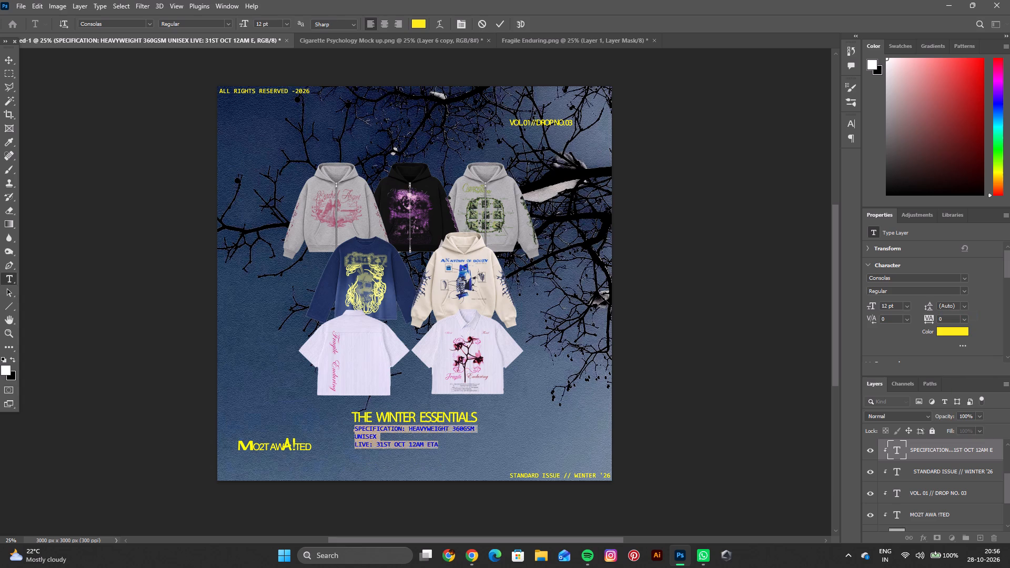
click(494, 28)
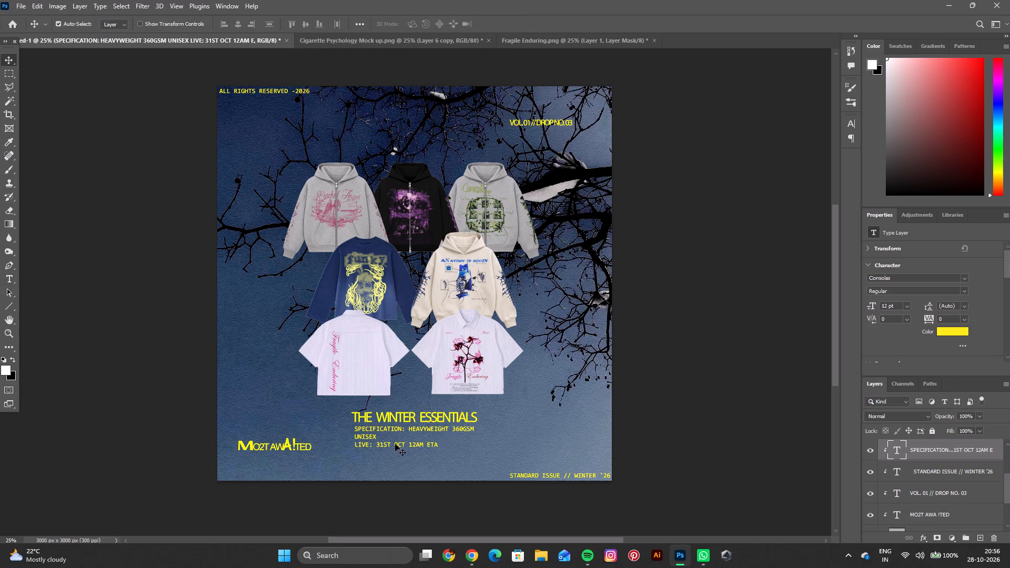
Move the specification text slightly lower beneath the caption and shift it right until it ends past the caption's last letter.
click(393, 447)
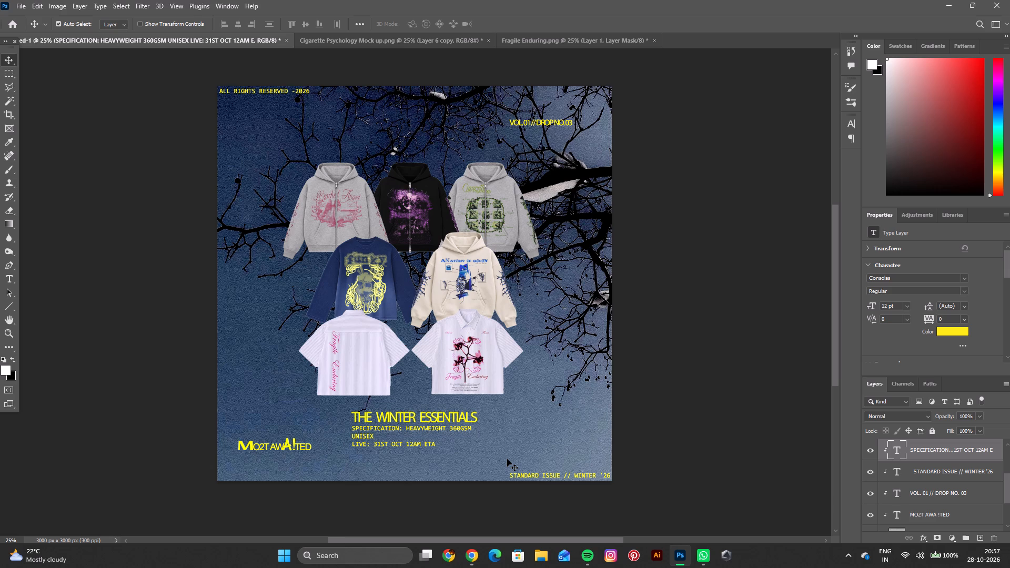
click(431, 431)
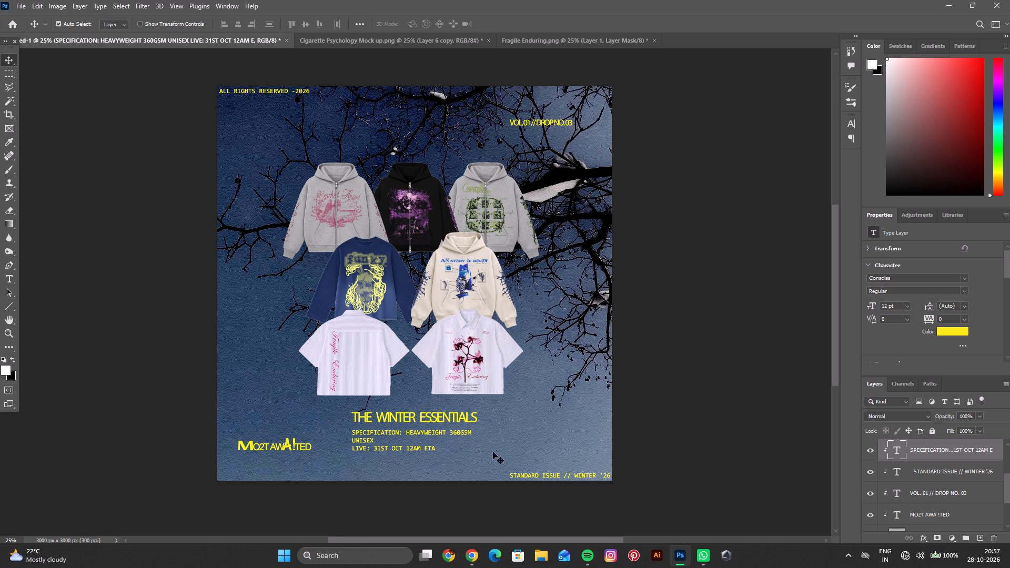
drag(438, 433, 458, 433)
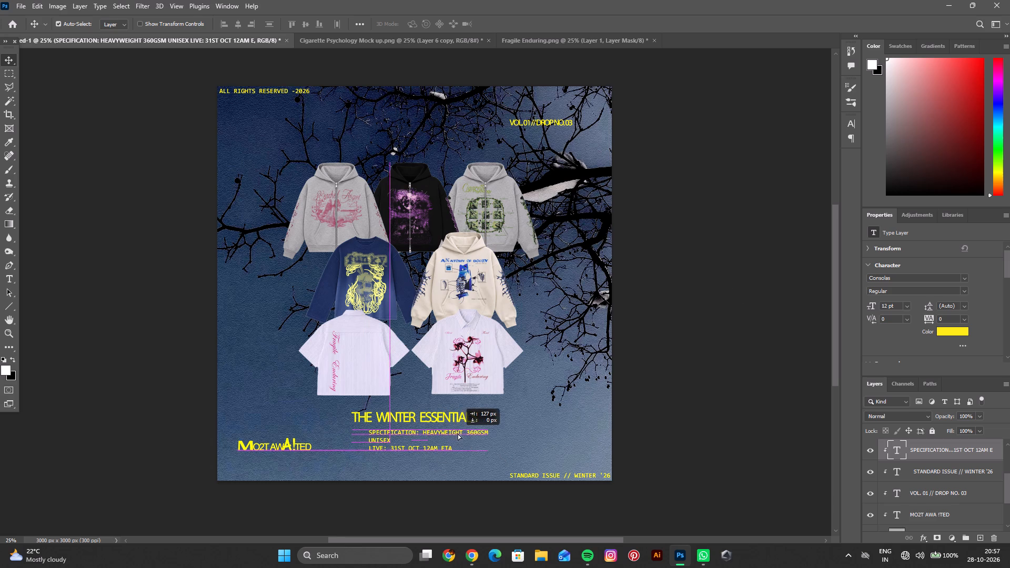
drag(458, 433, 462, 433)
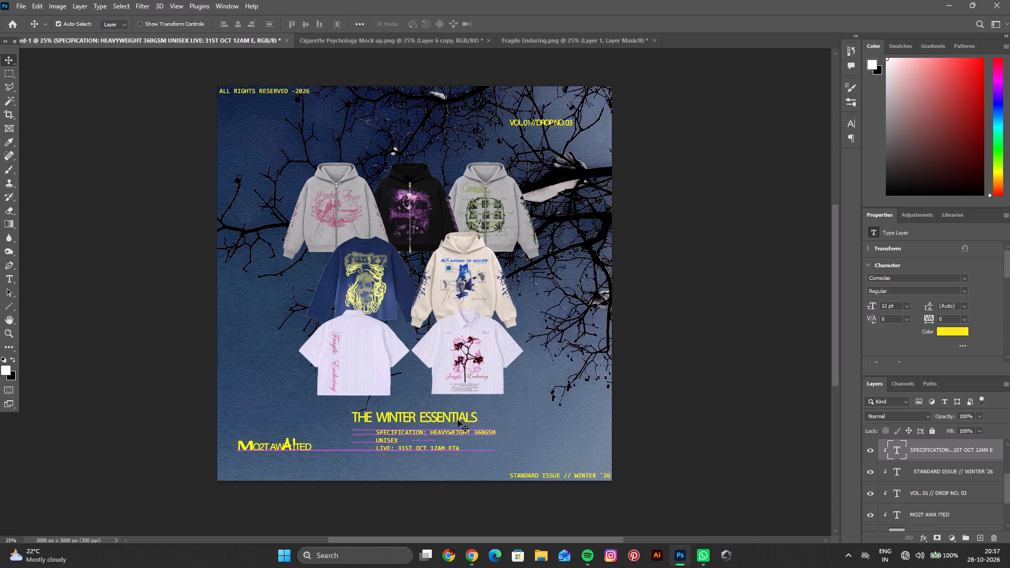
Enlarge the "THE WINTER ESSENTIALS" caption to 30.25 pt so its right end lines up with the specification text.
double_click(458, 420)
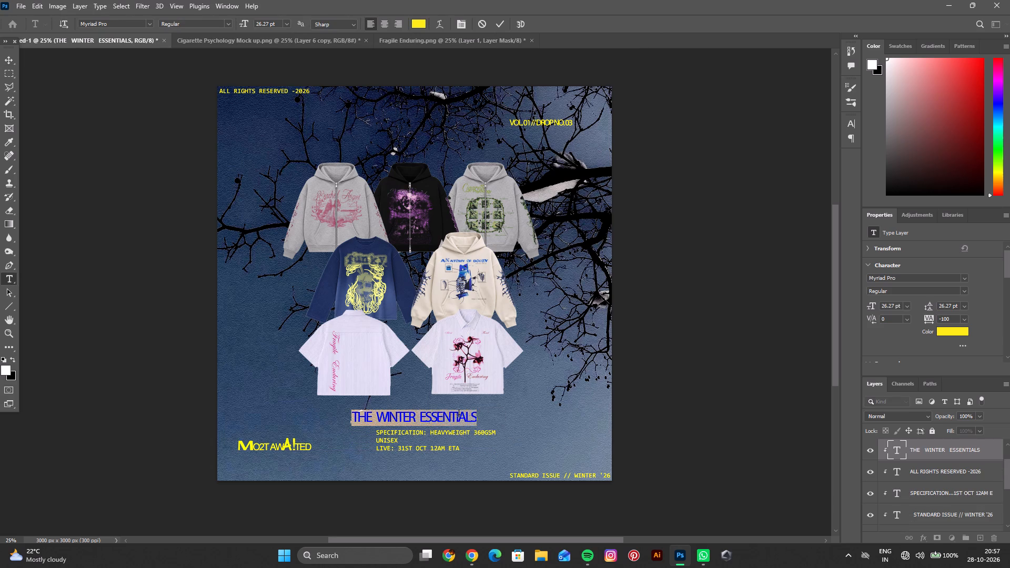
click(506, 20)
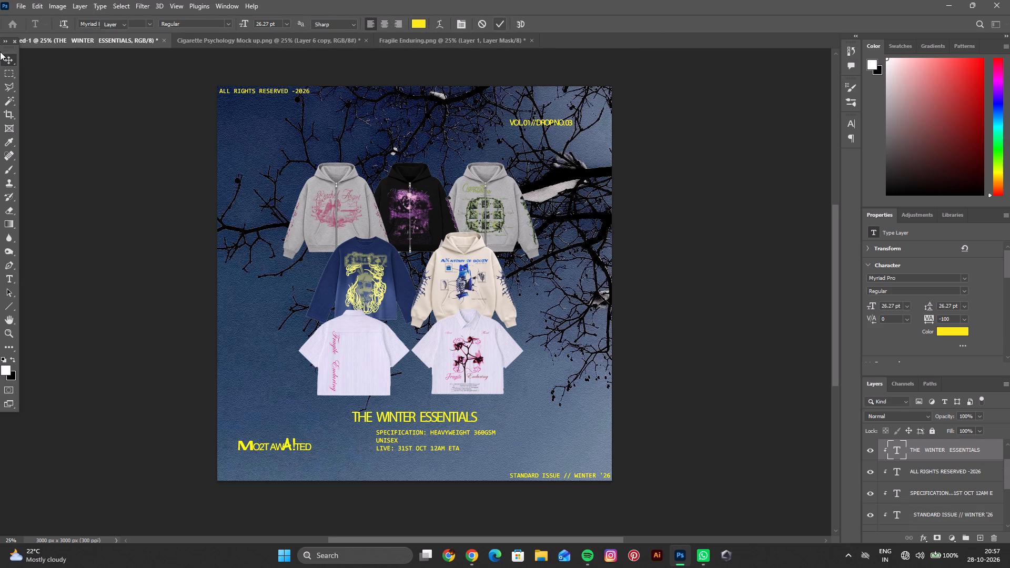
key(shift+t)
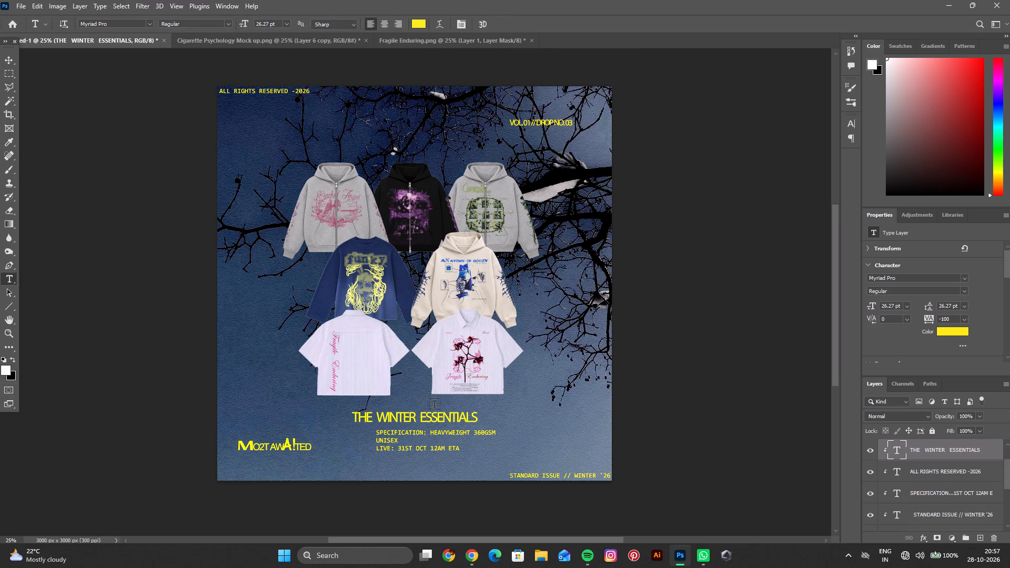
key(ctrl+t)
drag(479, 418, 484, 418)
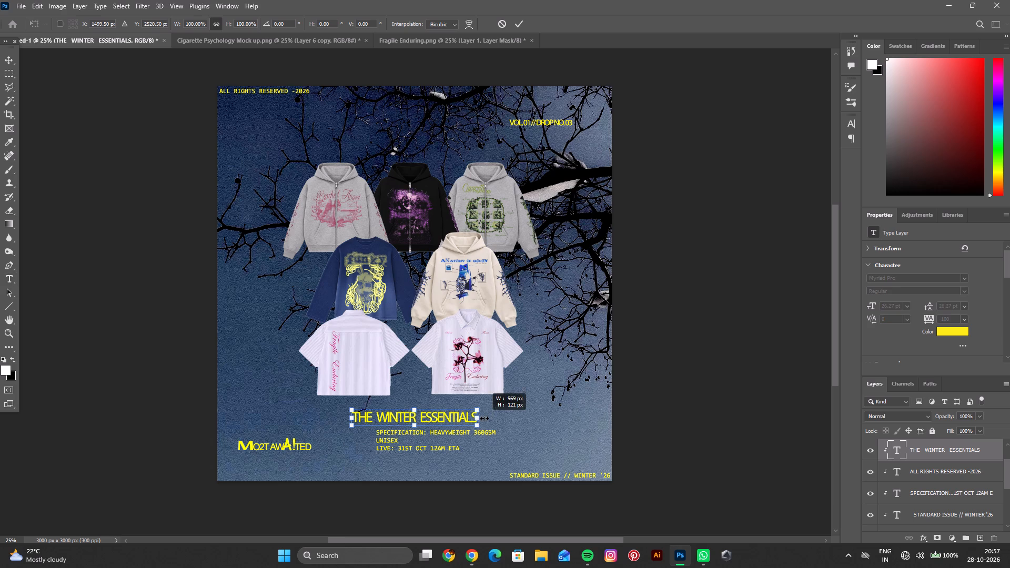
drag(484, 418, 499, 416)
click(514, 22)
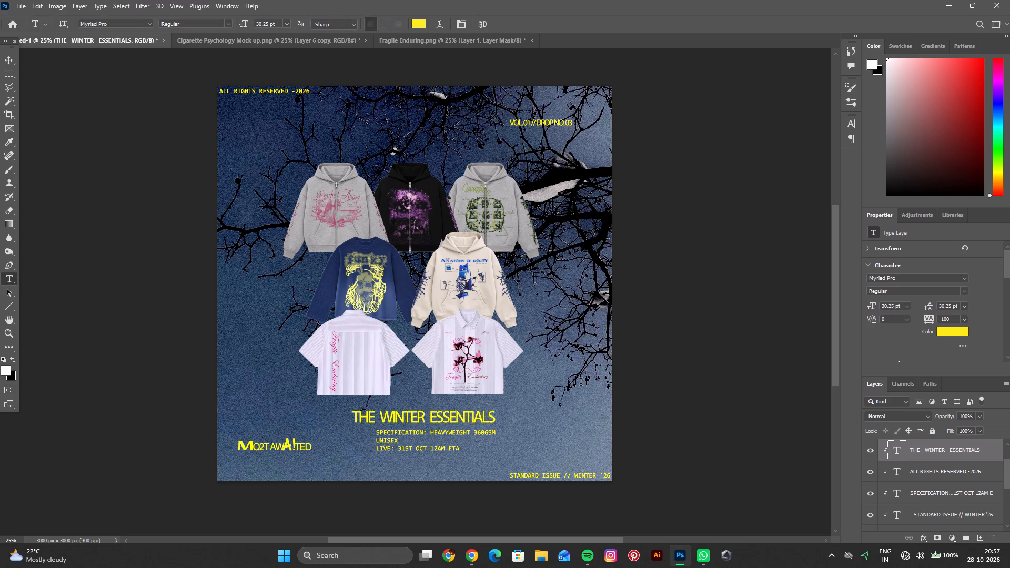
Restyle the first letter M of the "MO2T AWA !TED" brand text in Don Graffiti at 48 pt.
scroll(570, 444, down, 1)
scroll(570, 444, up, 2)
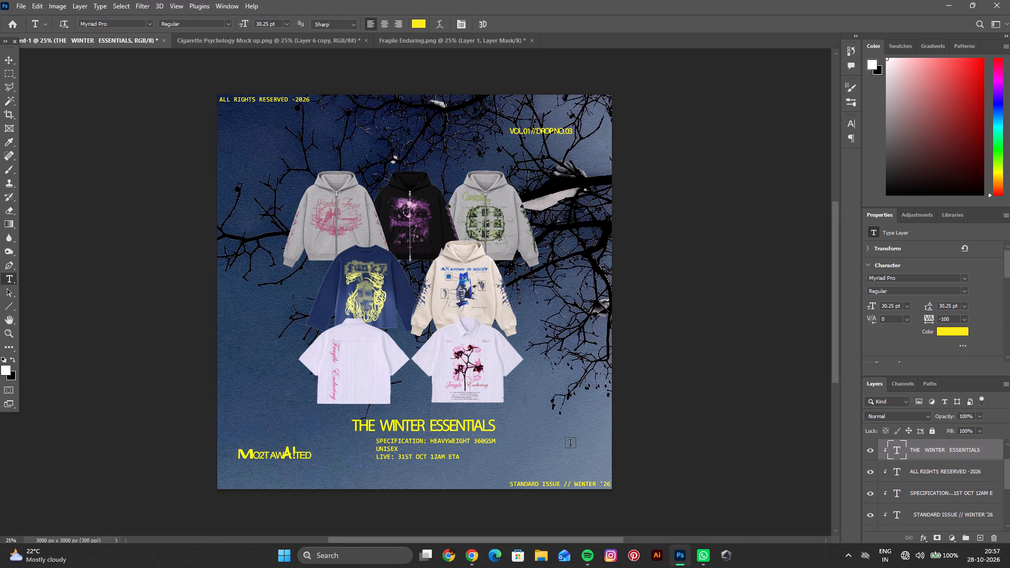
click(239, 455)
drag(239, 455, 255, 454)
drag(254, 455, 238, 455)
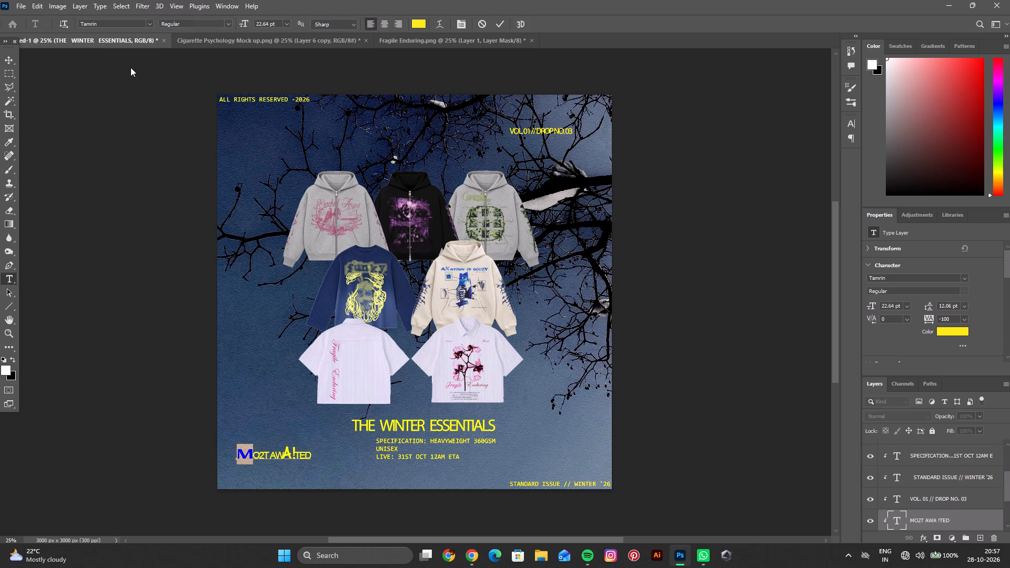
click(146, 24)
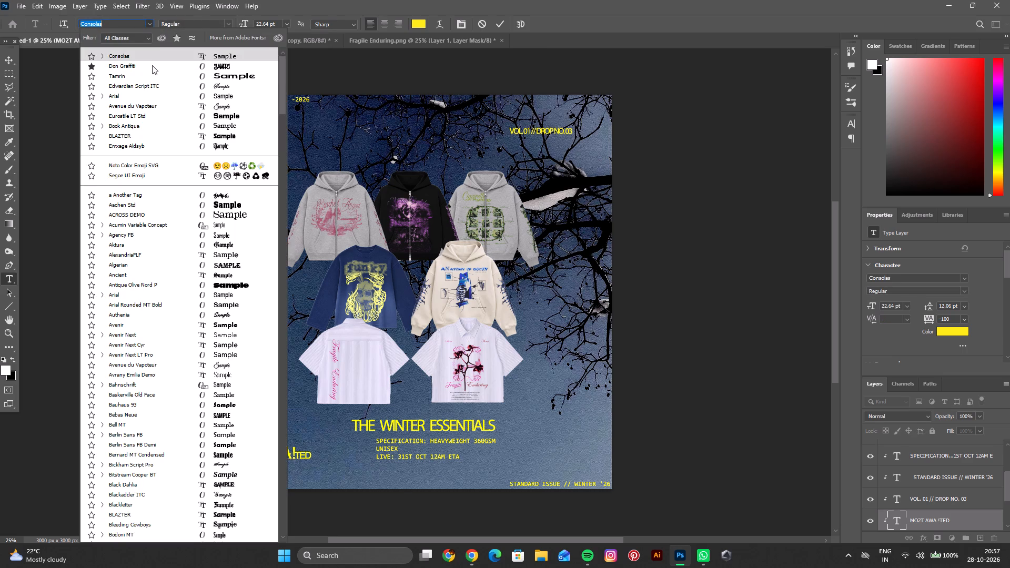
click(152, 65)
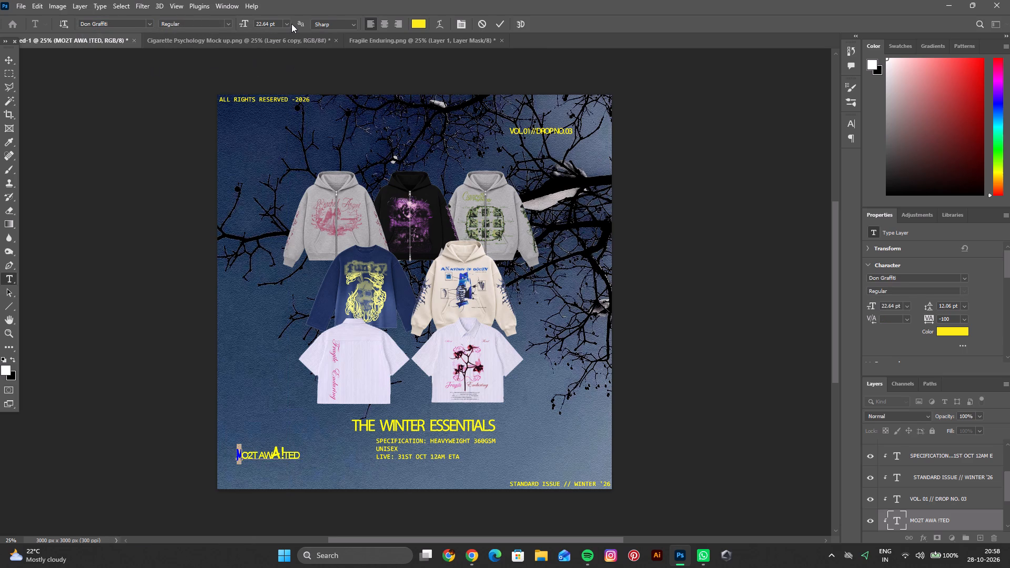
click(283, 24)
click(277, 117)
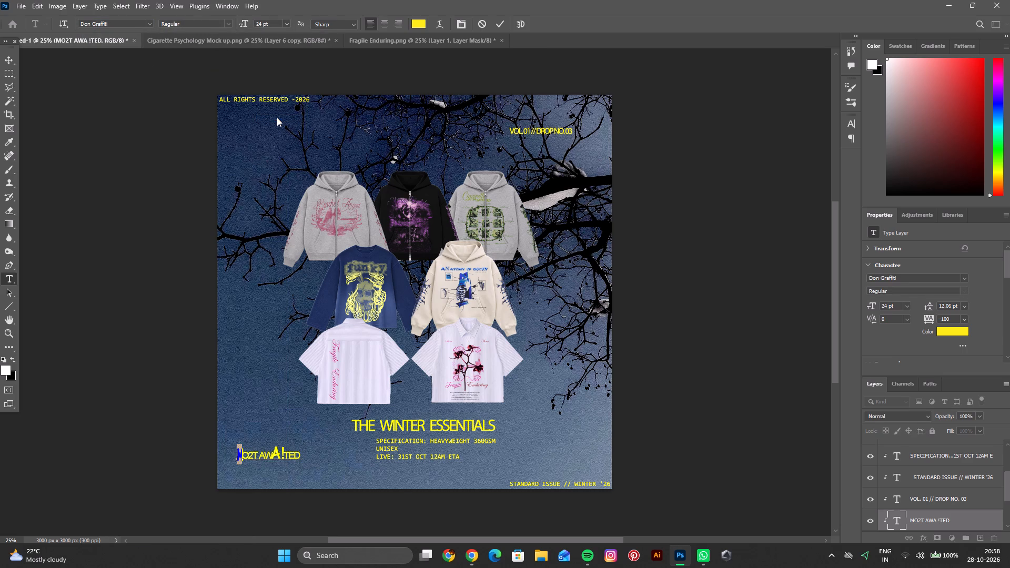
click(284, 25)
click(277, 141)
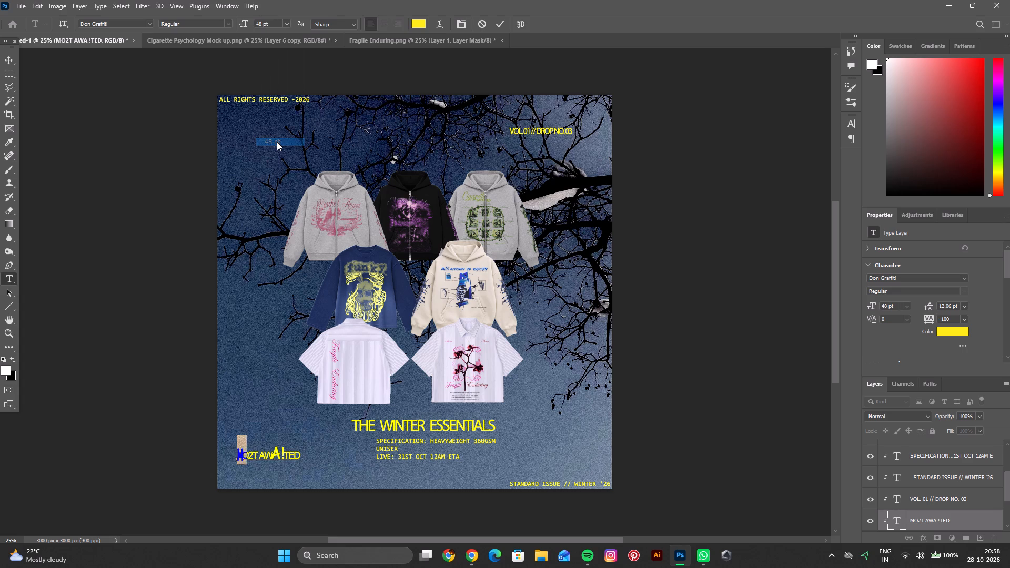
click(497, 21)
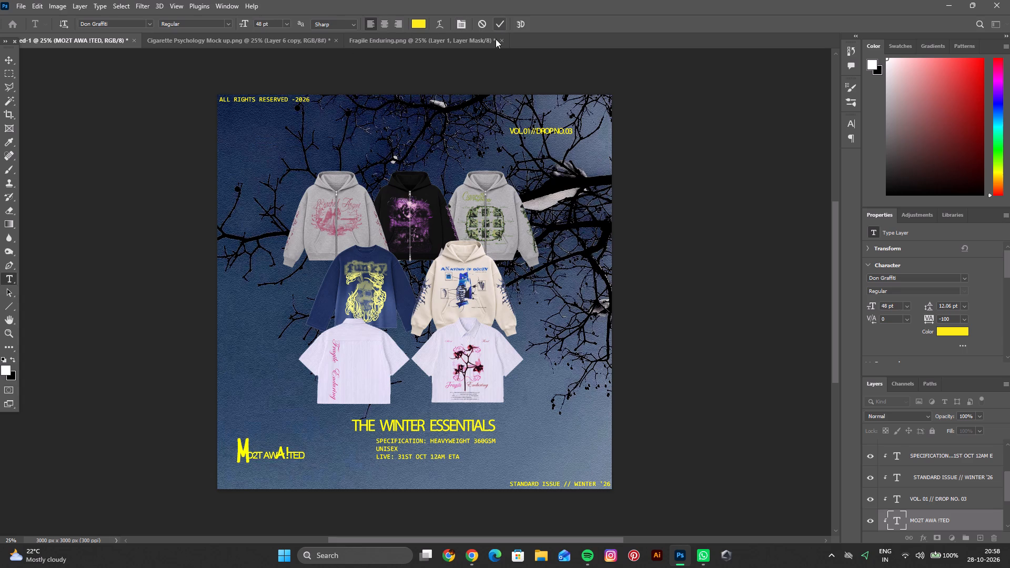
Change the font of the enlarged A before the exclamation mark in the brand text to Arial.
click(279, 457)
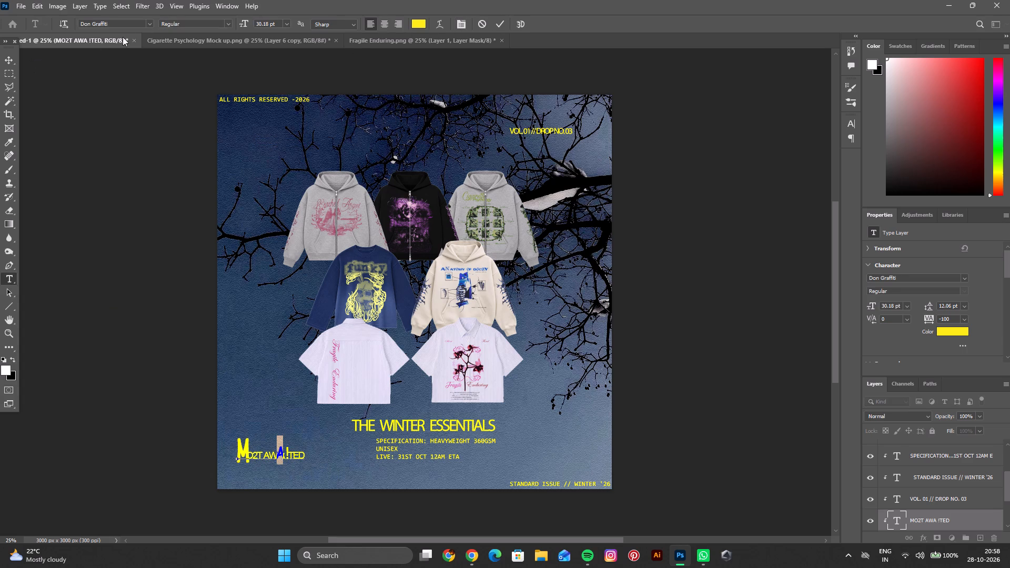
click(149, 24)
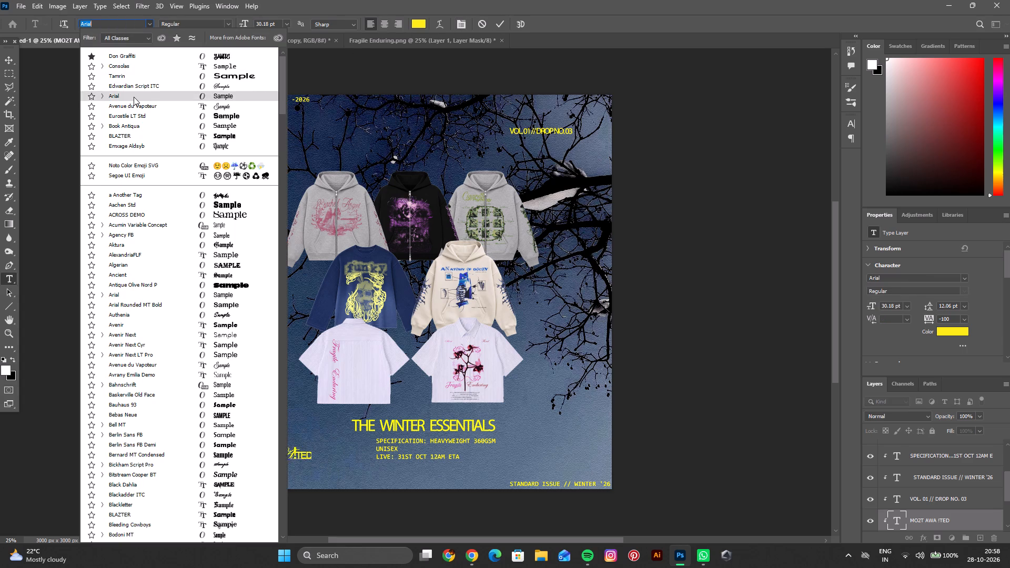
click(134, 97)
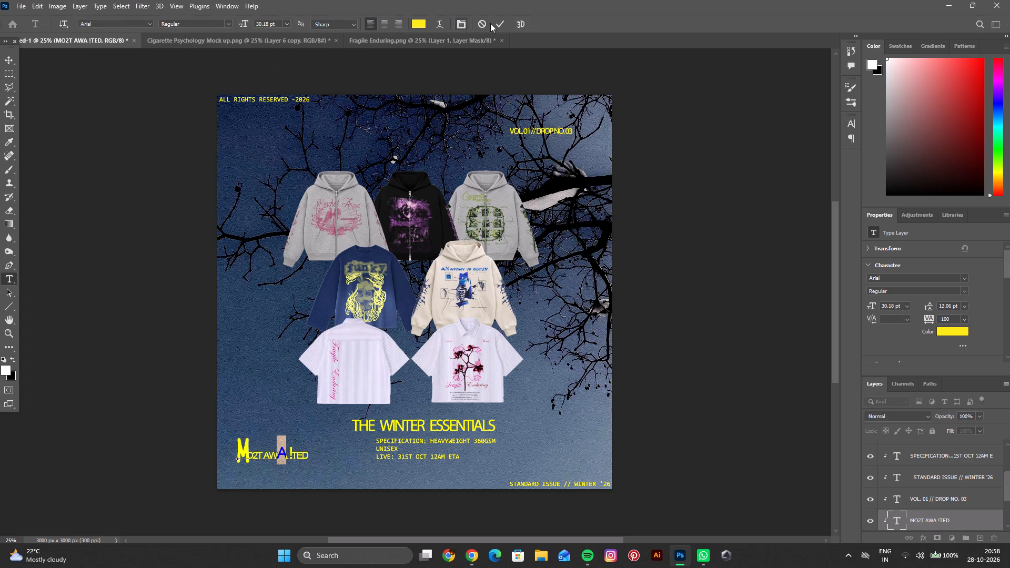
click(497, 23)
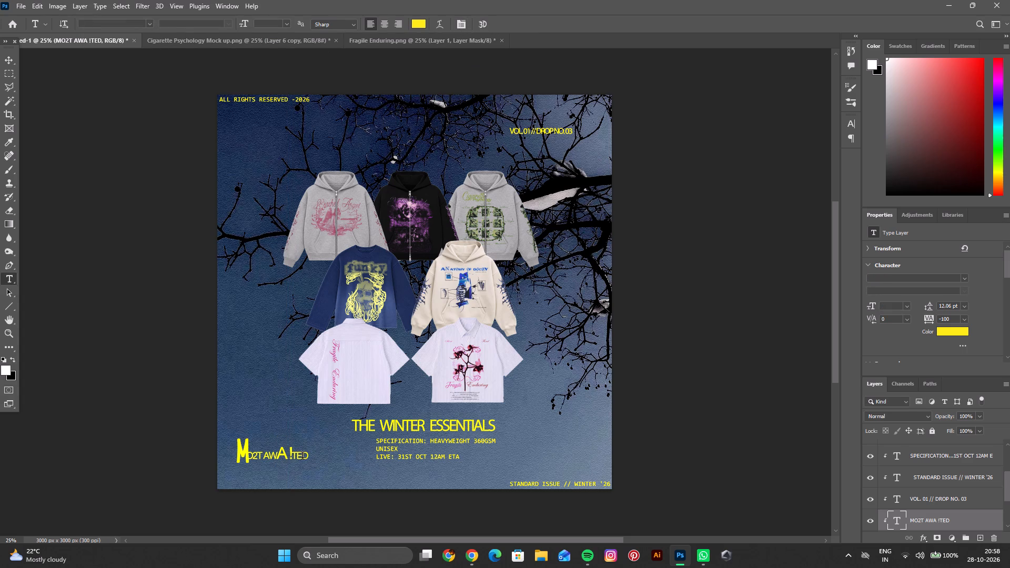
Replace the exclamation mark in the brand text with a lowercase i so it reads "MO2T AWAiTED".
drag(292, 457, 286, 458)
key(BackSpace)
key(i)
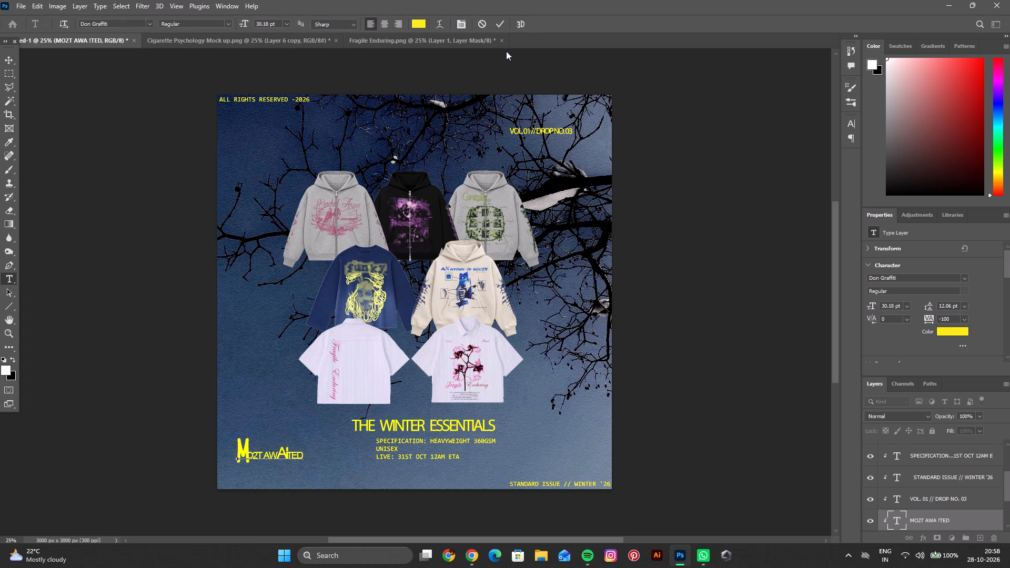
click(497, 29)
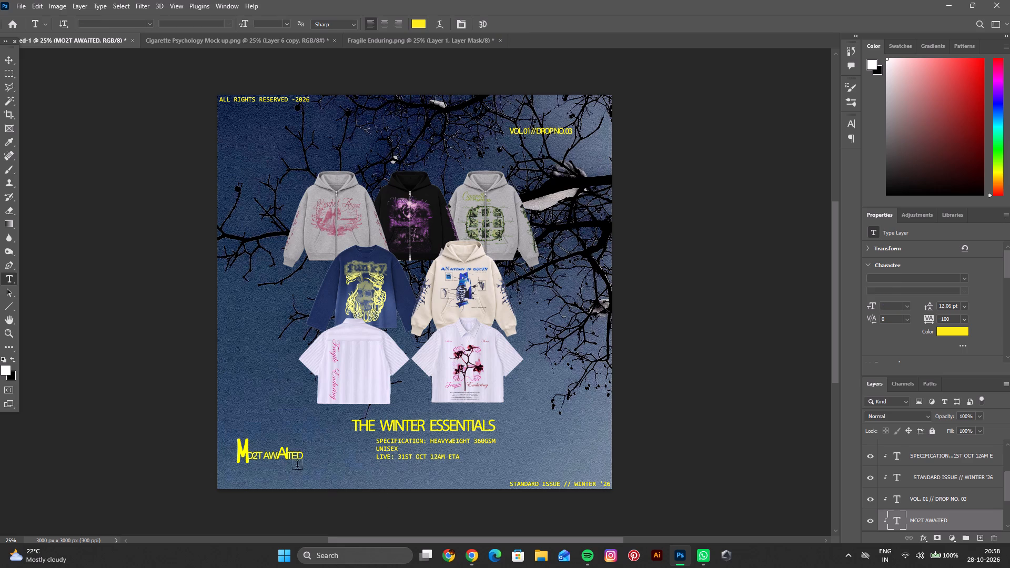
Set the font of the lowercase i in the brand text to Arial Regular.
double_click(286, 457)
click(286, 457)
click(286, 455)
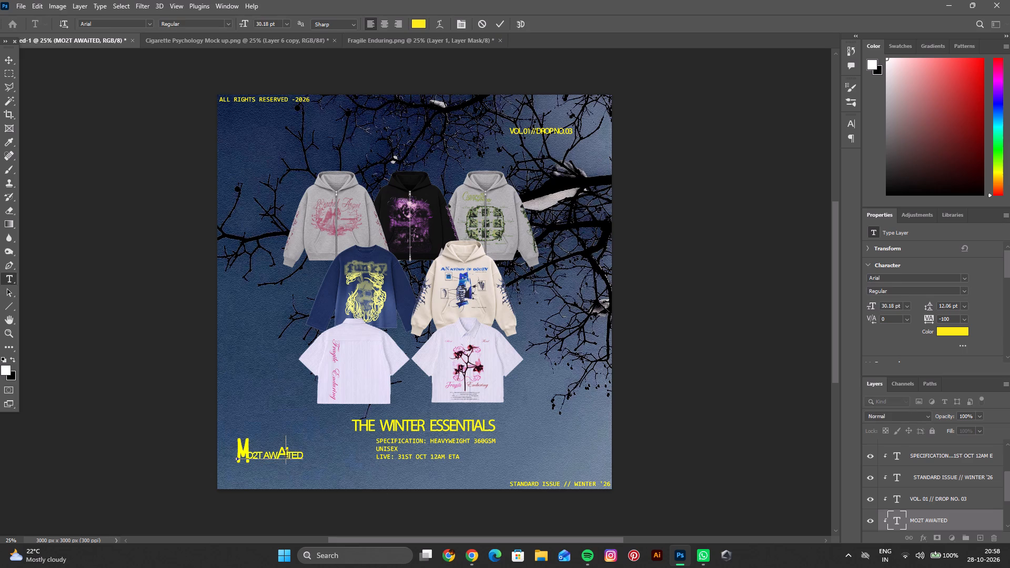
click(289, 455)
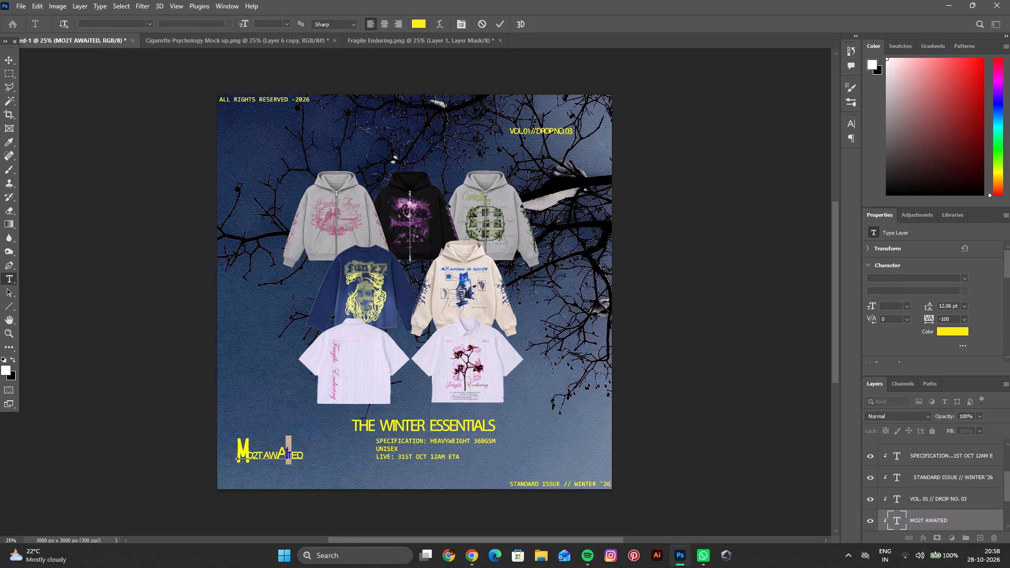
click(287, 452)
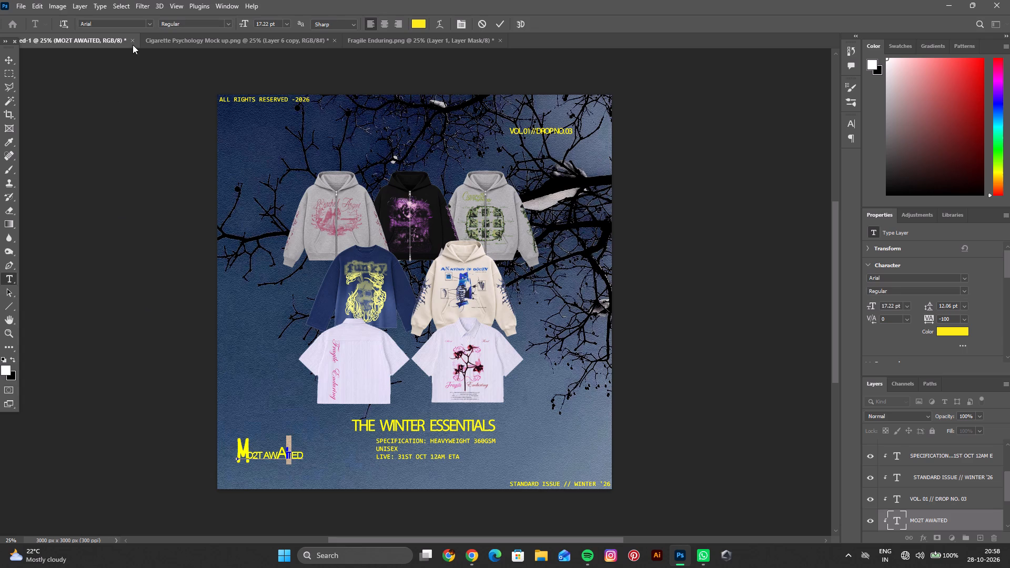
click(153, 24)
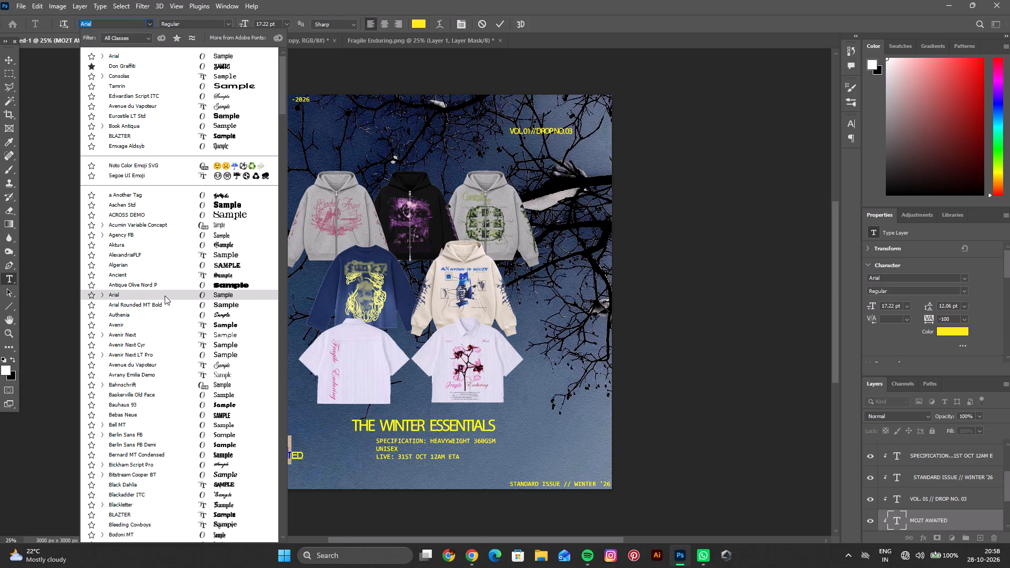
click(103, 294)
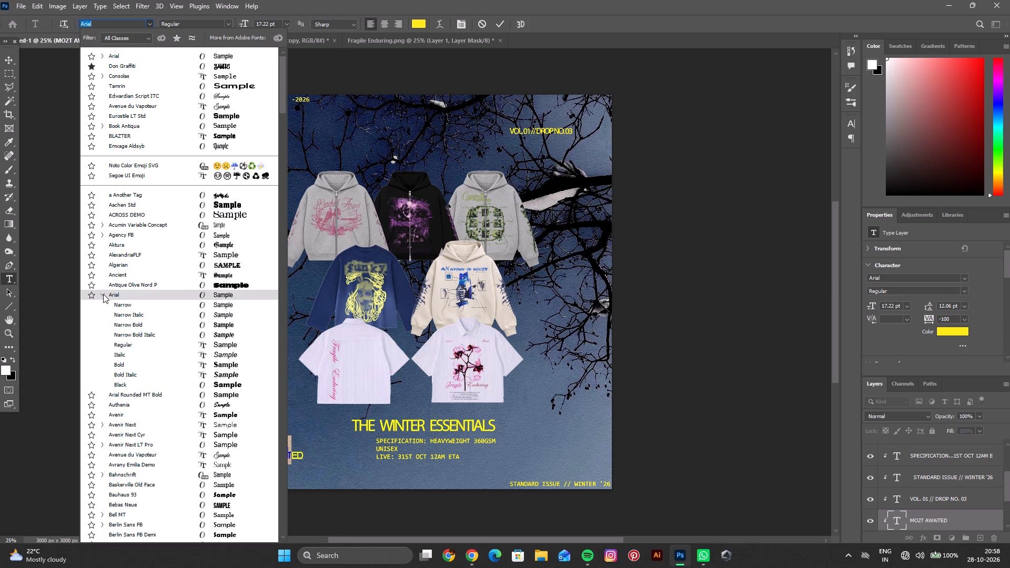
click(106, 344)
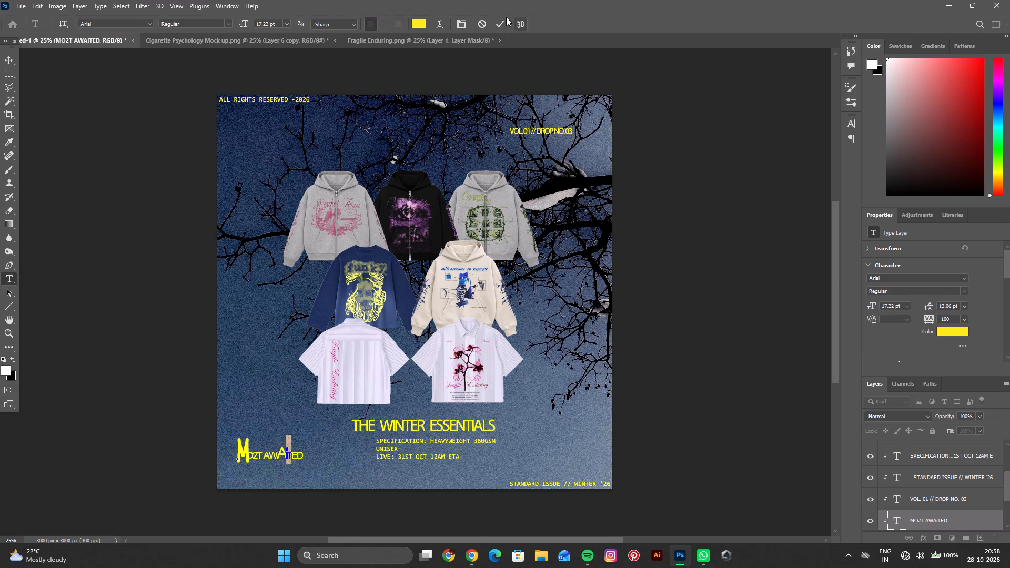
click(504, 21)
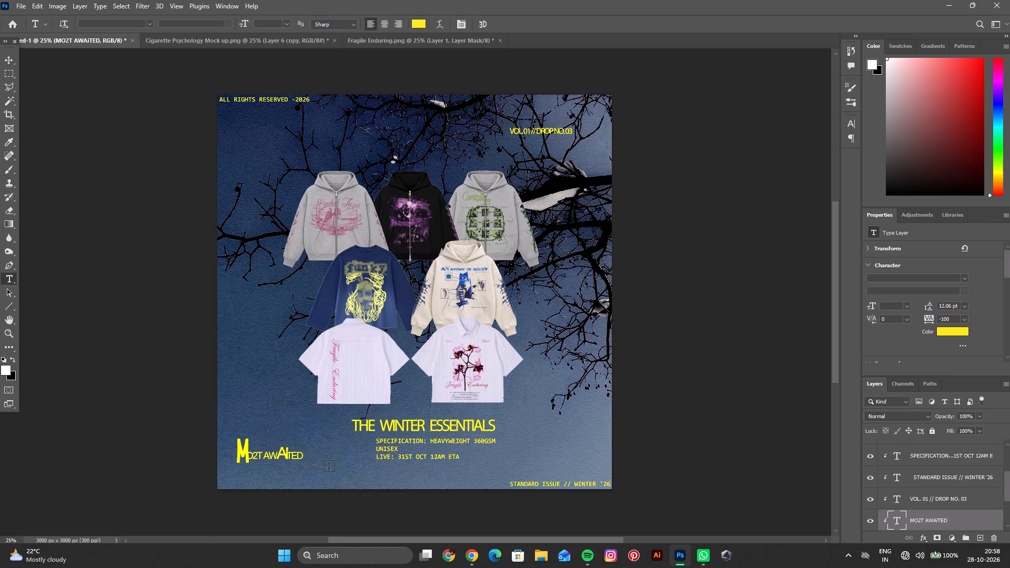
Check which font the "THE WINTER ESSENTIALS" caption uses.
click(8, 64)
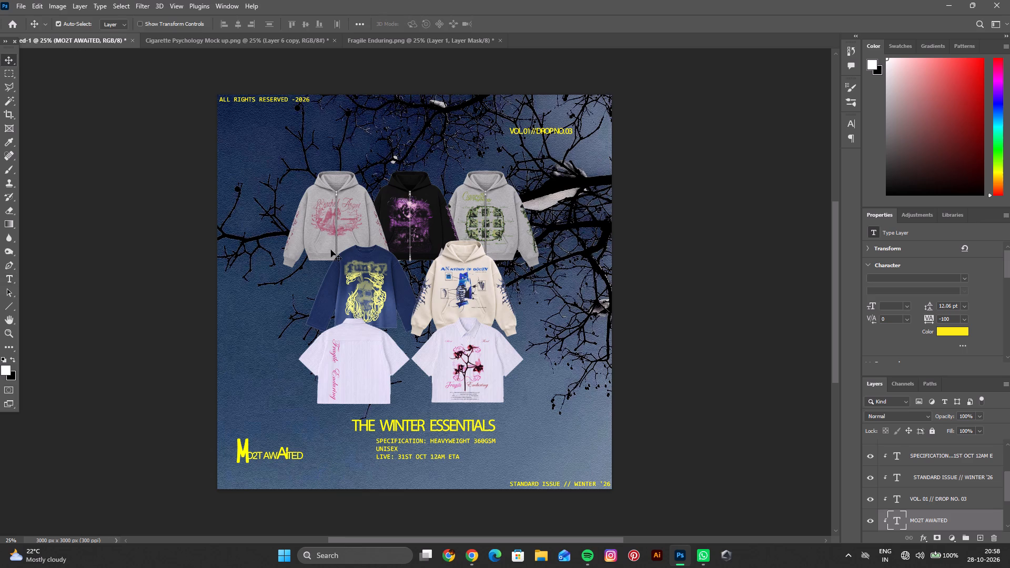
click(440, 427)
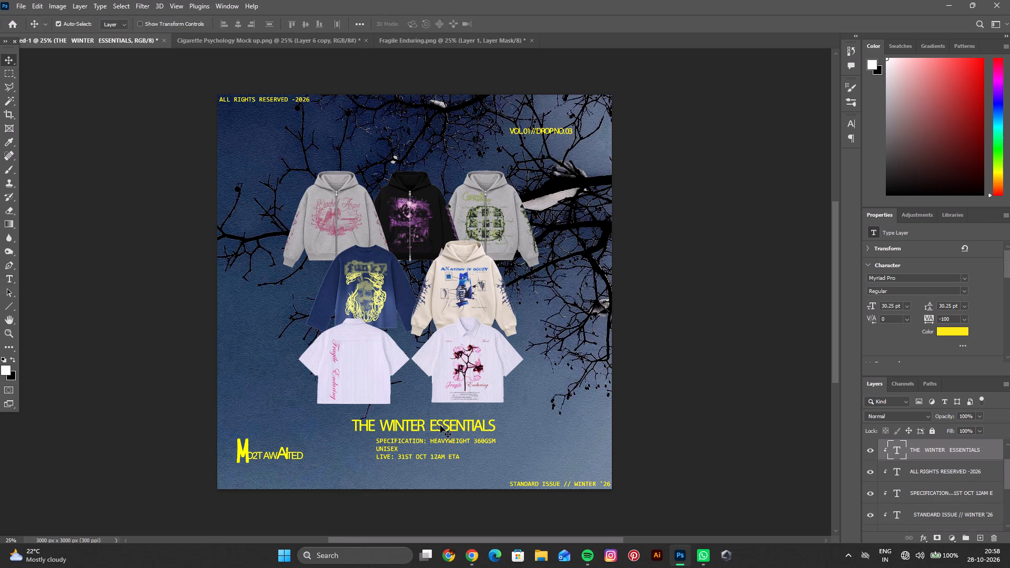
double_click(440, 425)
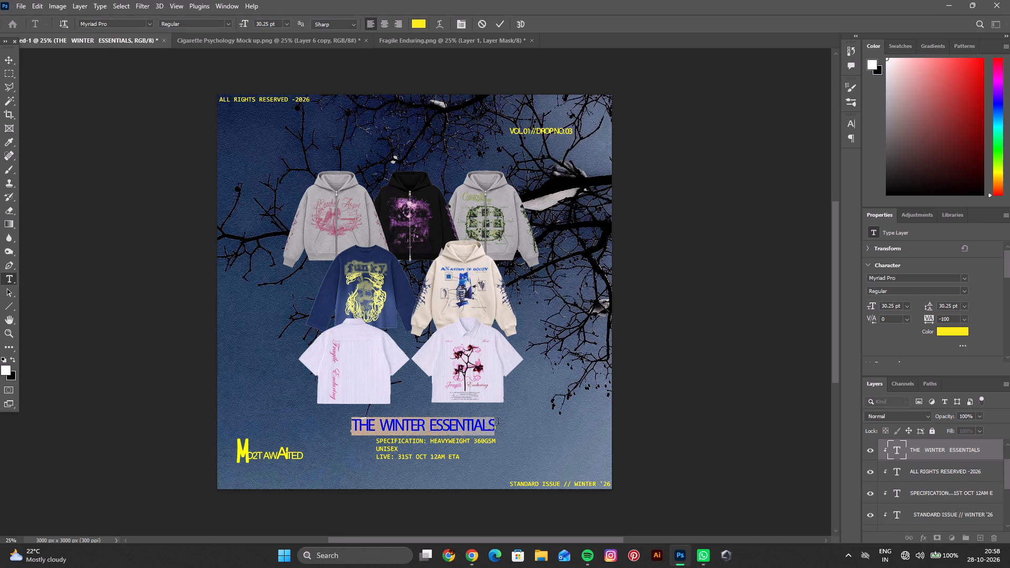
click(496, 425)
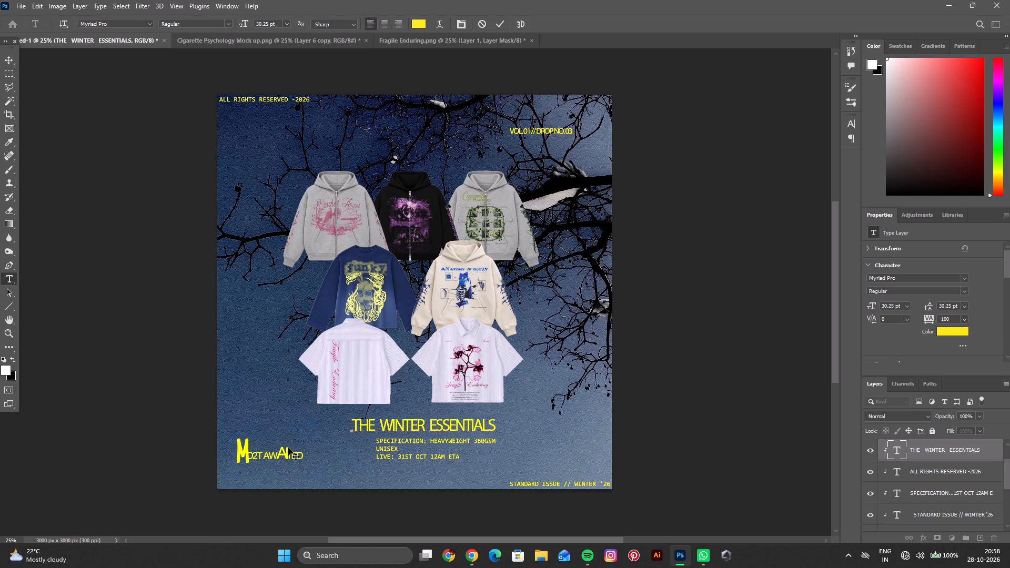
double_click(287, 449)
double_click(284, 452)
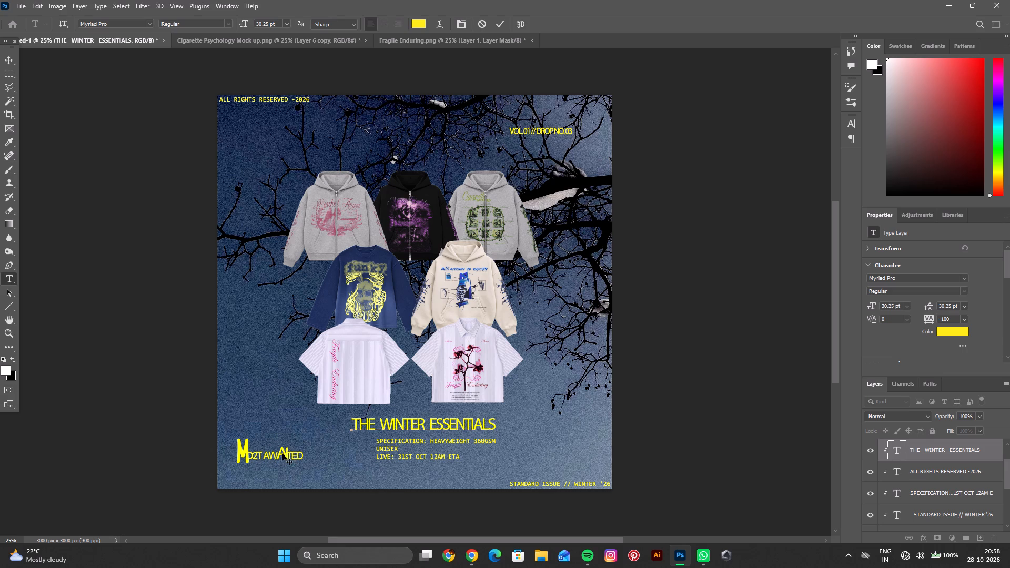
click(501, 27)
Change the font of the entire "MO2T AWAiTED" brand text to Myriad Pro Regular.
double_click(243, 451)
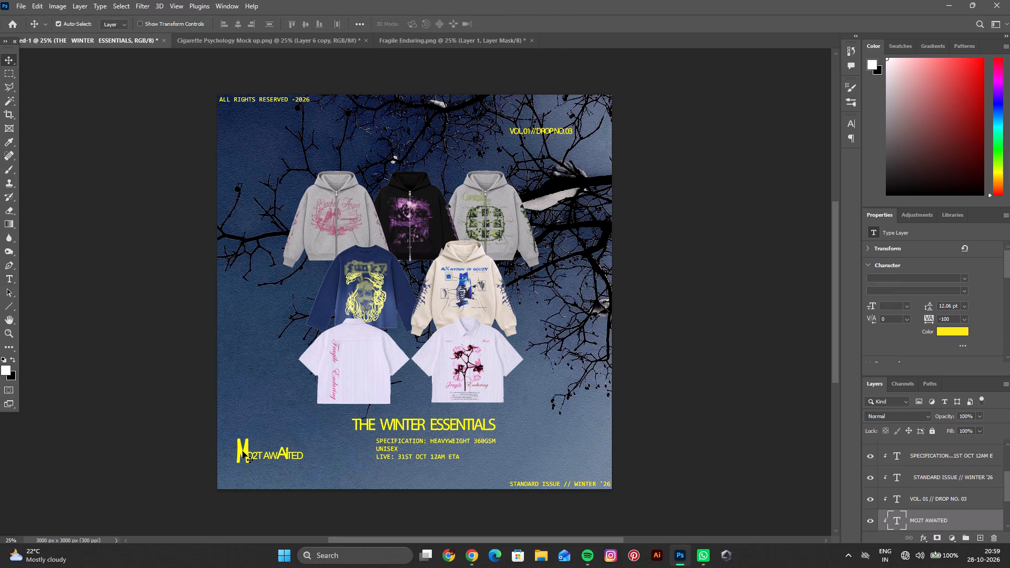
click(151, 21)
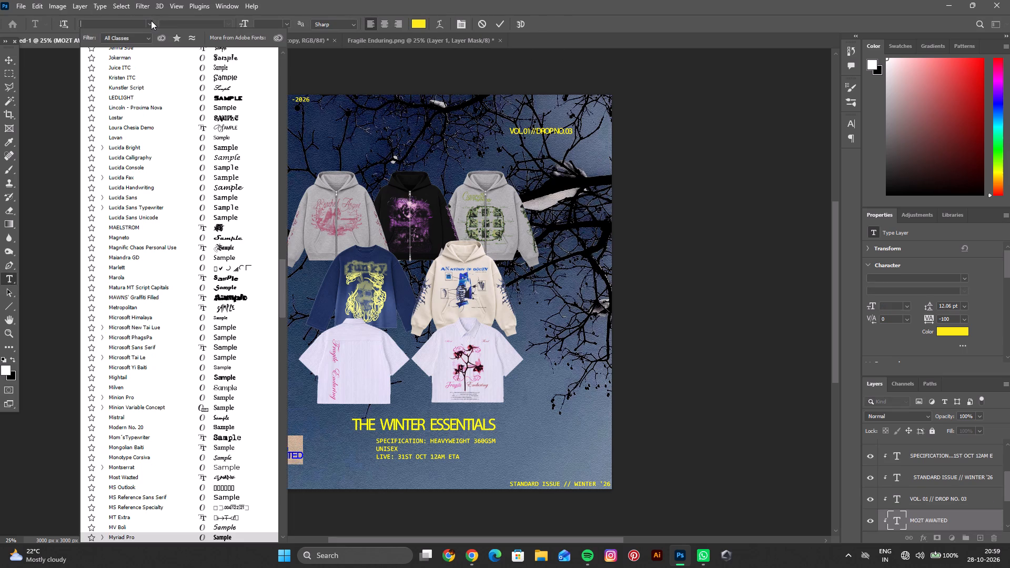
scroll(149, 103, up, 20)
scroll(149, 103, up, 2)
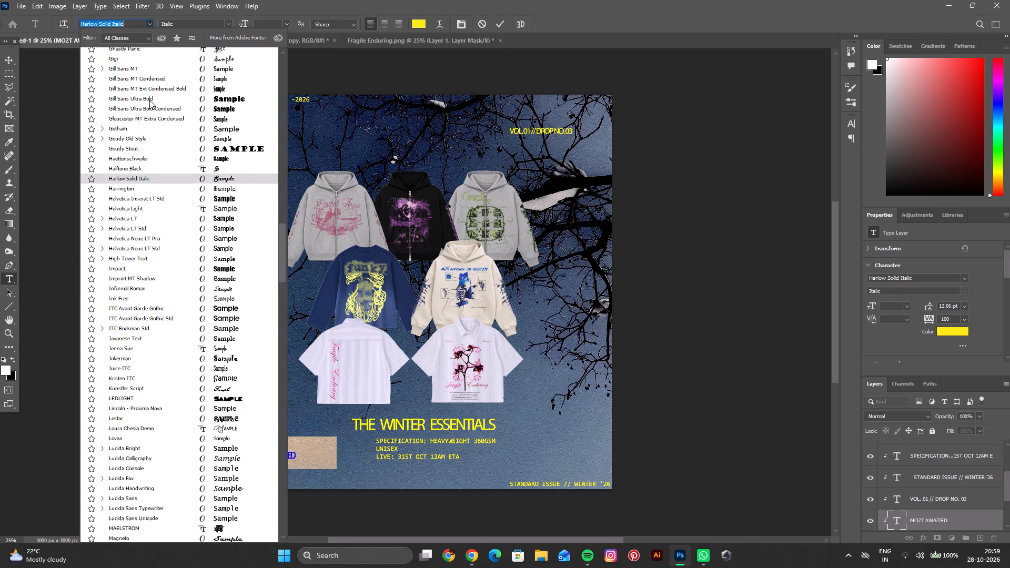
scroll(149, 100, up, 20)
scroll(149, 100, up, 20)
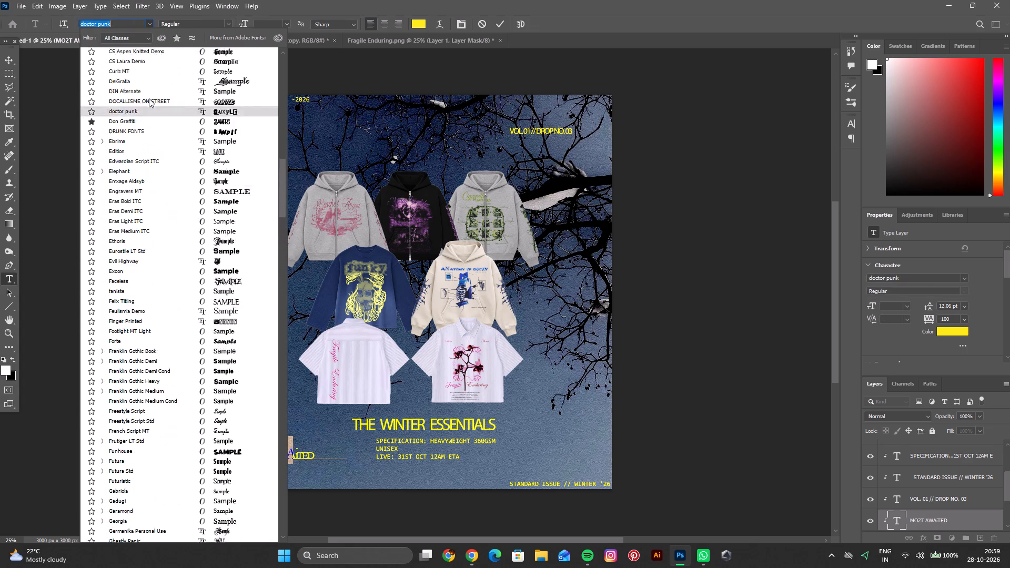
scroll(149, 98, up, 1)
drag(285, 183, 299, 44)
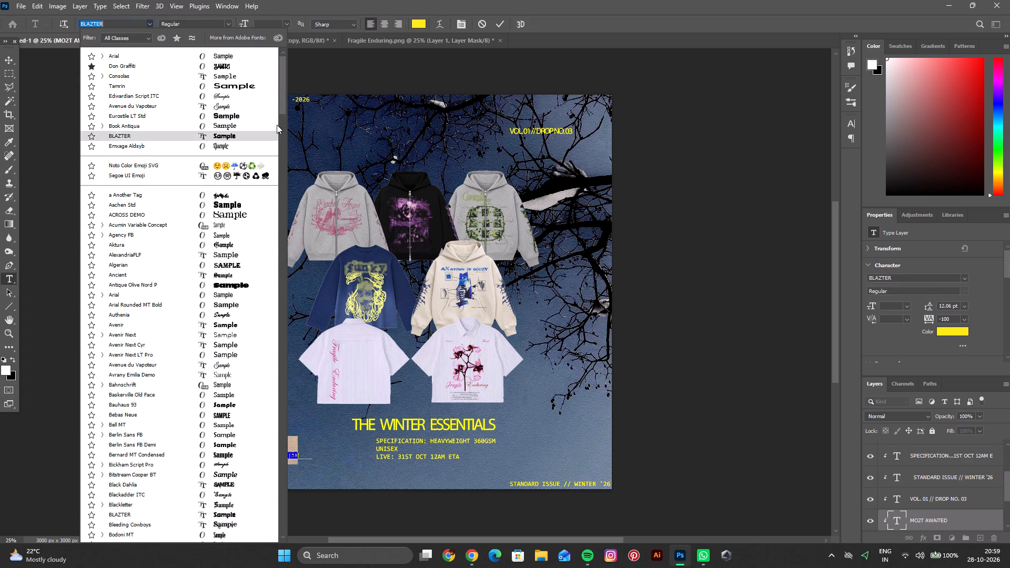
drag(281, 107, 284, 138)
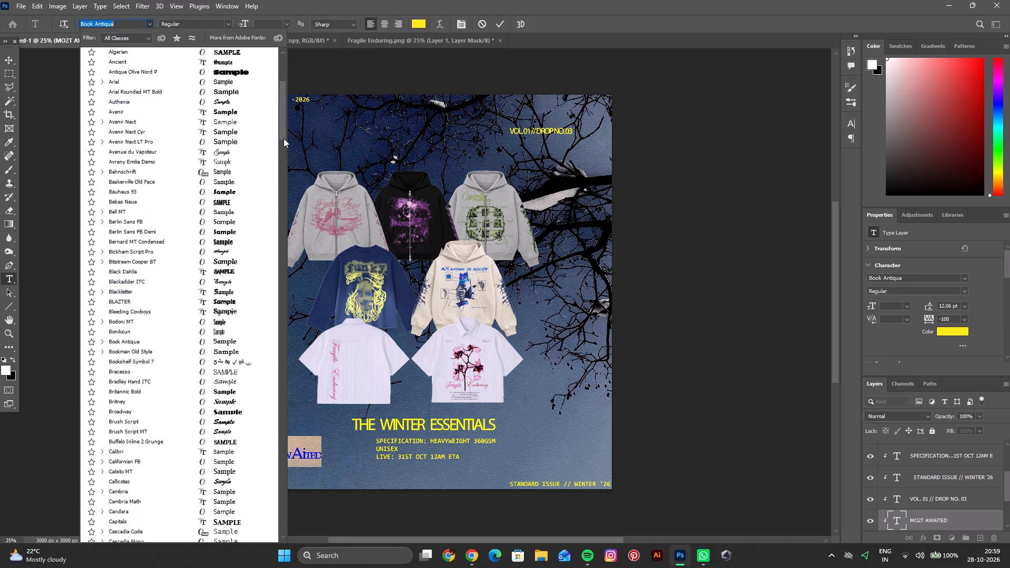
drag(284, 138, 285, 244)
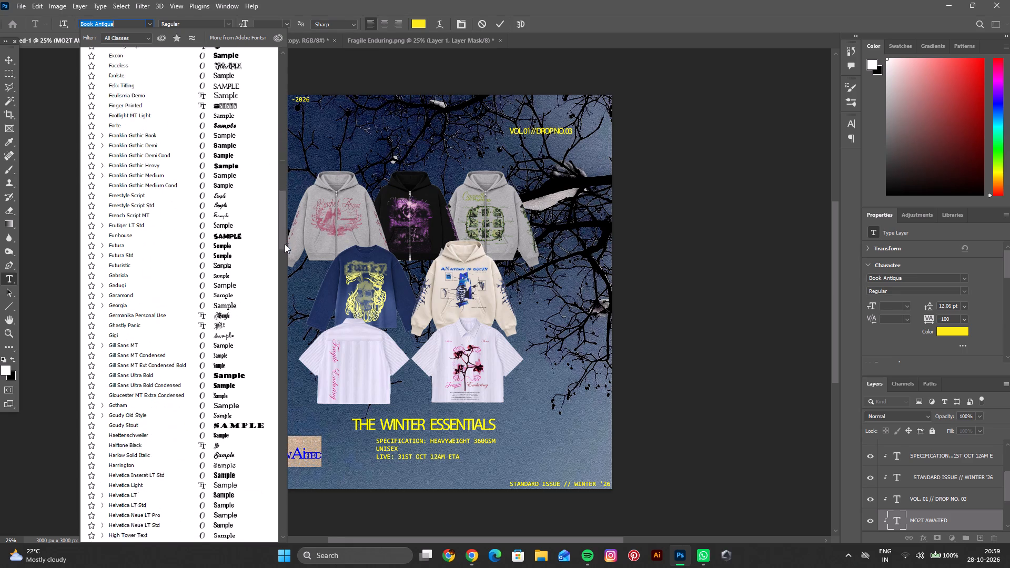
drag(285, 244, 287, 310)
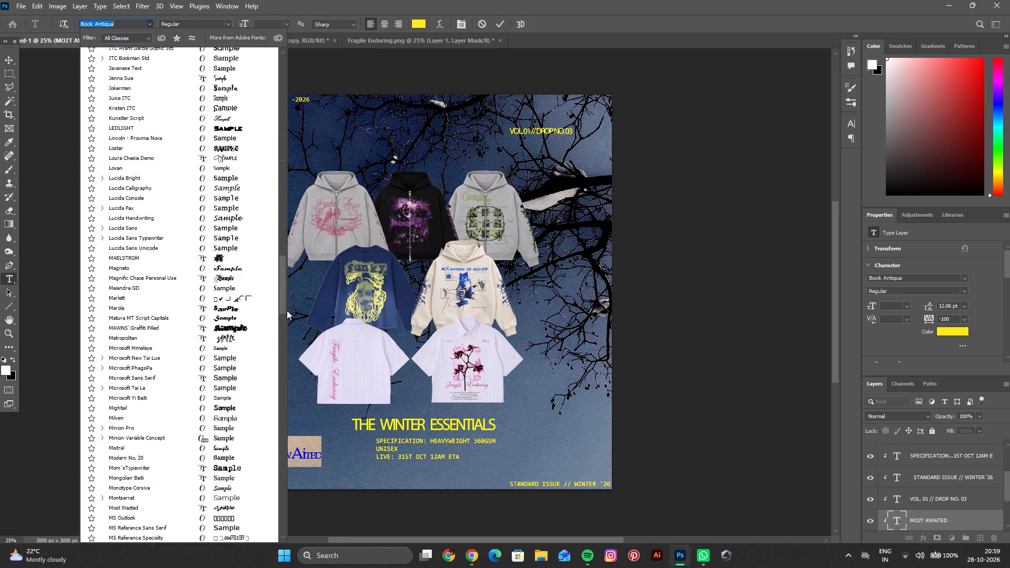
drag(287, 310, 288, 318)
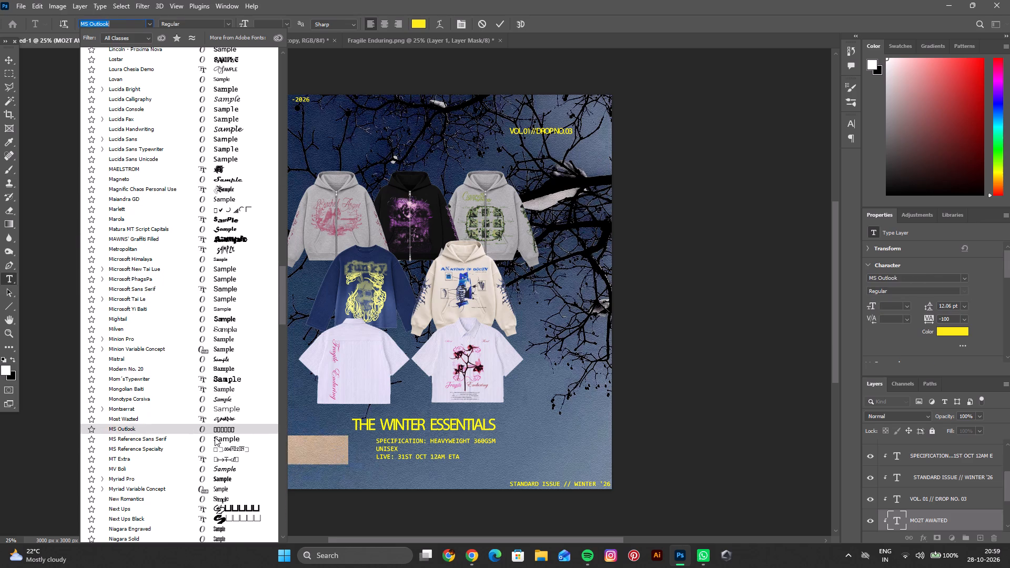
scroll(215, 438, down, 3)
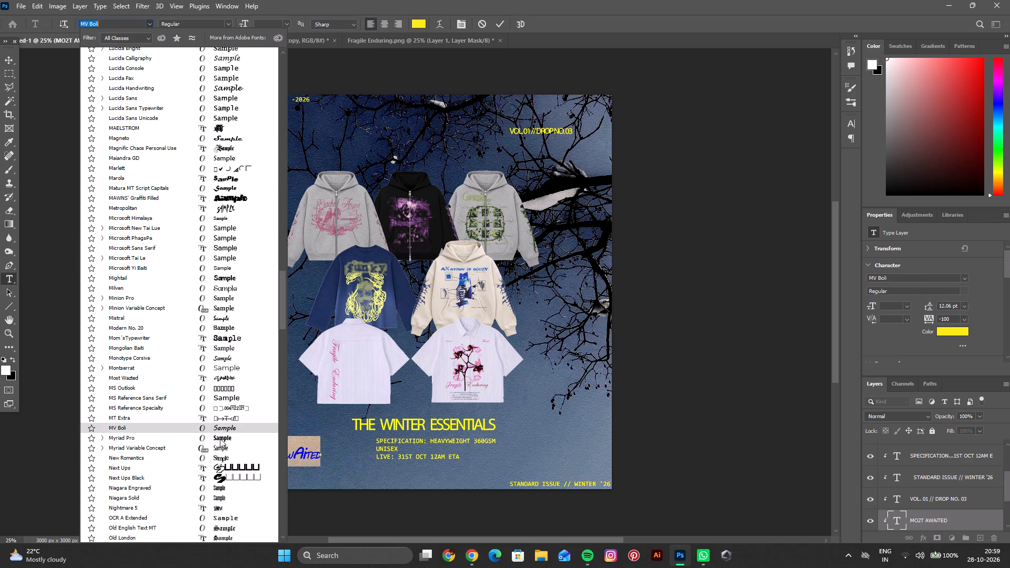
click(100, 438)
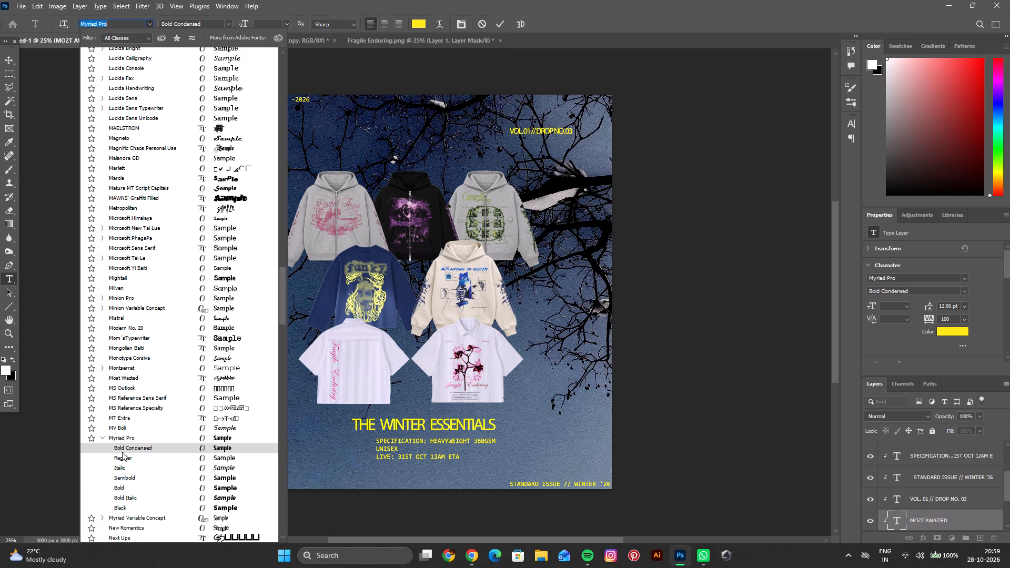
click(122, 459)
click(270, 452)
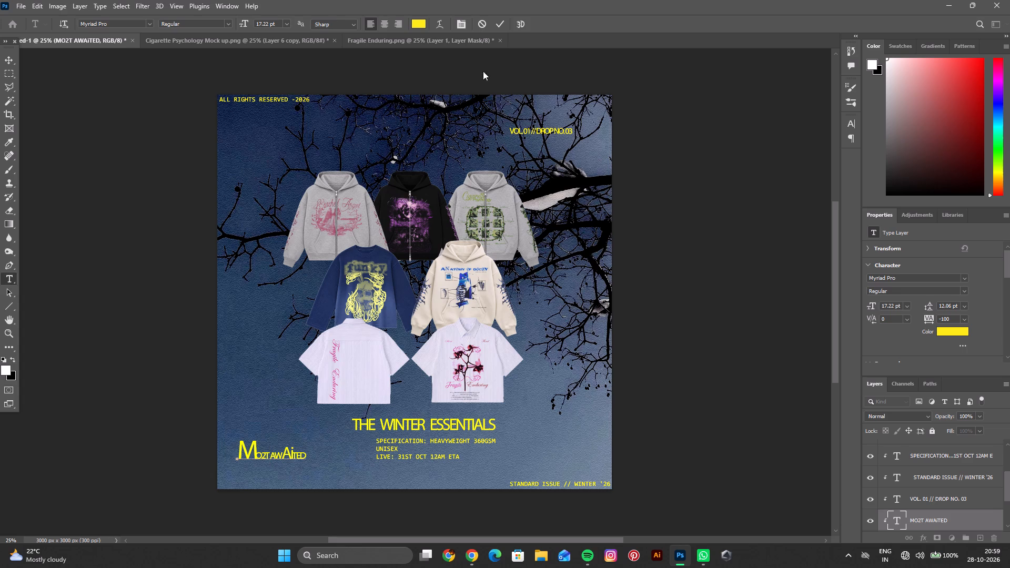
click(497, 27)
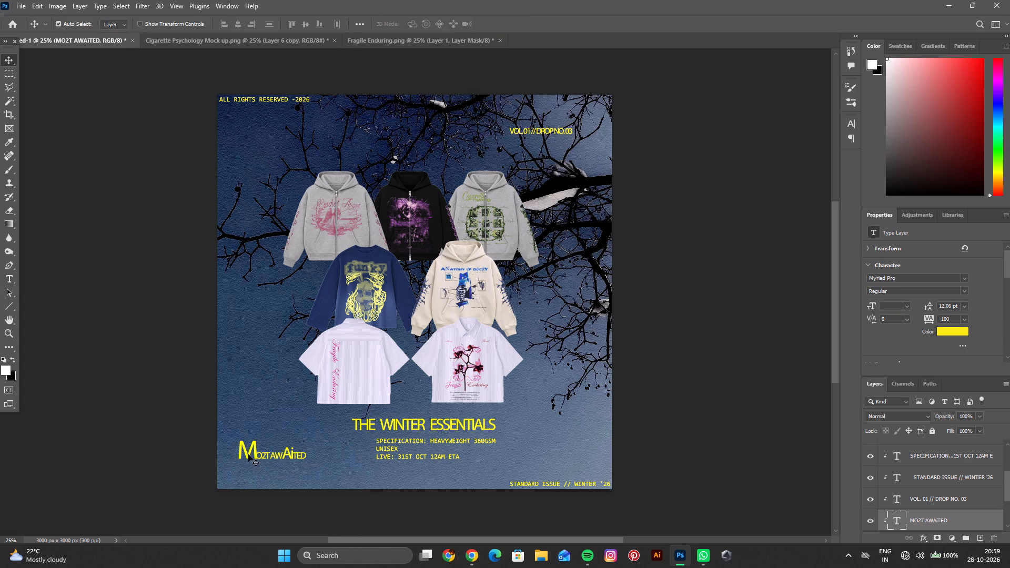
Set all letters of the brand text to a uniform size of 18 pt.
double_click(248, 454)
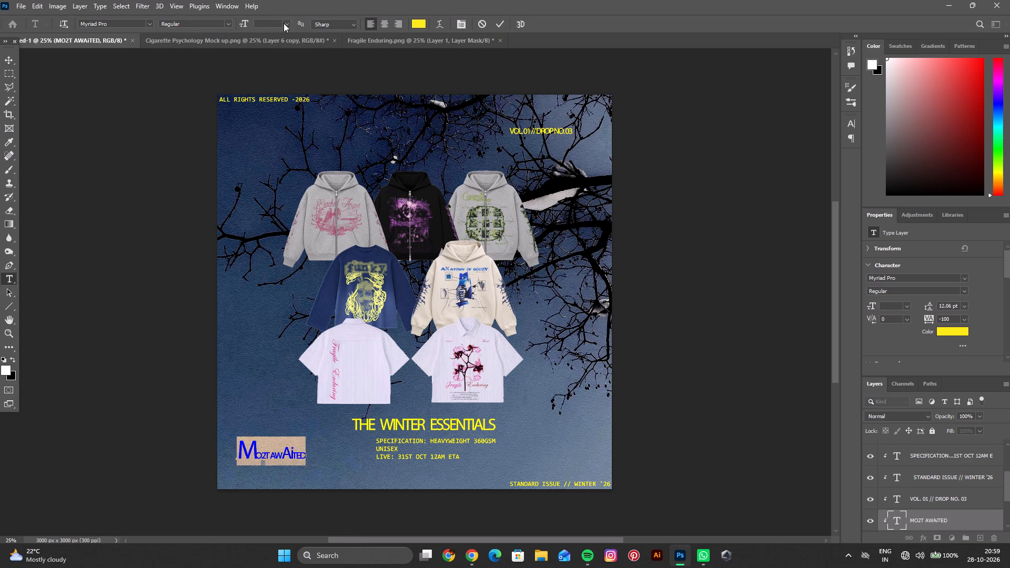
click(285, 23)
click(273, 107)
click(503, 24)
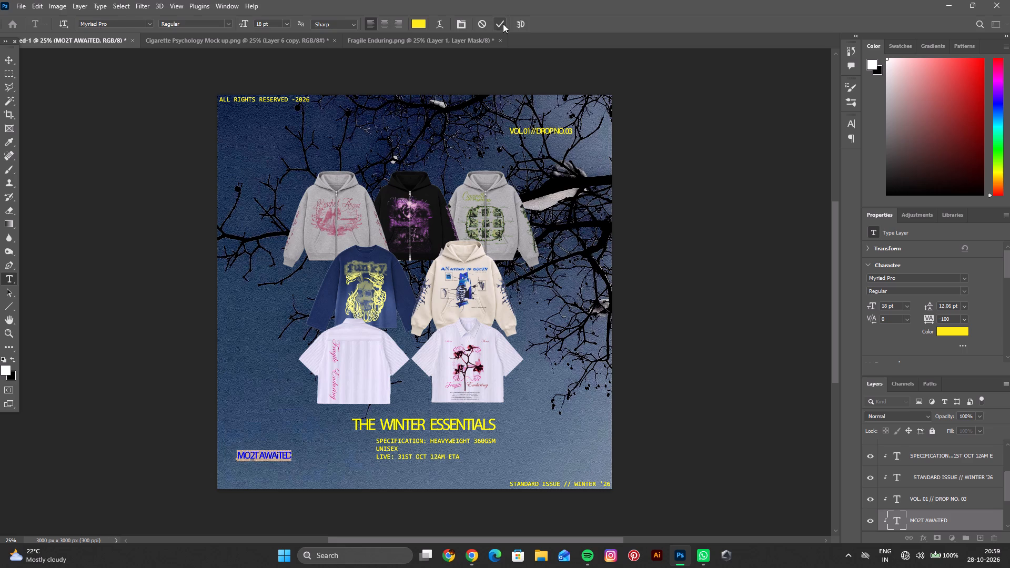
Replace the lowercase i in the brand text with a capital I so it reads "MO2T AWAITED".
double_click(276, 455)
click(277, 455)
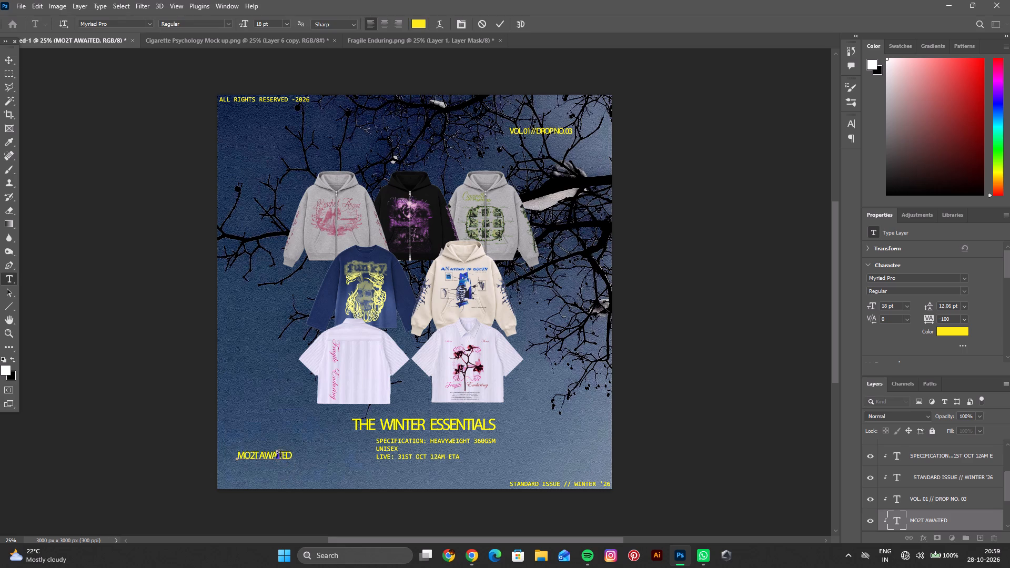
key(BackSpace)
text(IT)
drag(458, 106, 506, 31)
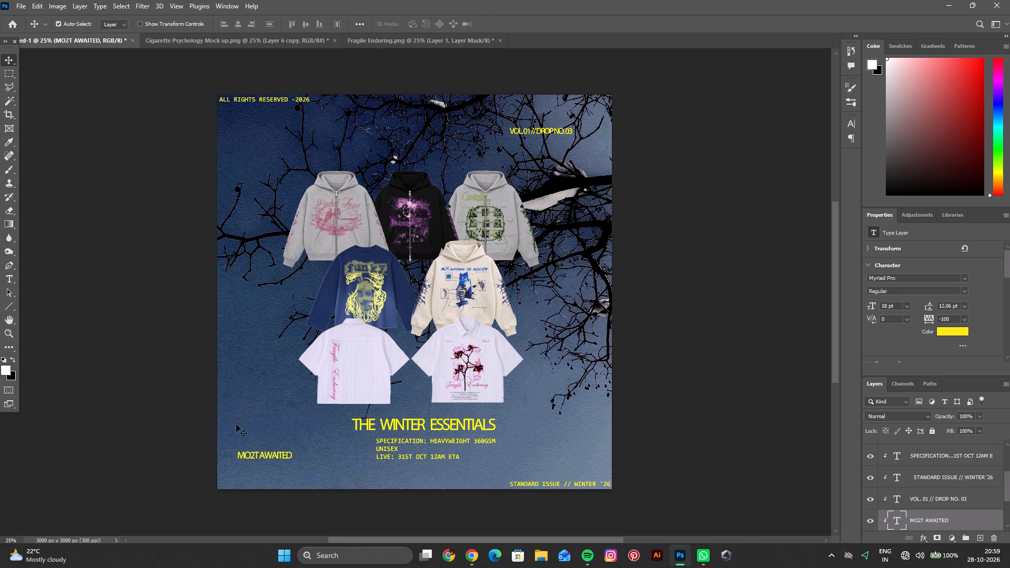
Scale the "MO2T AWAITED" brand text up to about 114%, giving a font size of 20.53 pt.
click(262, 454)
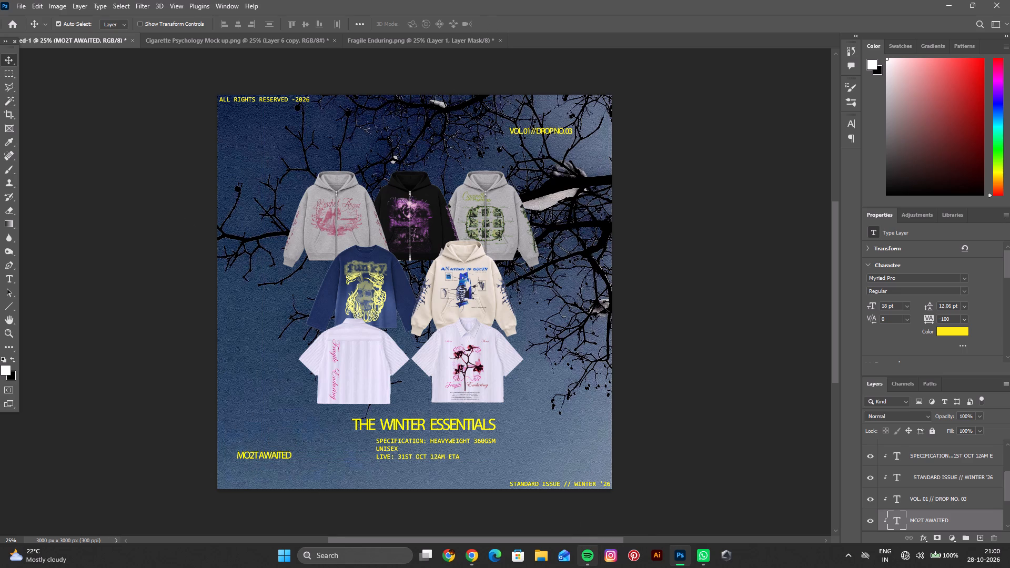
key(ctrl+t)
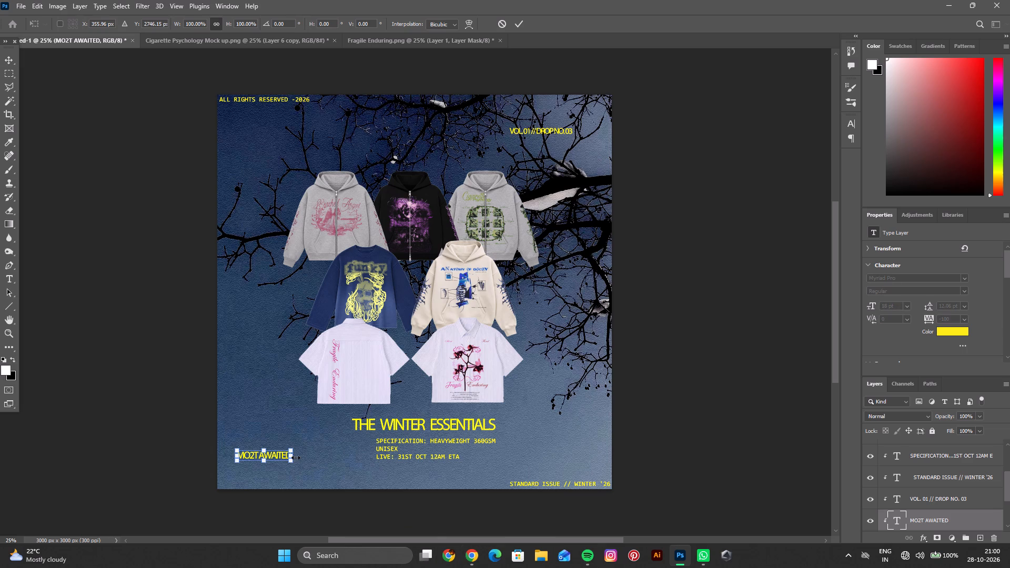
drag(296, 458, 304, 456)
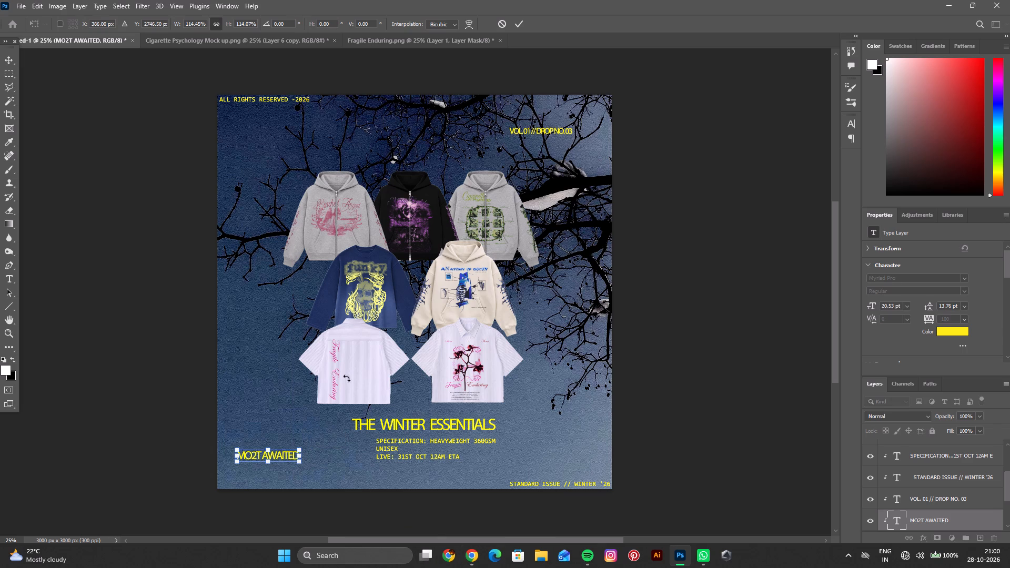
click(518, 27)
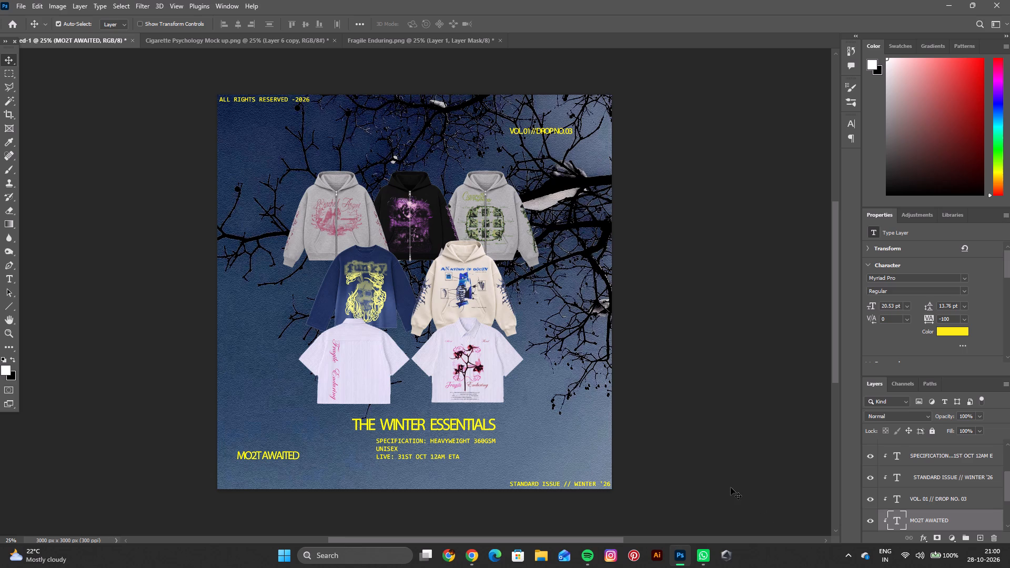
Examine the document's layer stack and the garment layers inside Group 1.
scroll(987, 503, down, 7)
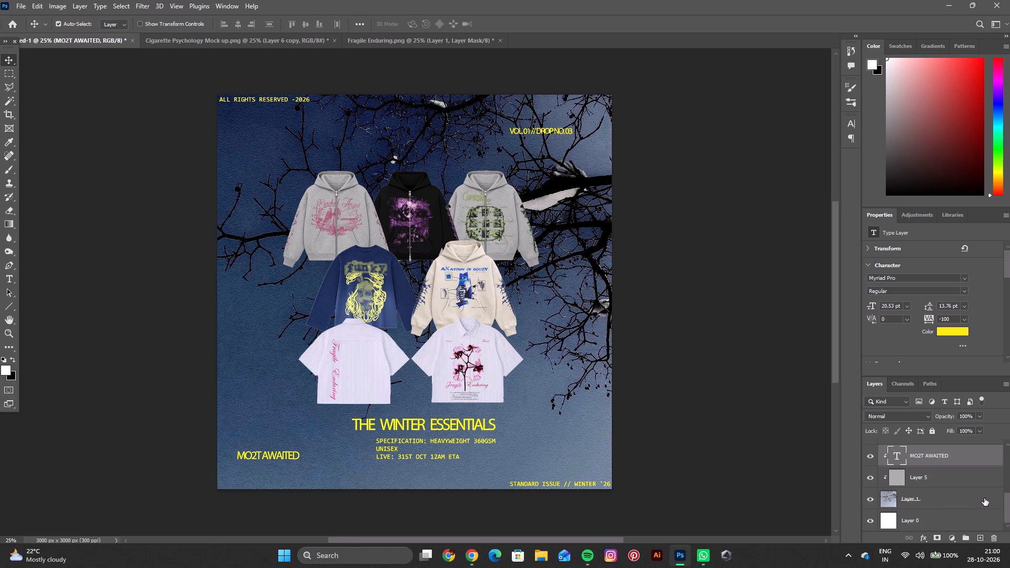
scroll(975, 499, up, 10)
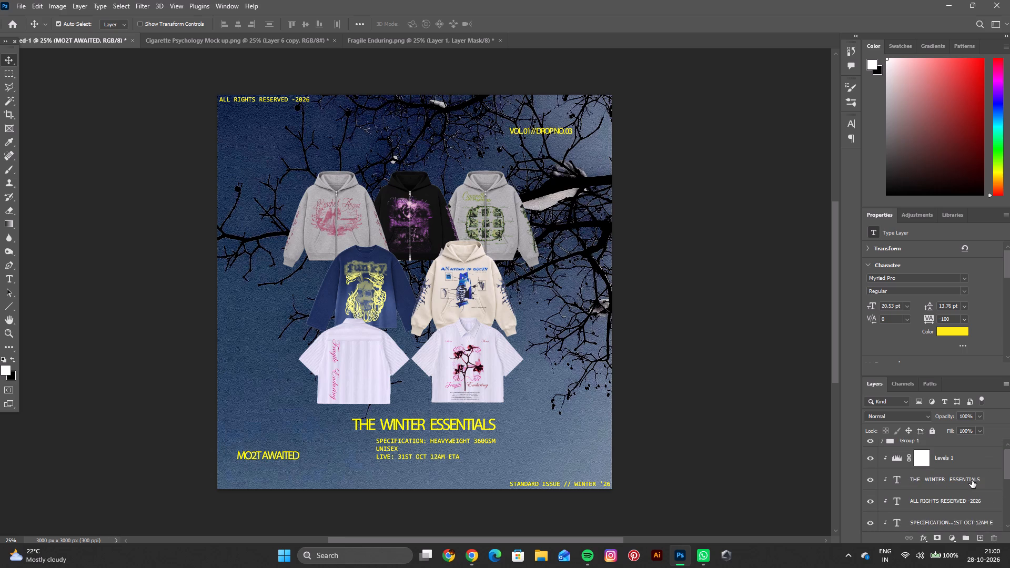
scroll(972, 480, up, 4)
click(954, 453)
click(953, 462)
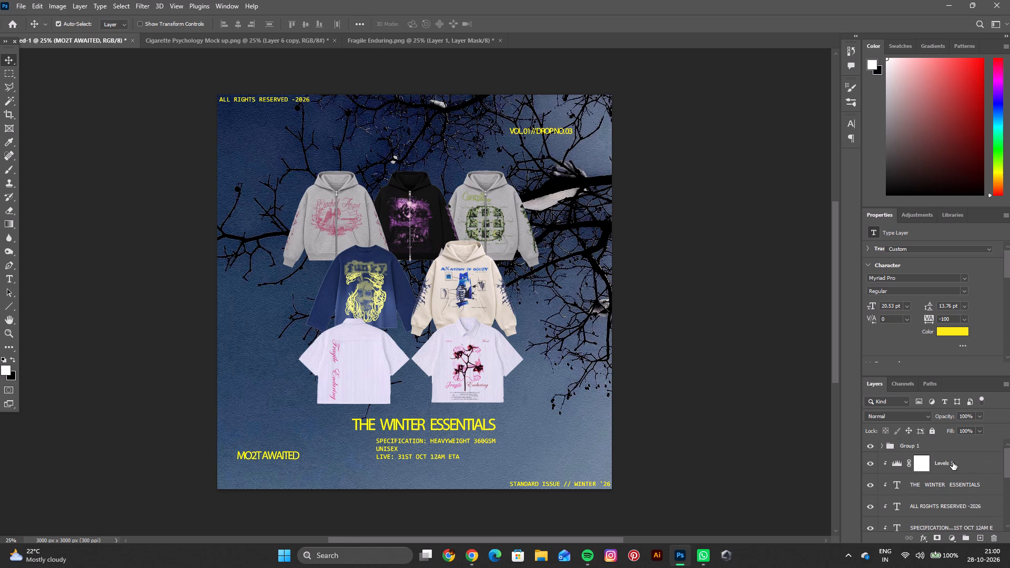
click(947, 445)
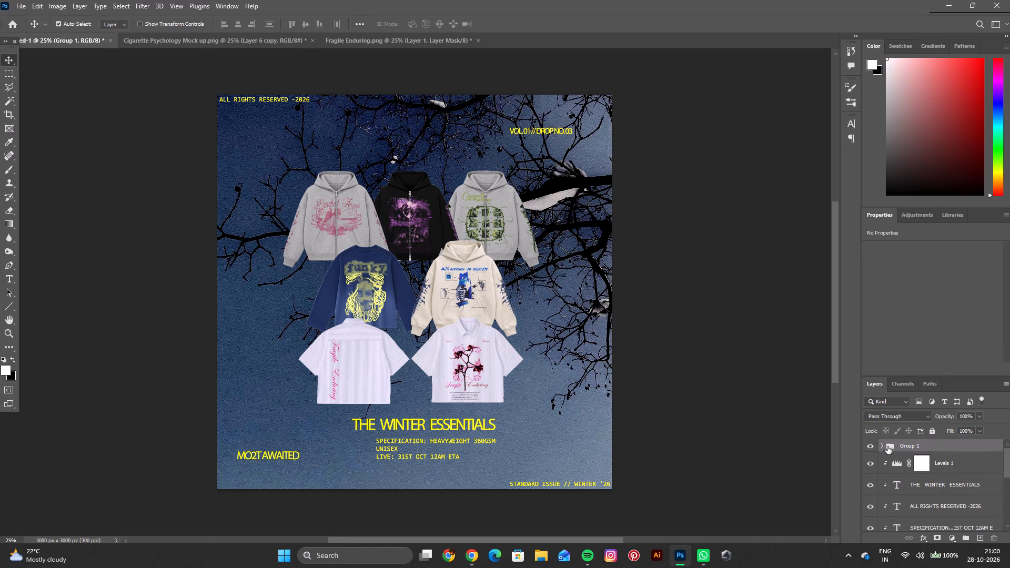
click(880, 447)
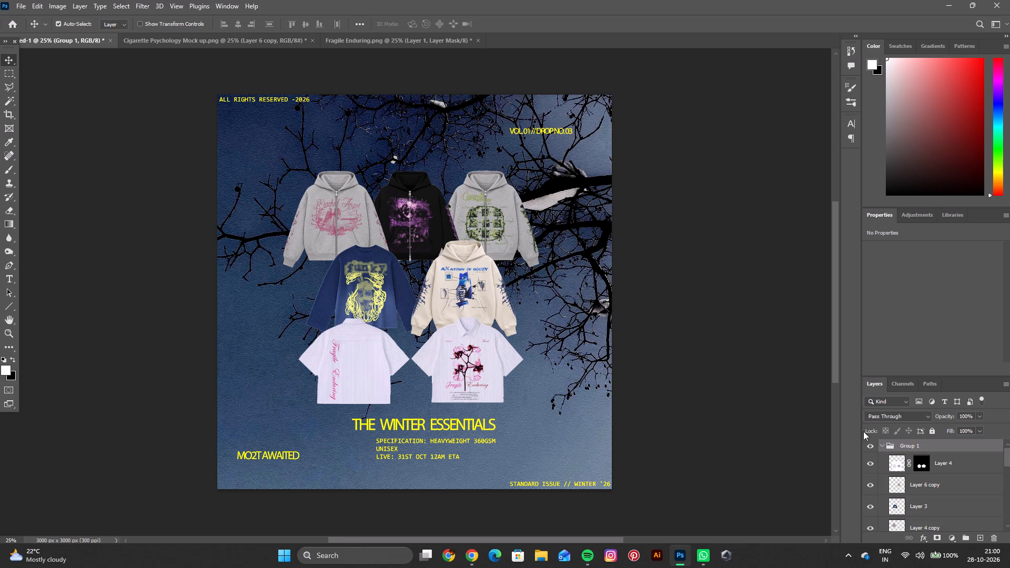
click(885, 446)
click(881, 446)
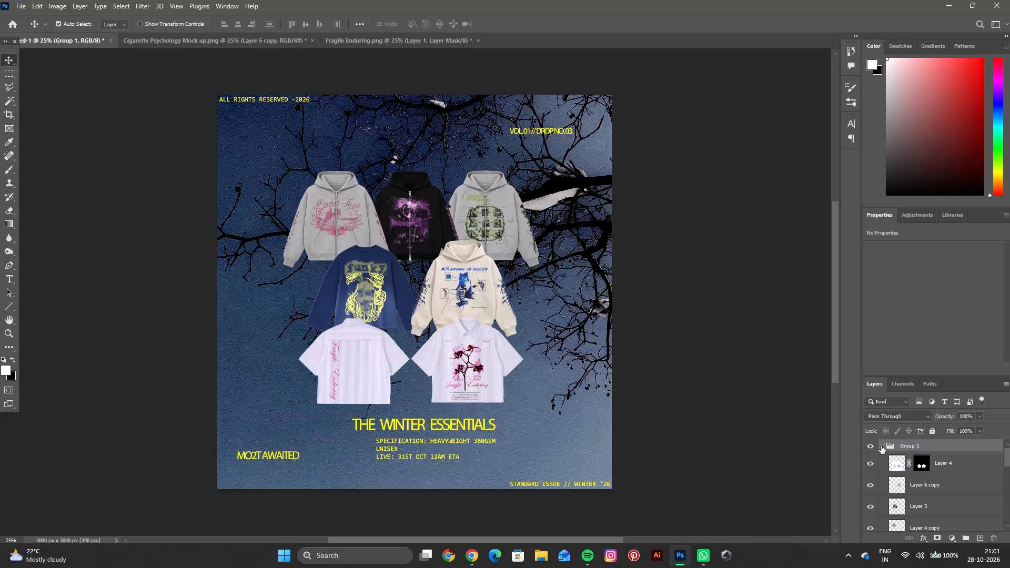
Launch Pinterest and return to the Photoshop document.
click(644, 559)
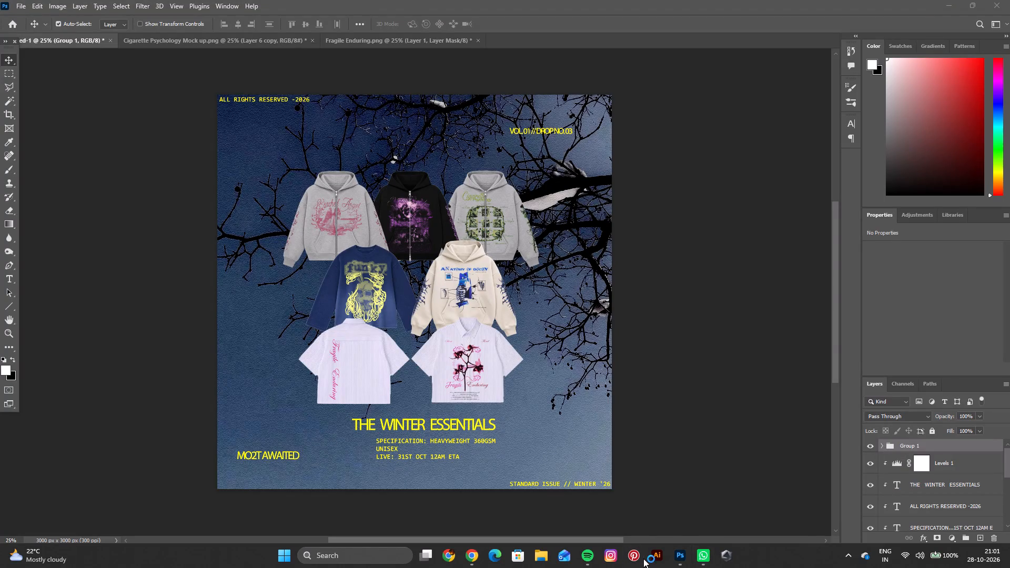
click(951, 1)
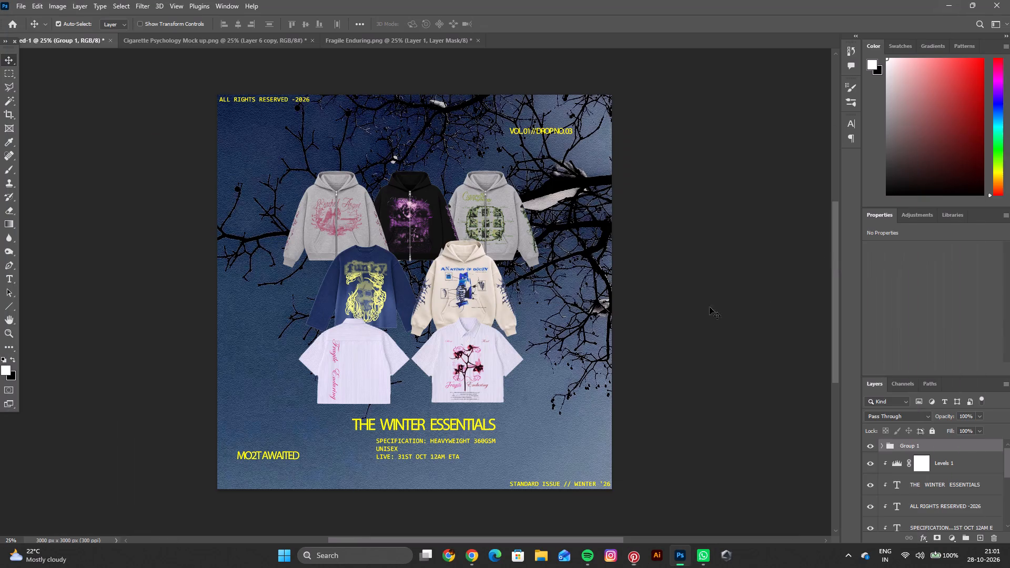
Examine the whole composition and its layer order from Group 1 down to Layer 0.
scroll(470, 324, down, 4)
scroll(472, 326, up, 3)
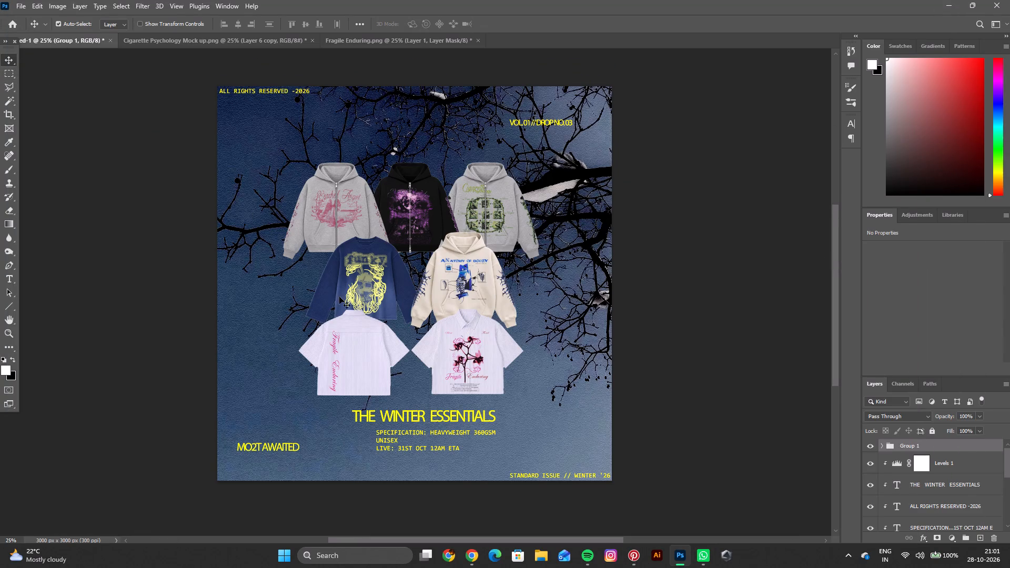
scroll(376, 320, down, 1)
scroll(915, 475, down, 7)
scroll(917, 468, up, 6)
scroll(920, 457, down, 12)
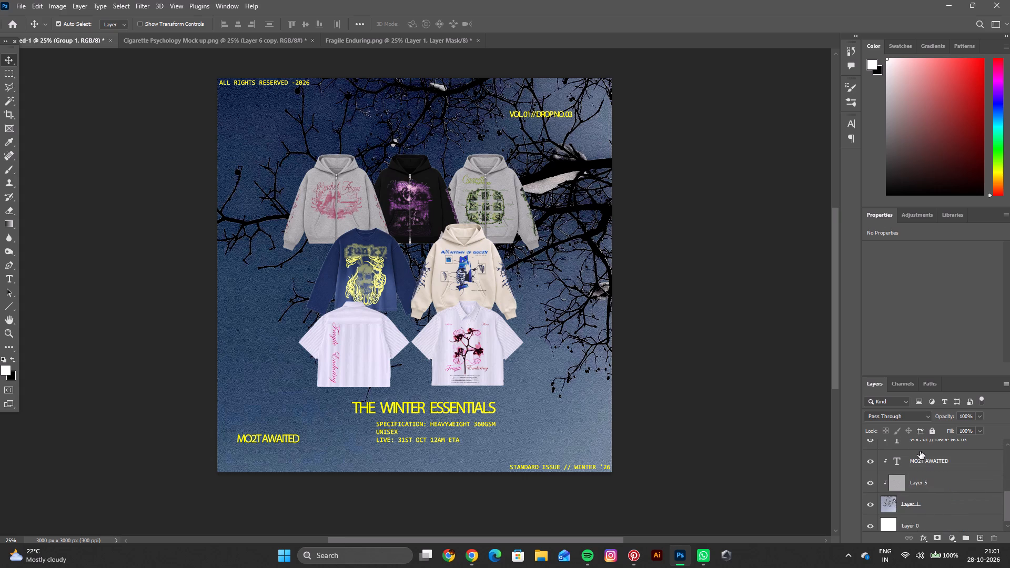
scroll(920, 450, up, 2)
scroll(920, 449, down, 9)
scroll(920, 445, up, 14)
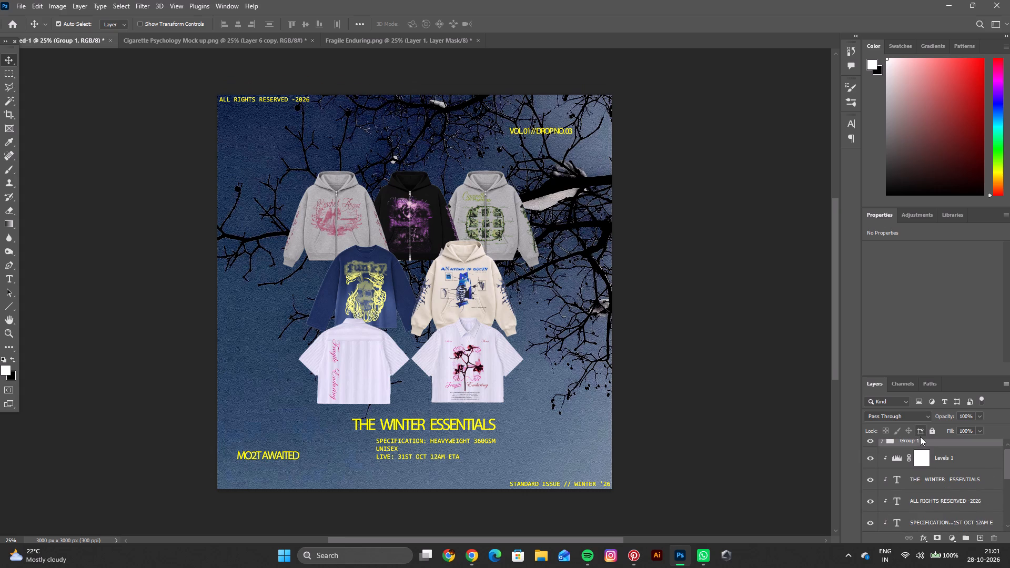
scroll(924, 459, up, 4)
Move the Levels 1 adjustment layer beneath the text layers, directly above Layer 5, and deselect all layers.
click(951, 466)
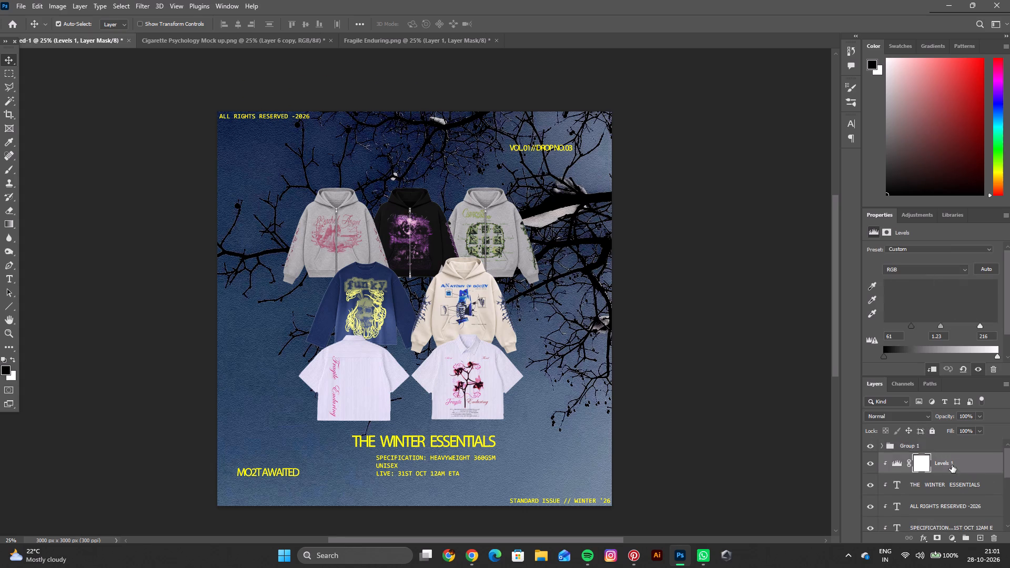
scroll(952, 465, down, 15)
click(954, 473)
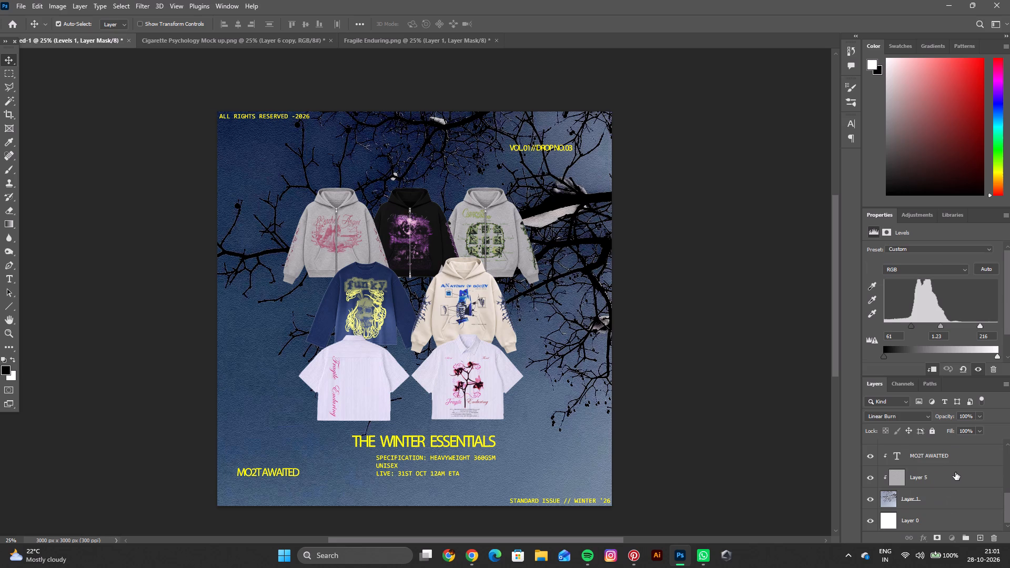
scroll(955, 471, up, 11)
click(949, 454)
click(950, 469)
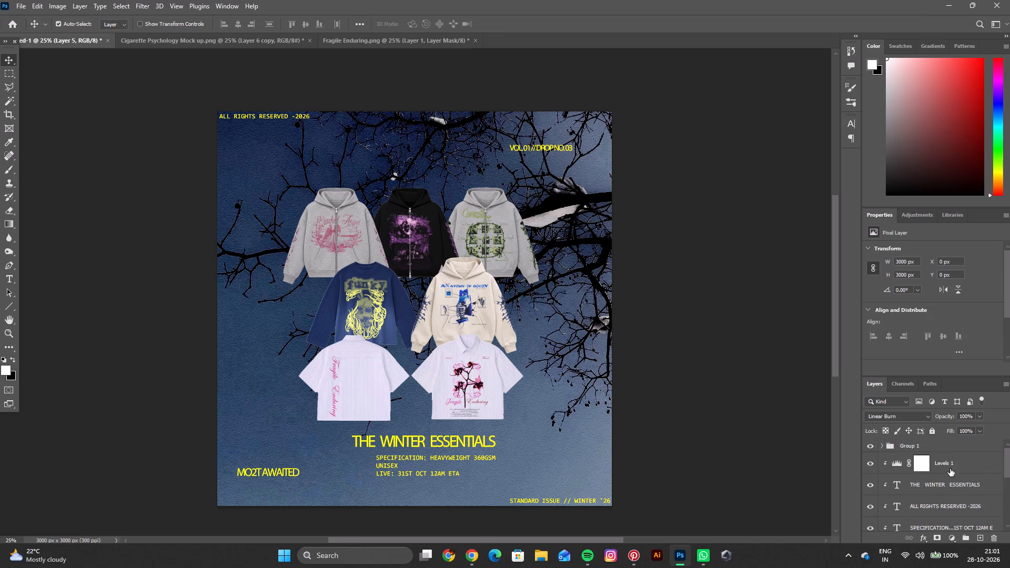
drag(960, 464, 961, 547)
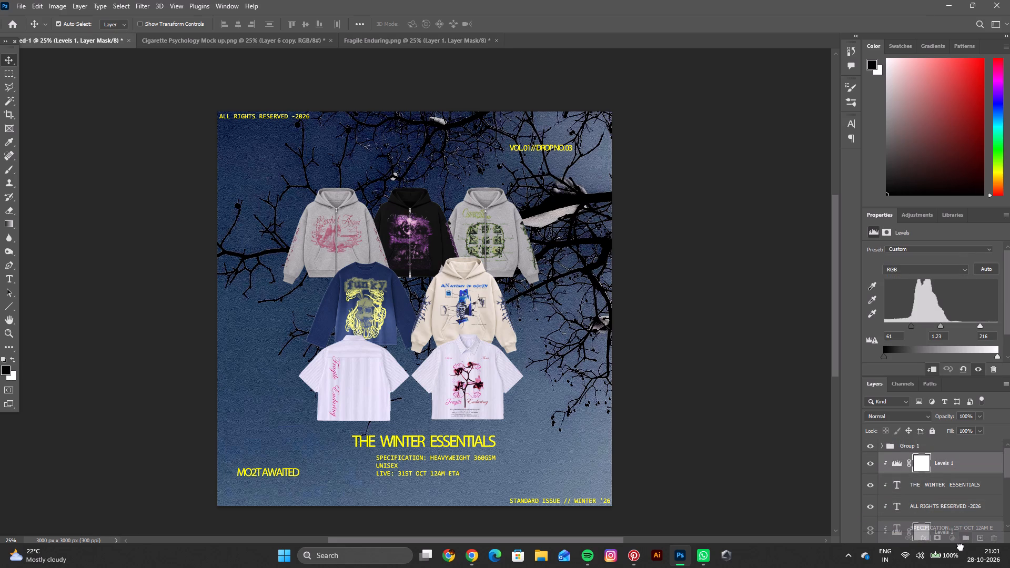
drag(961, 547, 956, 496)
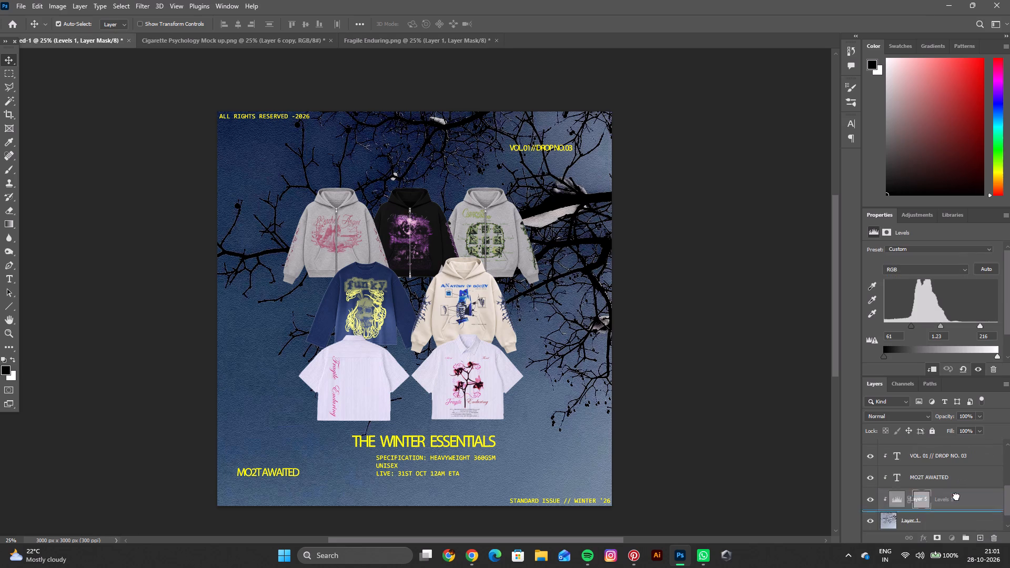
drag(956, 496, 956, 489)
scroll(961, 480, down, 2)
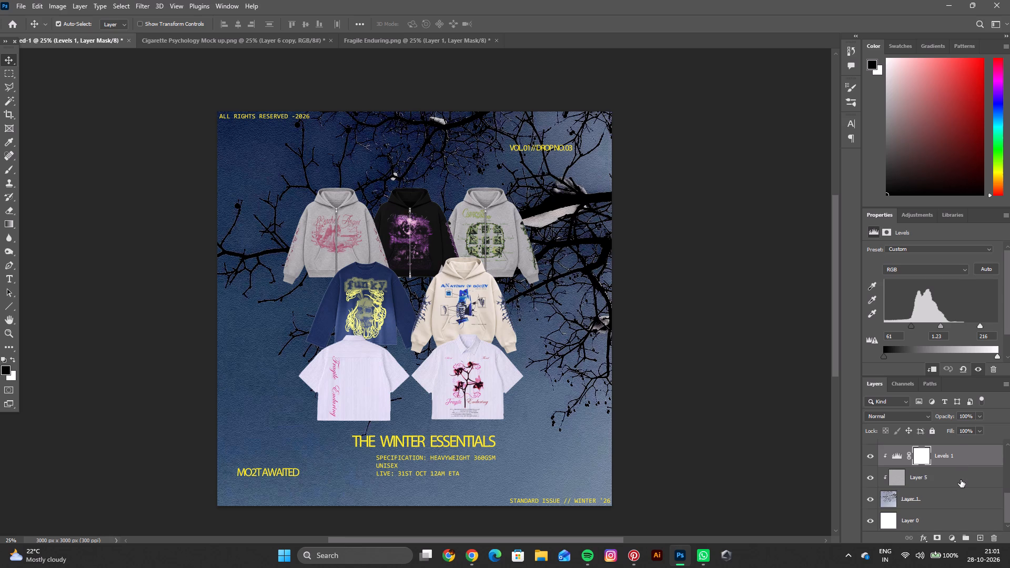
scroll(961, 479, up, 4)
click(959, 478)
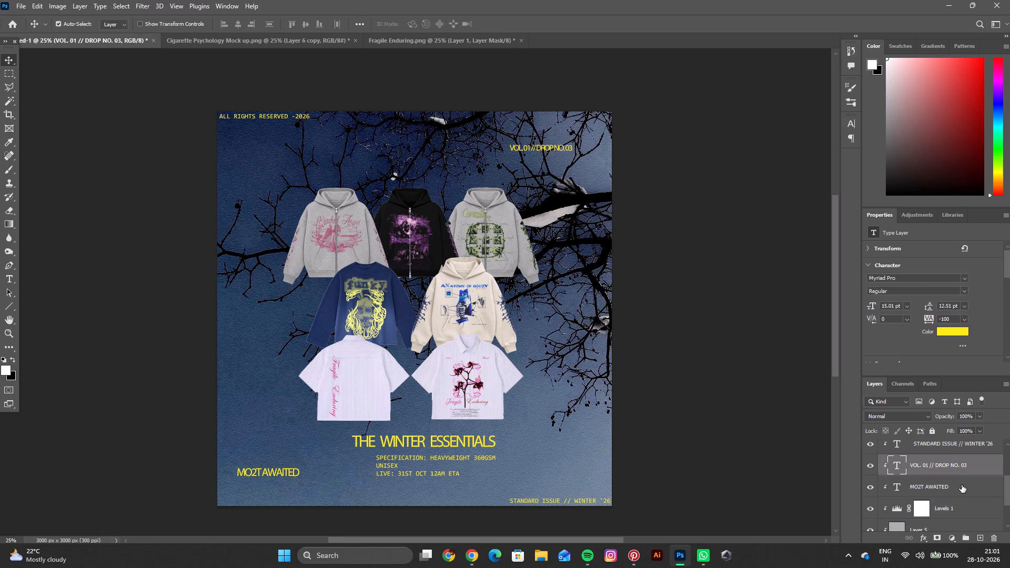
click(962, 485)
click(751, 409)
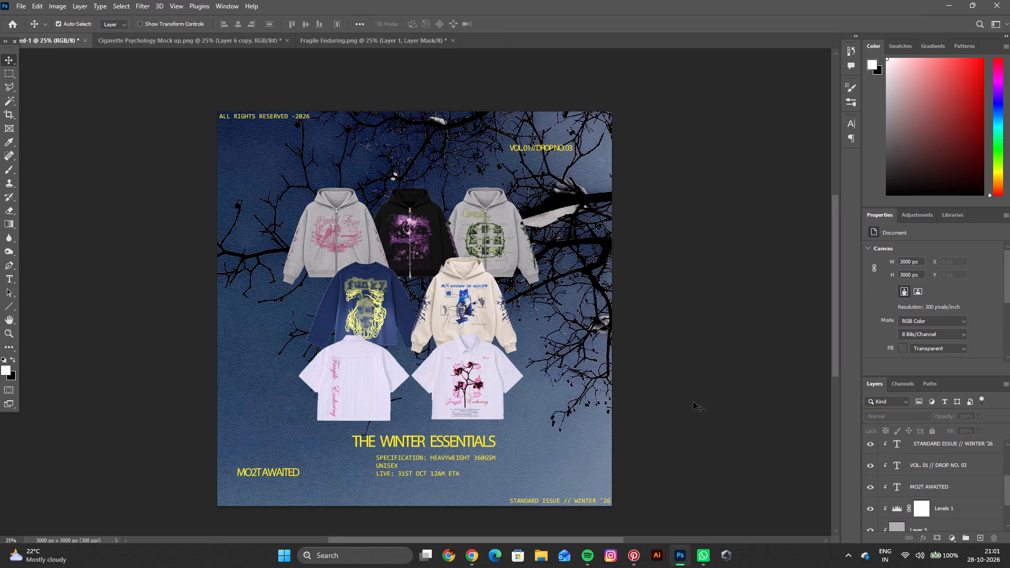
Switch to Pinterest, go to the home feed and search for "WINTER DROP POSTER".
click(640, 555)
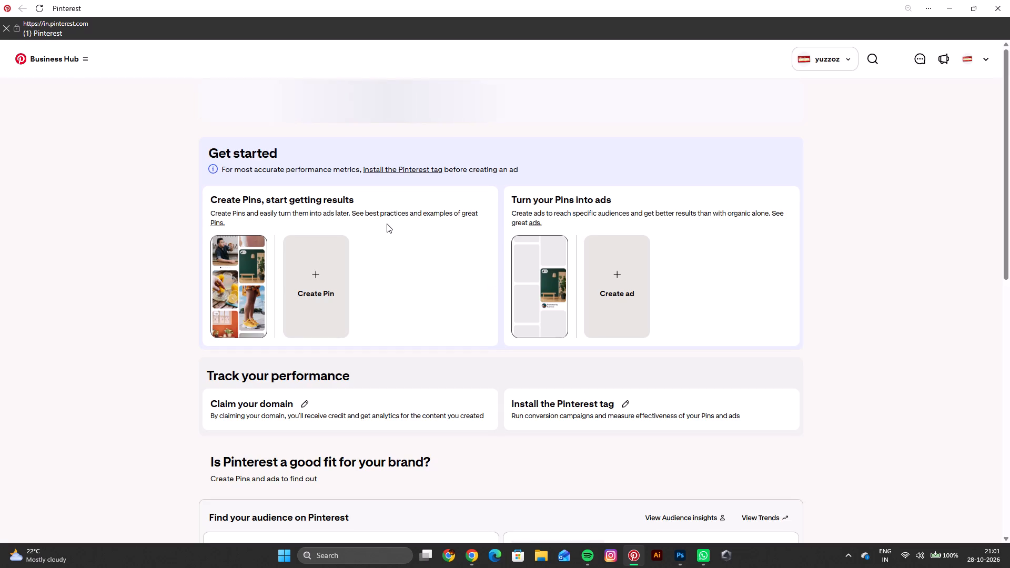
click(77, 55)
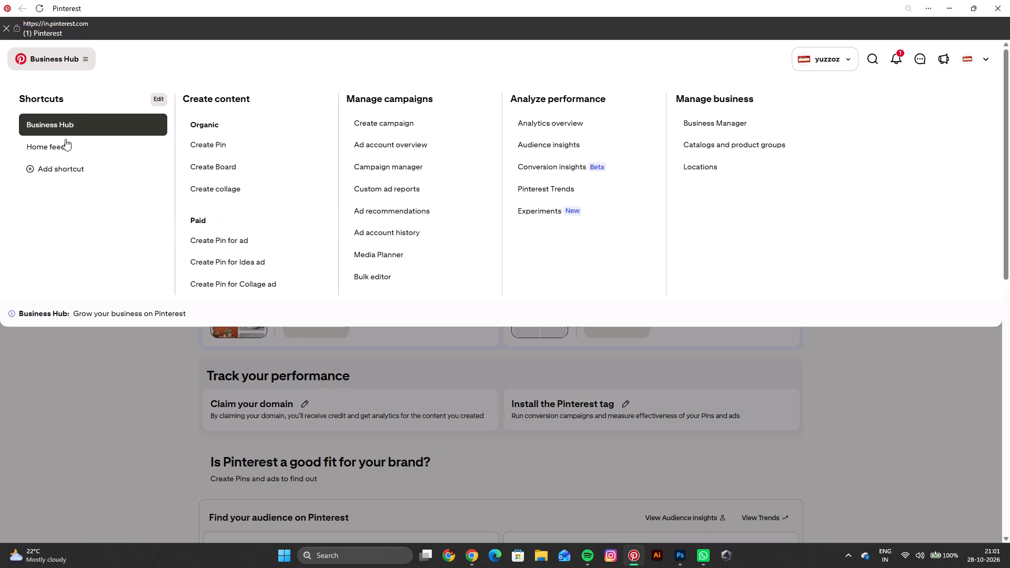
click(64, 150)
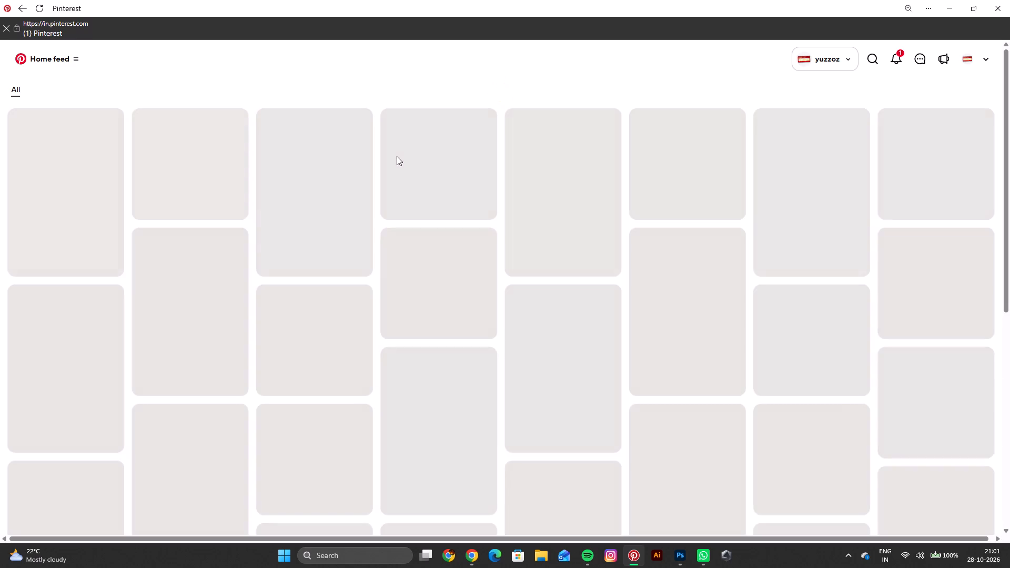
click(870, 63)
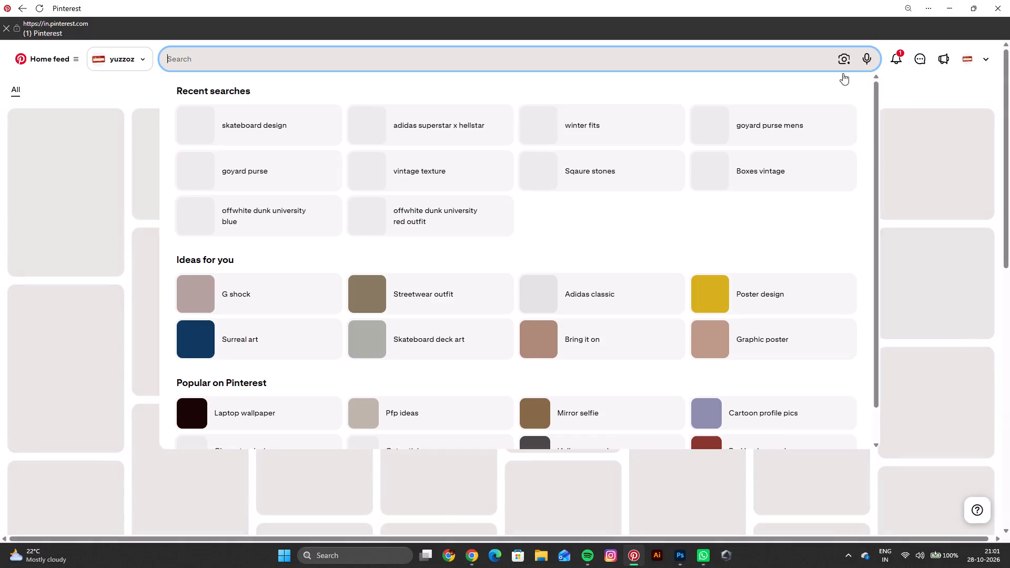
click(455, 53)
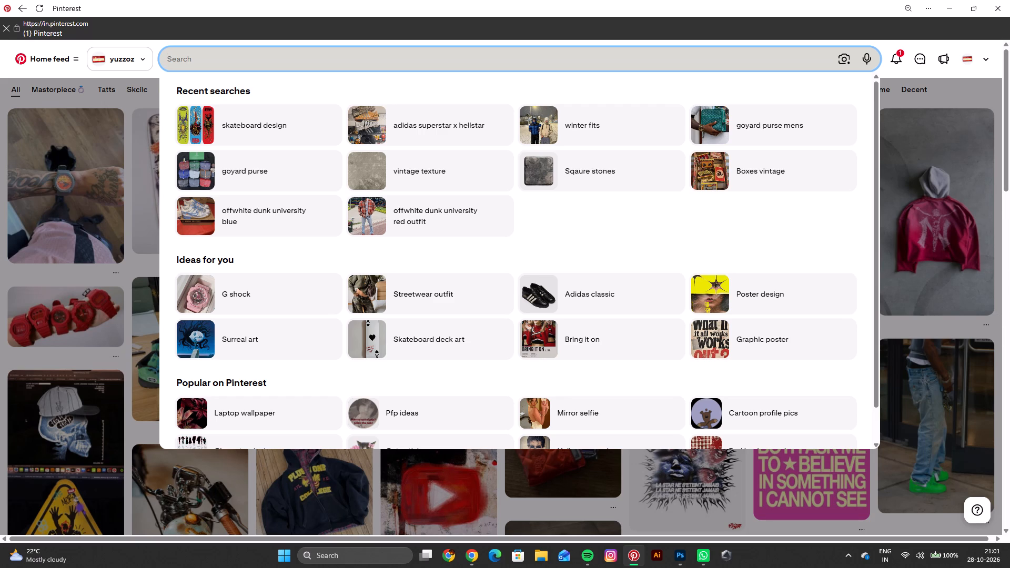
text(IN)
key(BackSpace)
key(BackSpace)
key(BackSpace)
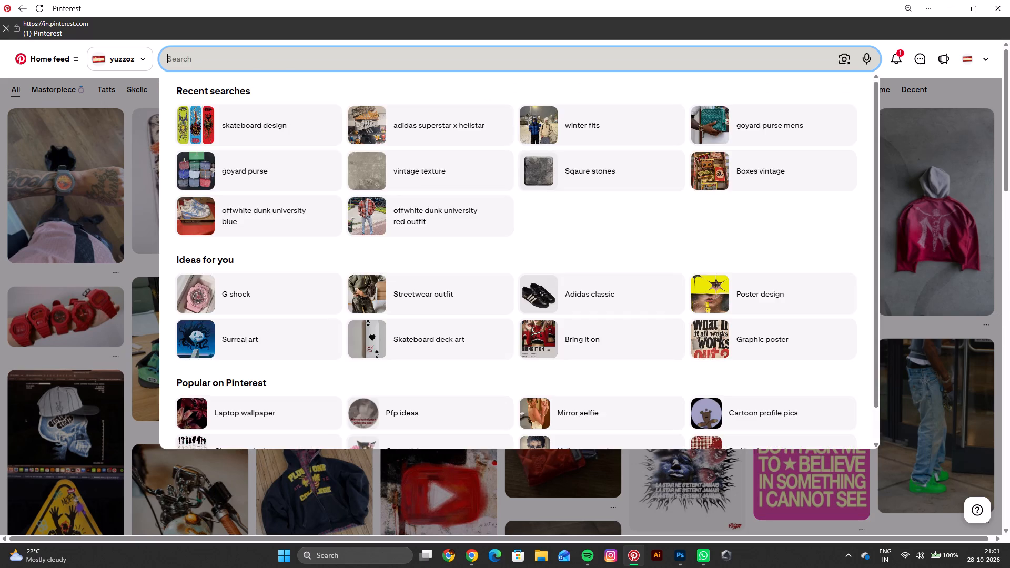
text(WINTER D)
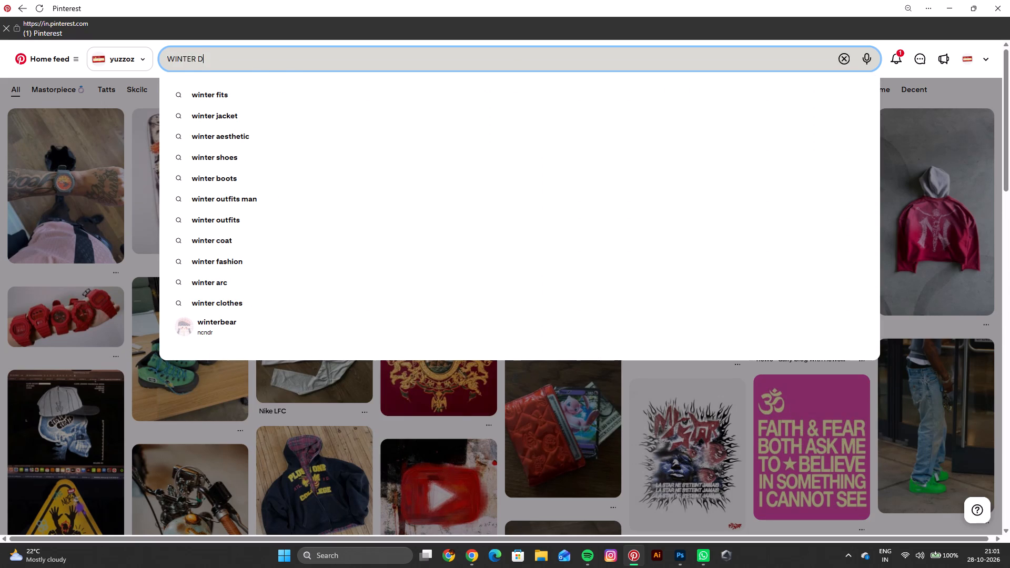
text(ROP)
key(space)
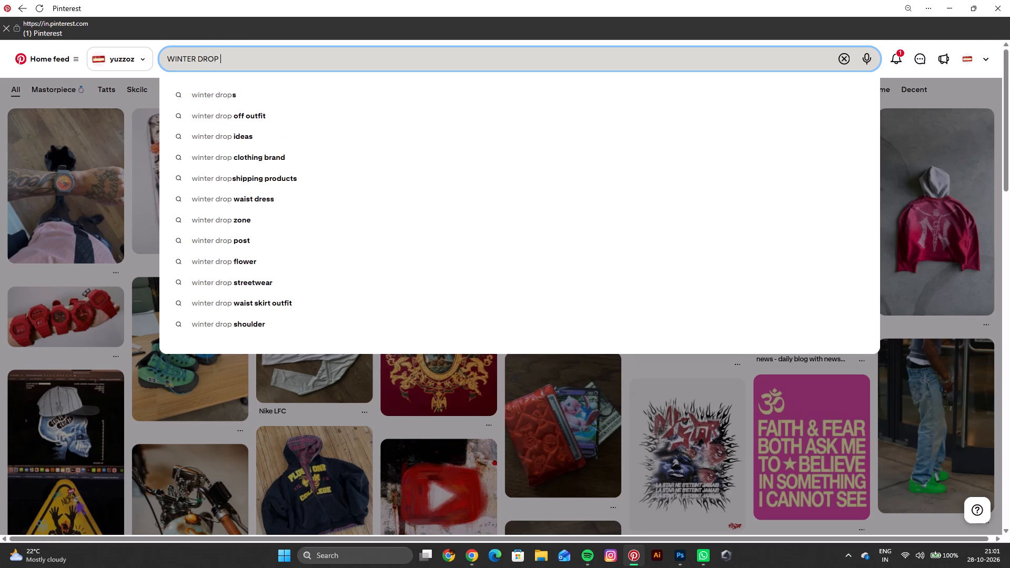
text(POSTER)
key(Return)
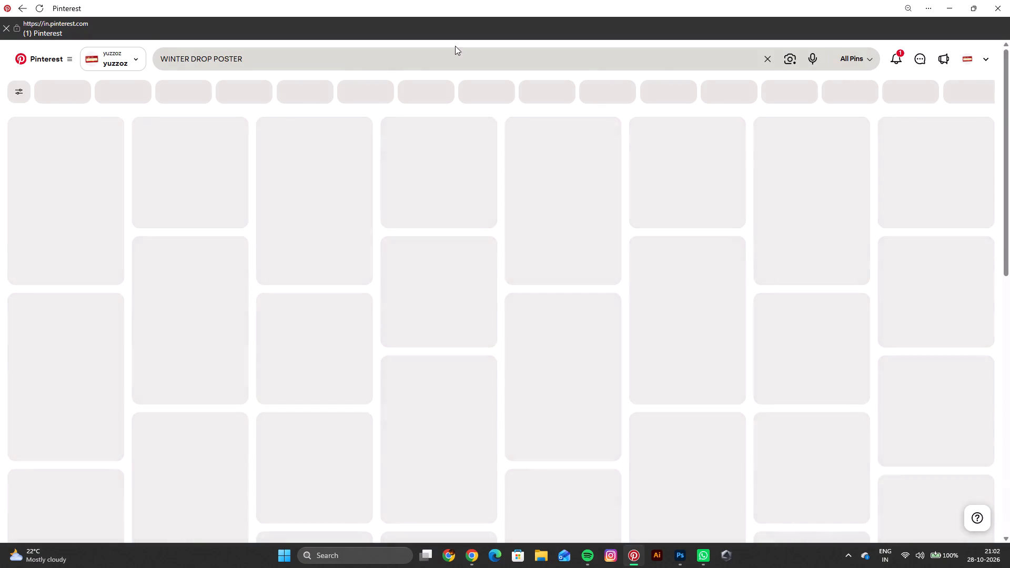
Examine the winter drop poster search results for design references.
scroll(767, 311, down, 3)
scroll(767, 312, up, 2)
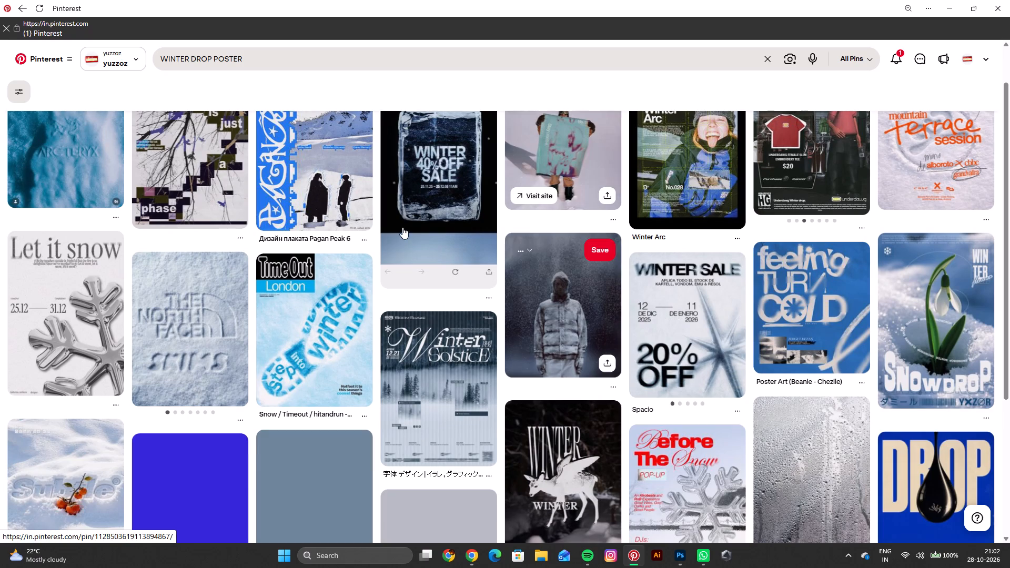
scroll(422, 344, up, 3)
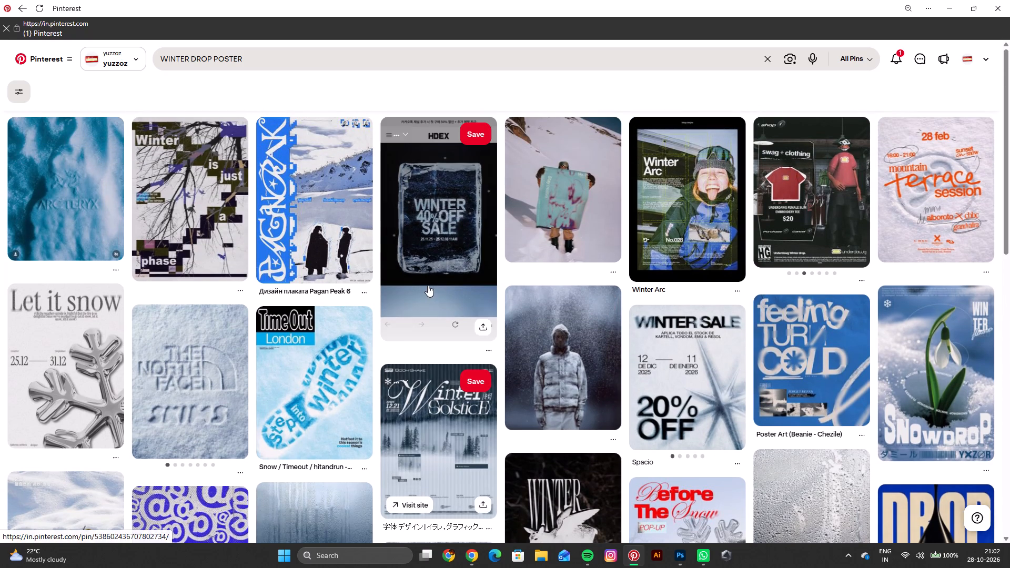
scroll(580, 383, down, 2)
scroll(583, 368, up, 2)
scroll(584, 364, down, 2)
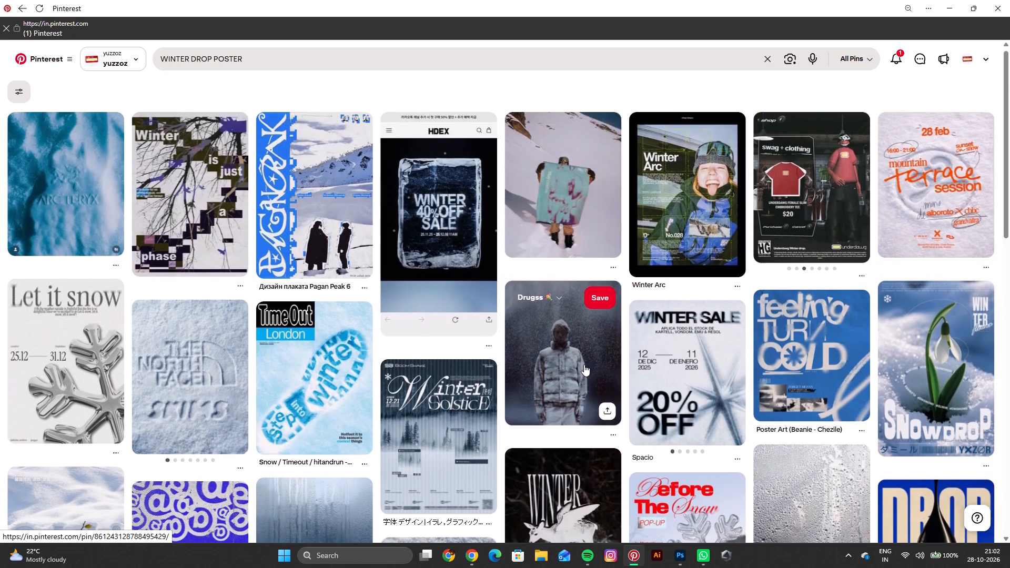
scroll(584, 364, down, 5)
Refine the Pinterest search to "WINTER DROP POSTER CLOTHING BRAND".
click(326, 65)
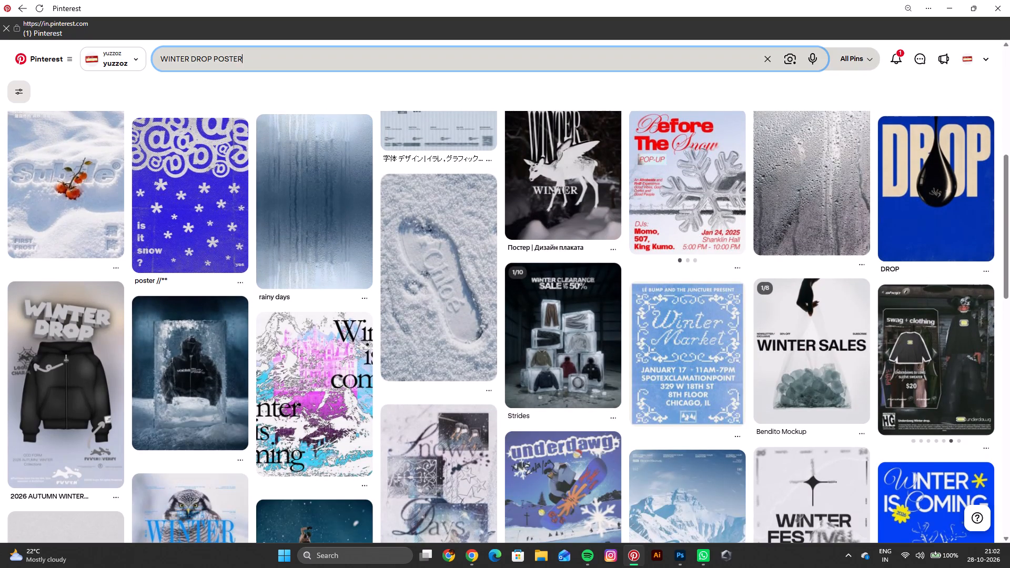
key(space)
text(CLOTHINFG)
key(BackSpace)
key(BackSpace)
key(BackSpace)
text(NG BRAND)
key(Return)
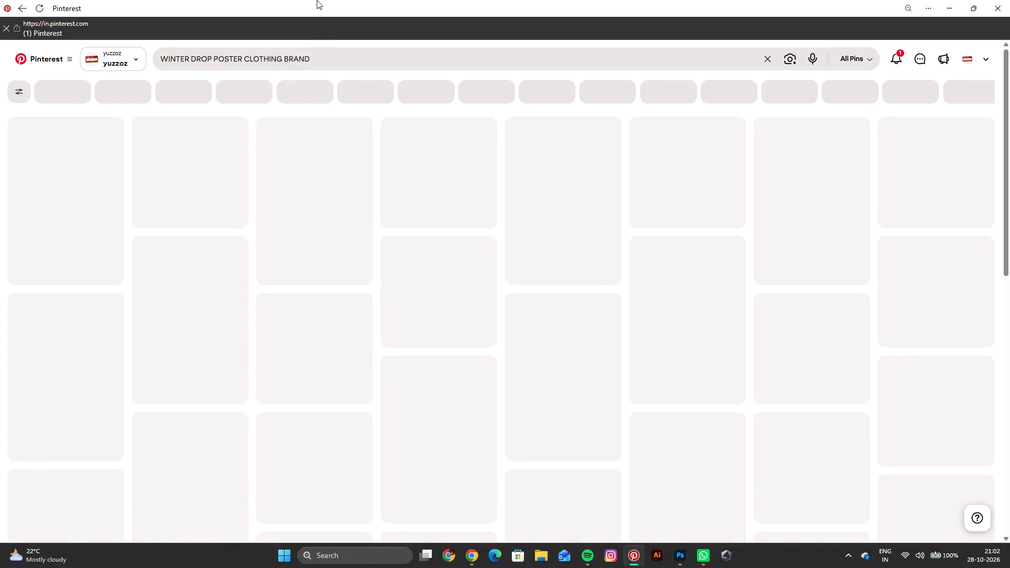
Examine the clothing brand poster results, viewing the FREND COLLECTIVE winter collection pin and the grey "Moon" Sherpa pin up close.
scroll(355, 286, down, 2)
scroll(355, 286, up, 2)
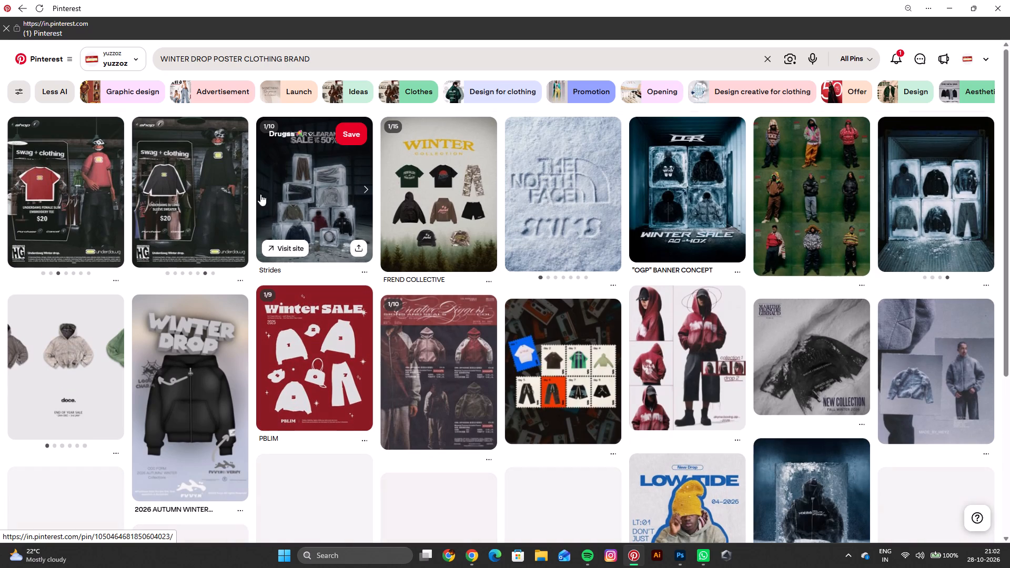
click(427, 204)
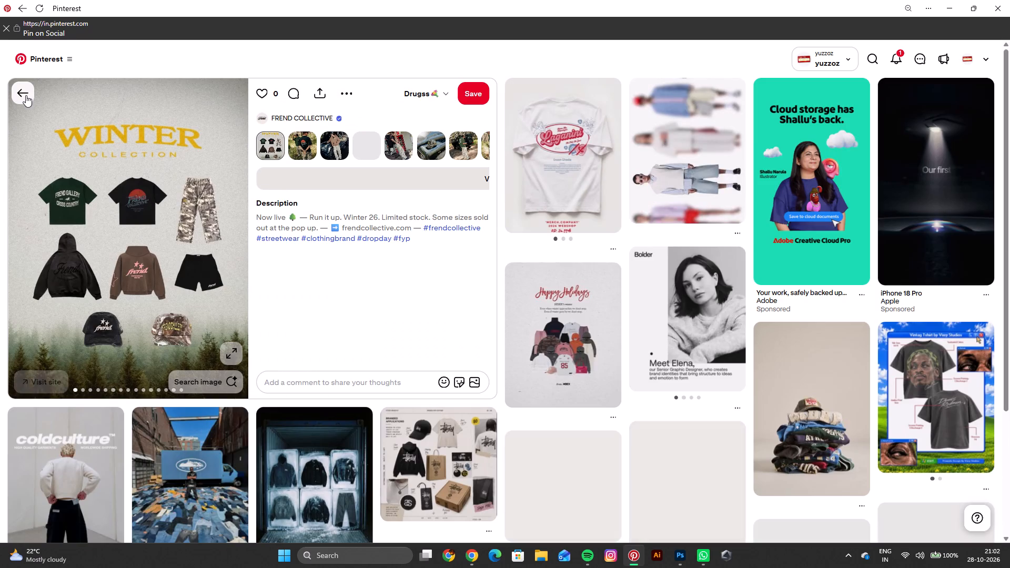
click(26, 95)
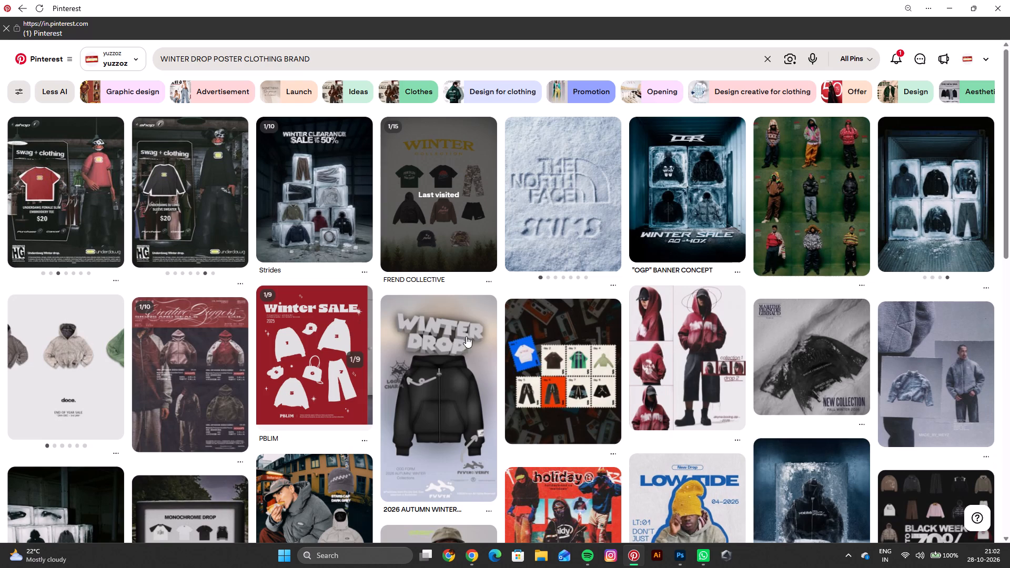
scroll(480, 338, down, 1)
scroll(476, 332, up, 2)
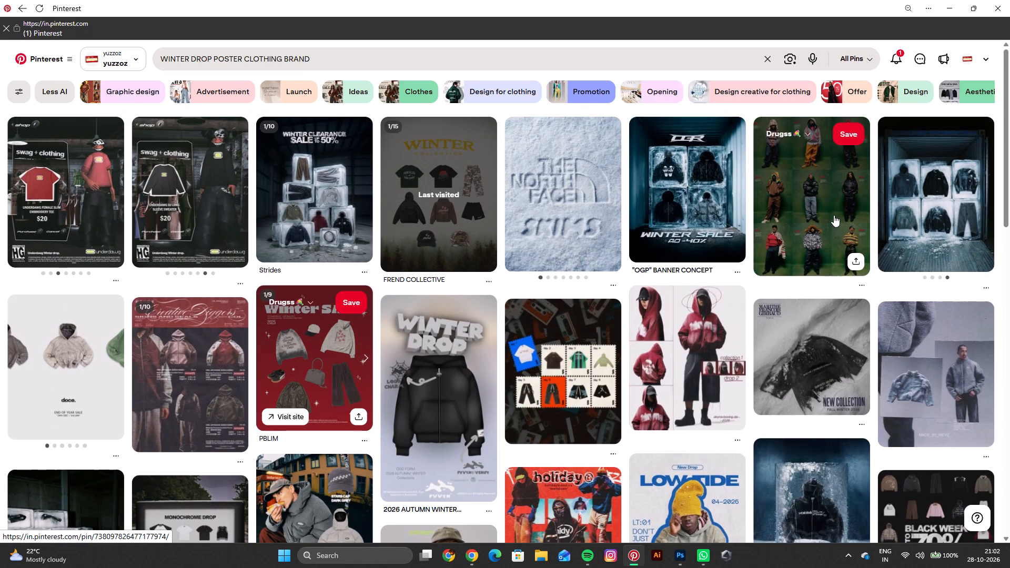
click(930, 359)
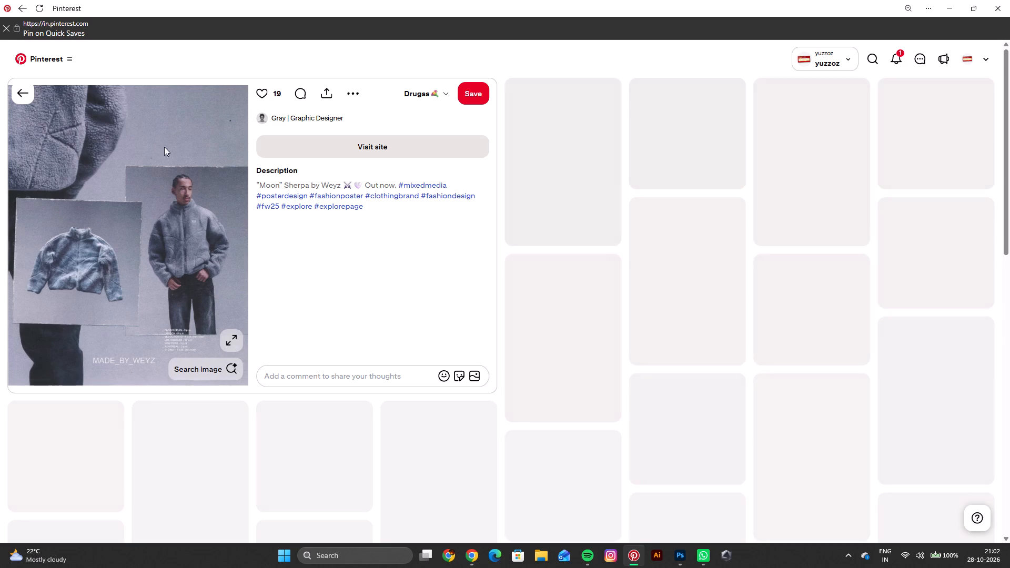
click(18, 97)
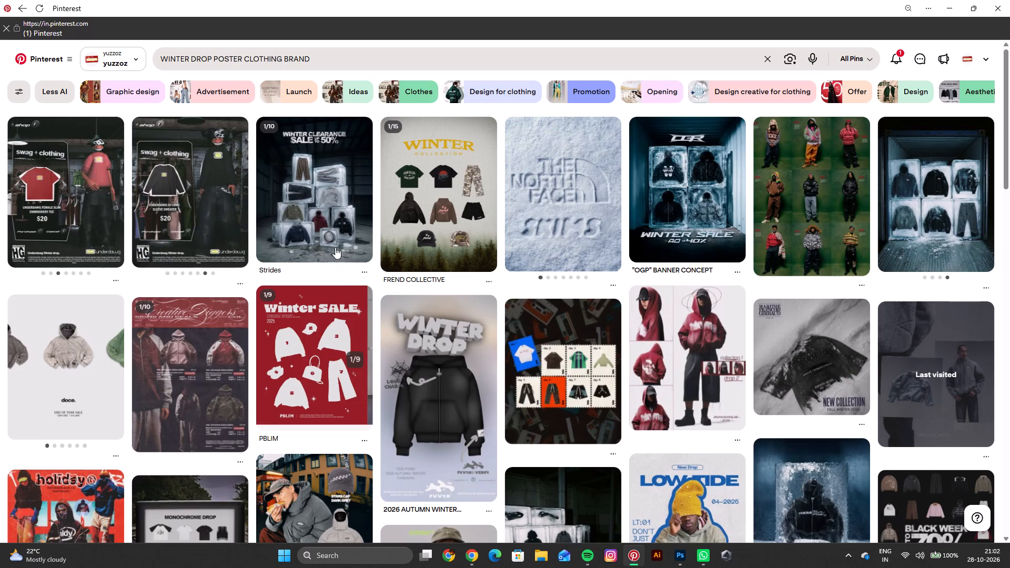
scroll(376, 305, down, 1)
scroll(378, 303, up, 6)
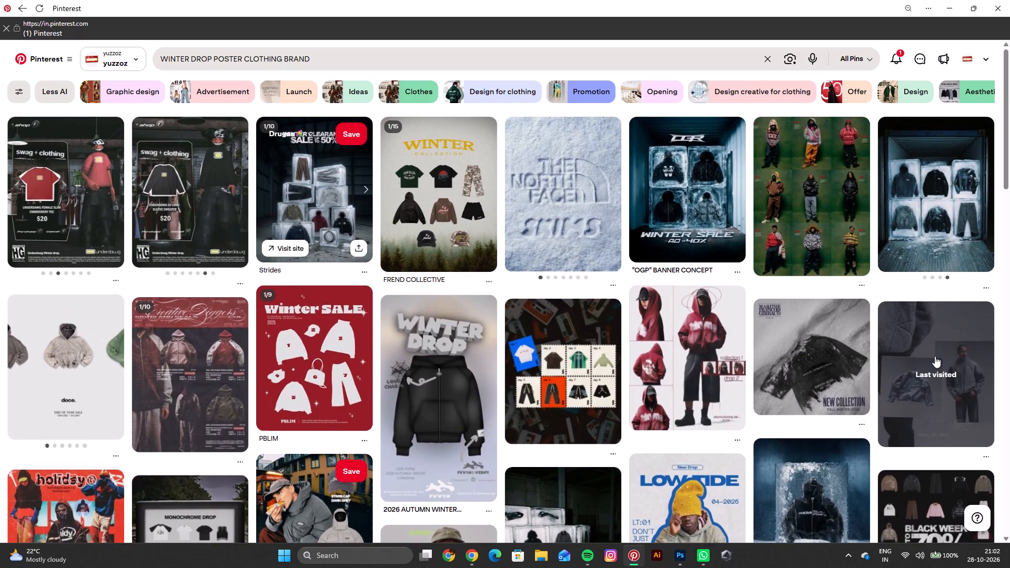
Reopen the grey "Moon" Sherpa by Weyz pin and save it to the Drugss board.
click(935, 357)
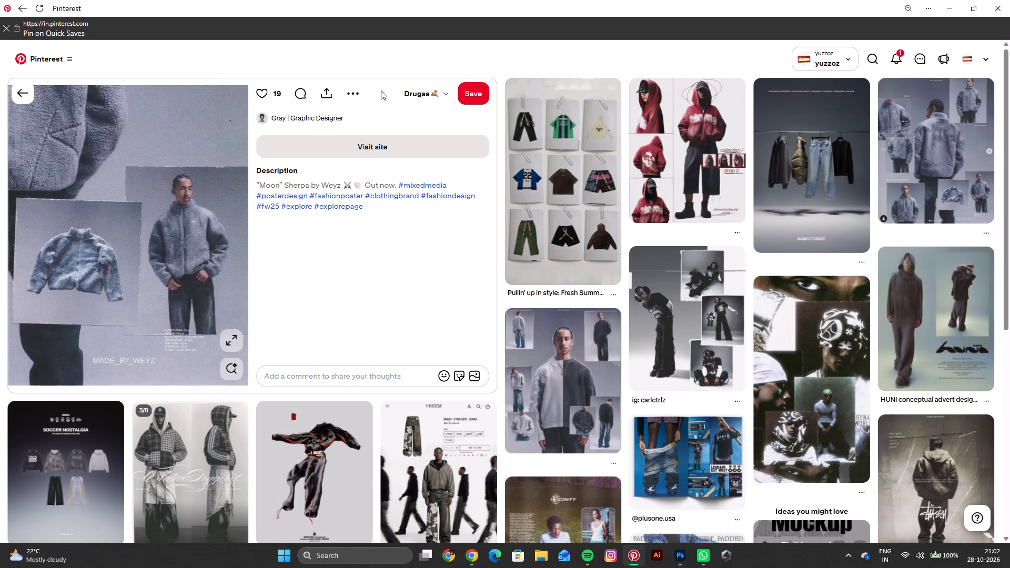
click(481, 99)
Save the related "Pullin' up in style" pin of paper-clipped garments to the Drugss board and return to the search results.
click(598, 169)
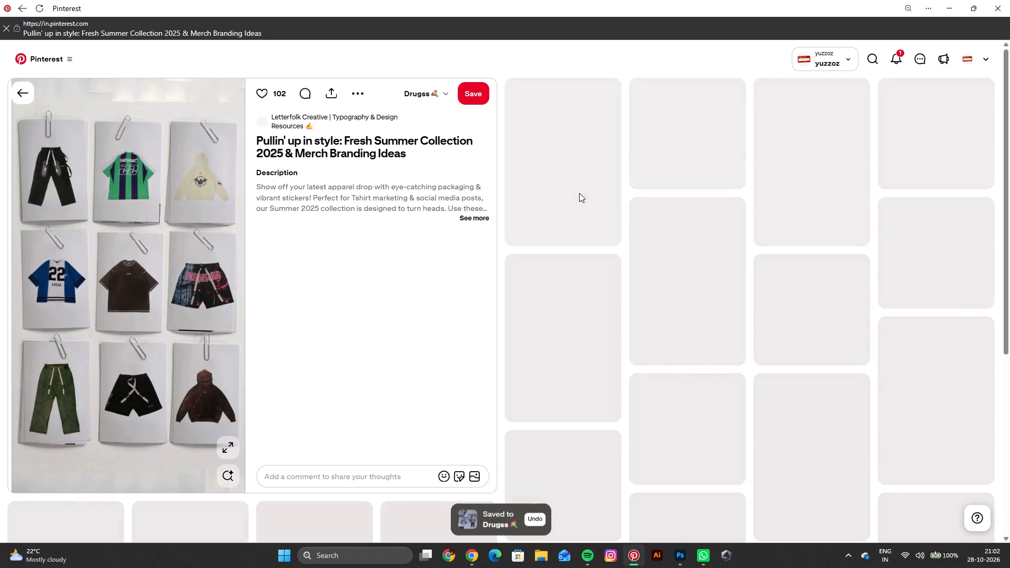
click(474, 97)
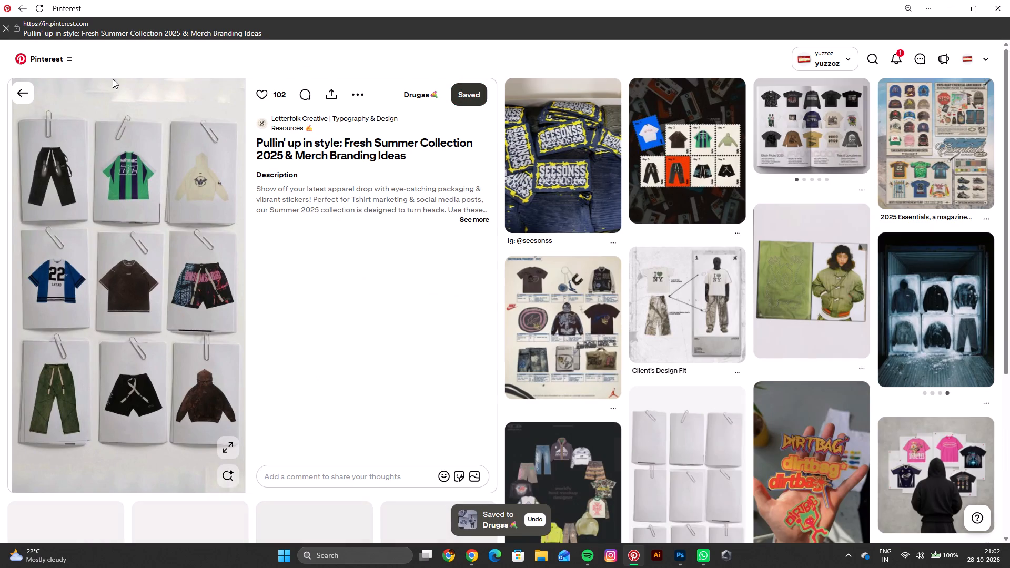
click(19, 89)
scroll(150, 242, up, 4)
click(21, 100)
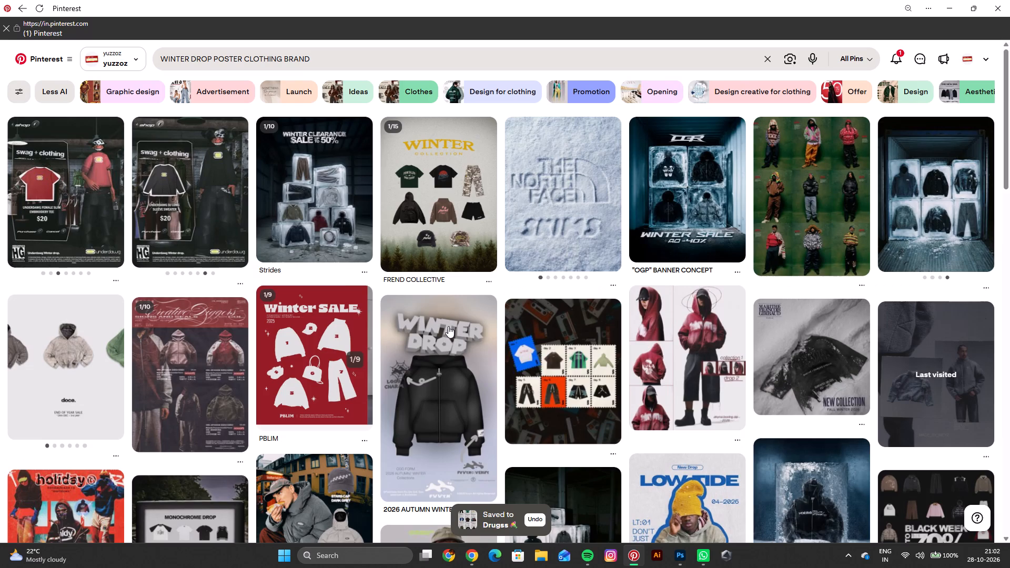
Find the "Drip on shuffle" stamp-grid garment pin among the results, save it to the Drugss board and return to the results.
scroll(448, 326, down, 3)
scroll(448, 326, up, 4)
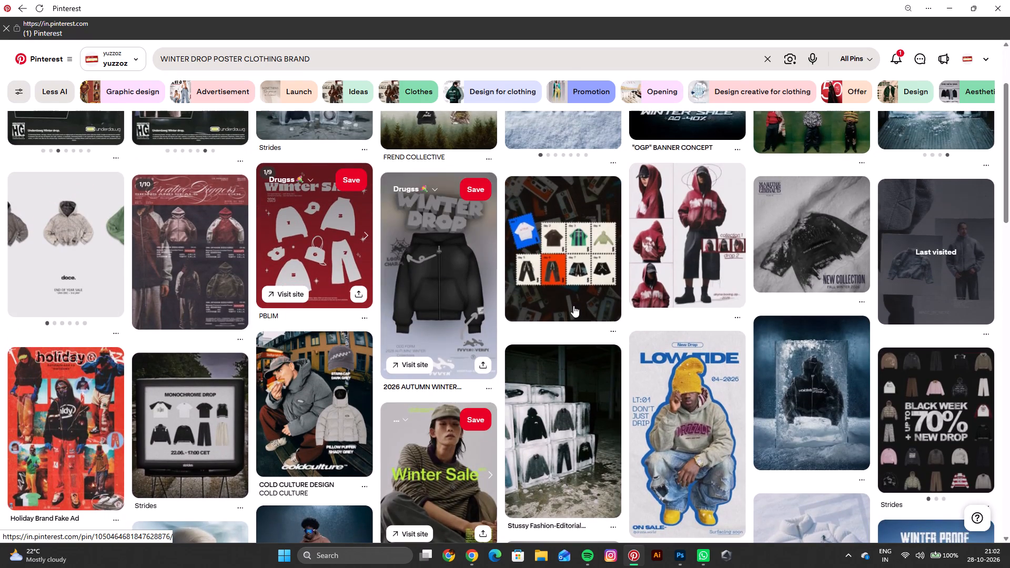
scroll(573, 305, up, 3)
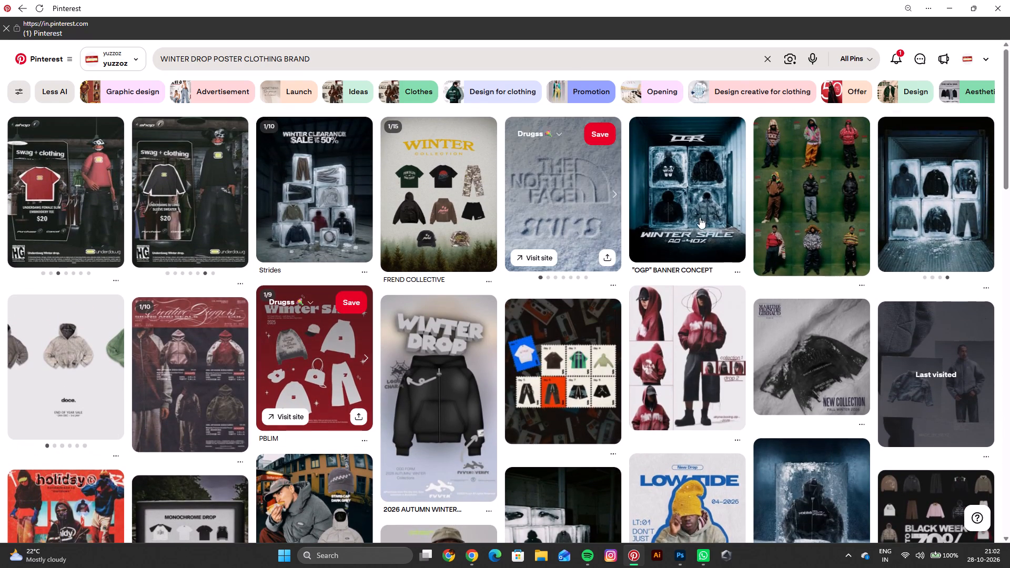
click(595, 360)
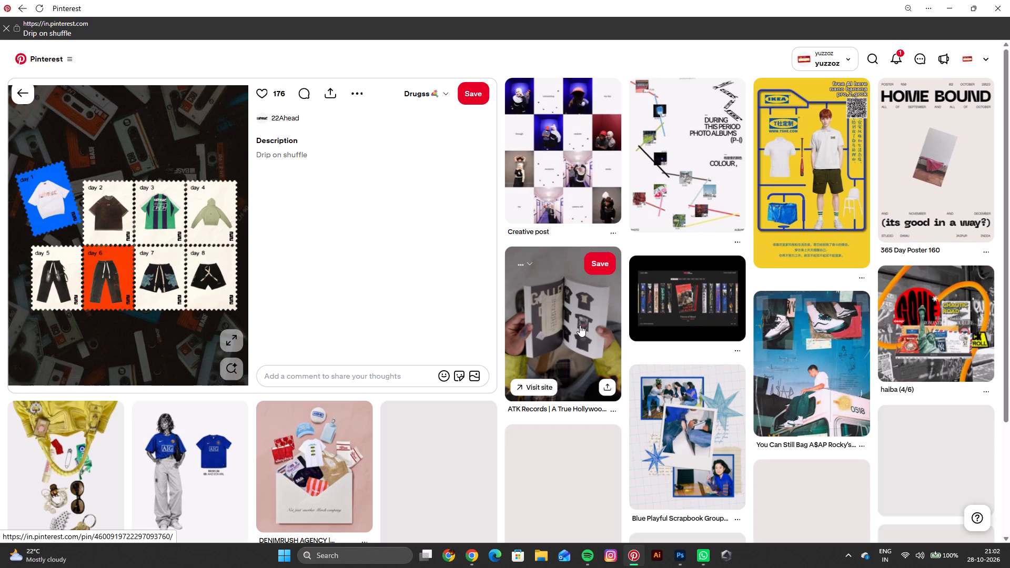
click(460, 95)
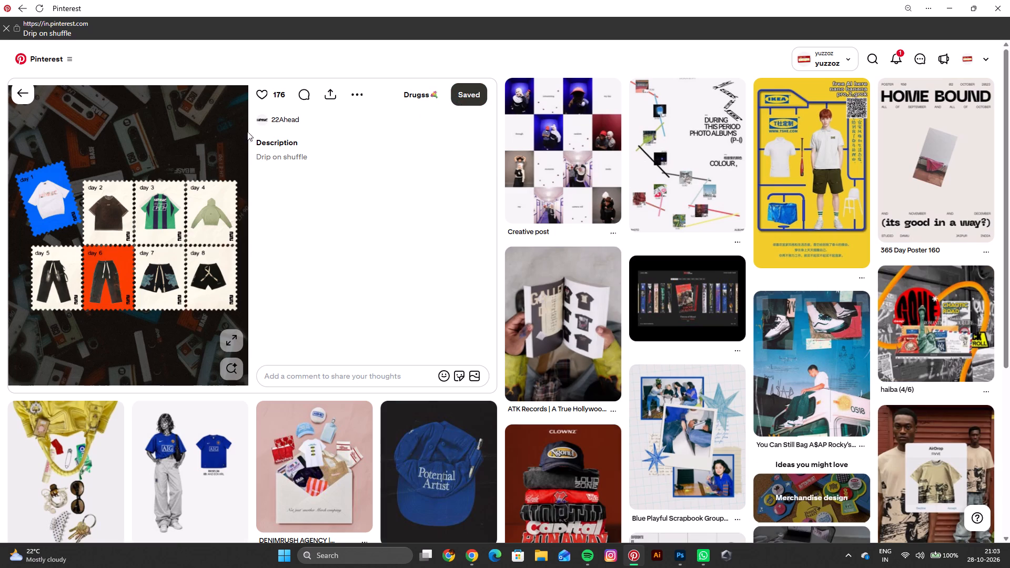
click(23, 91)
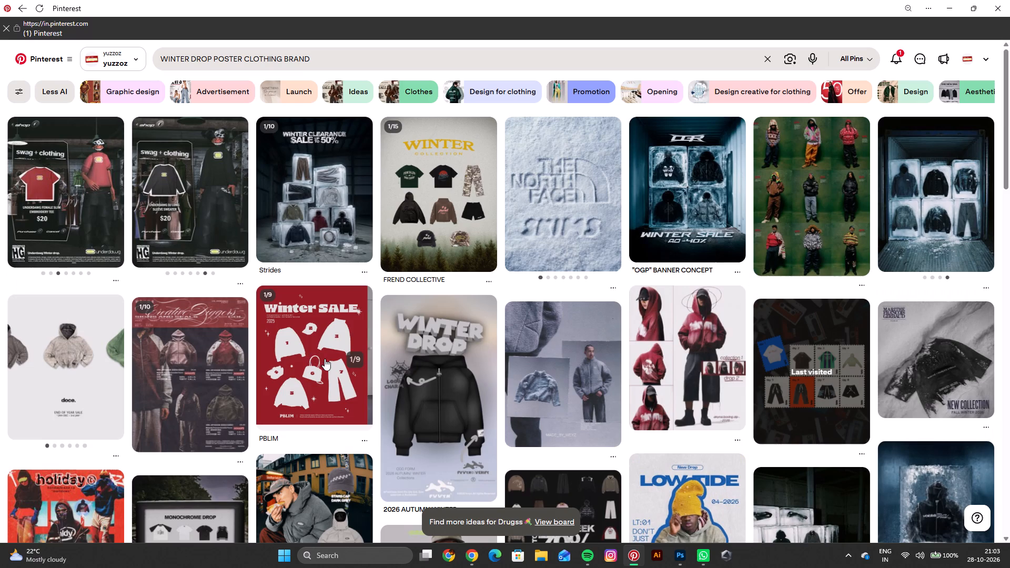
Examine more of the clothing brand poster results for layout and background ideas.
scroll(349, 369, down, 2)
scroll(351, 372, up, 6)
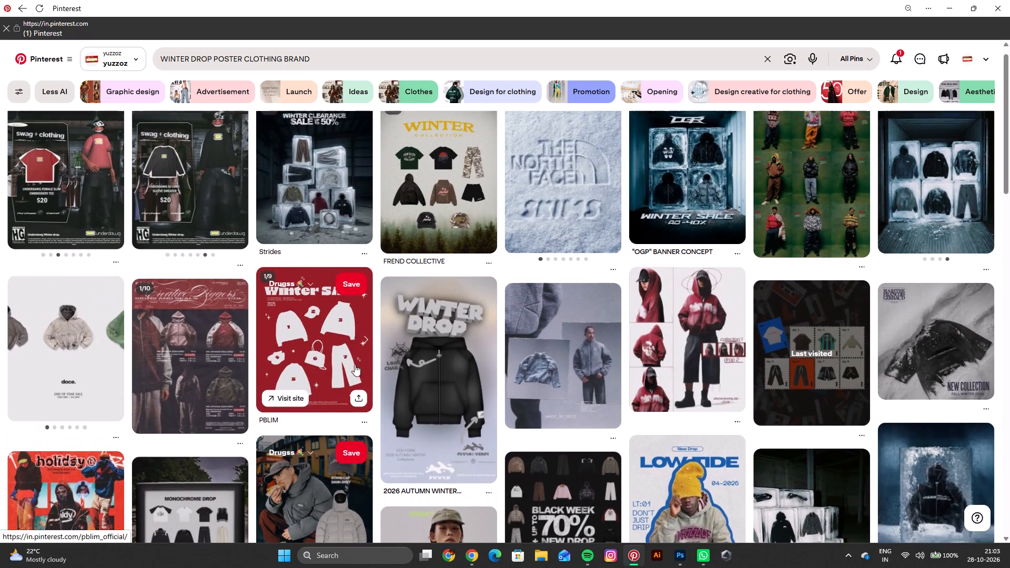
scroll(392, 370, up, 2)
scroll(588, 396, down, 5)
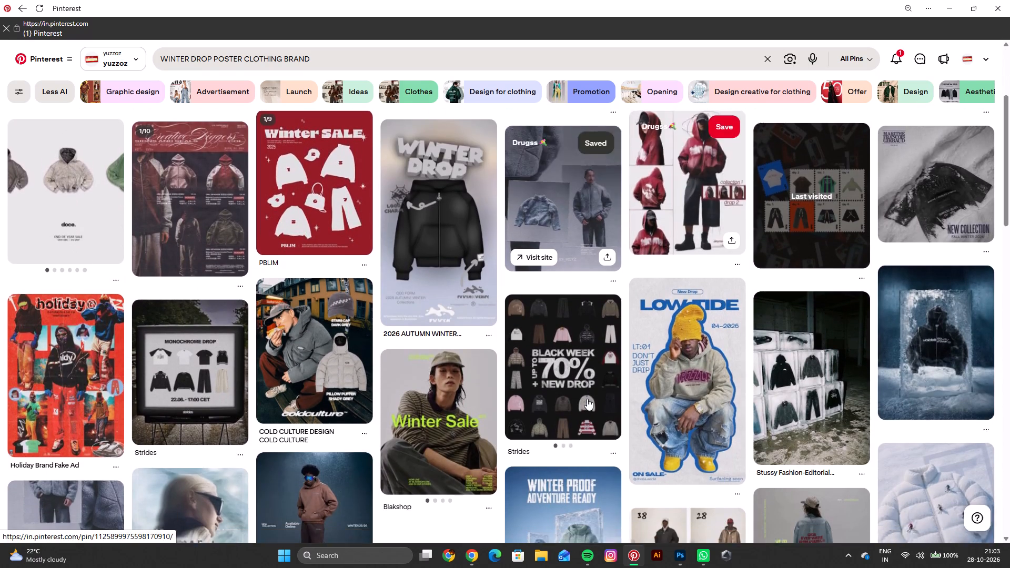
scroll(587, 393, down, 1)
scroll(587, 389, up, 4)
Return to Photoshop, add a new layer above Group 1 and fill it with solid red #c10020 in Normal mode at 100% opacity.
click(941, 8)
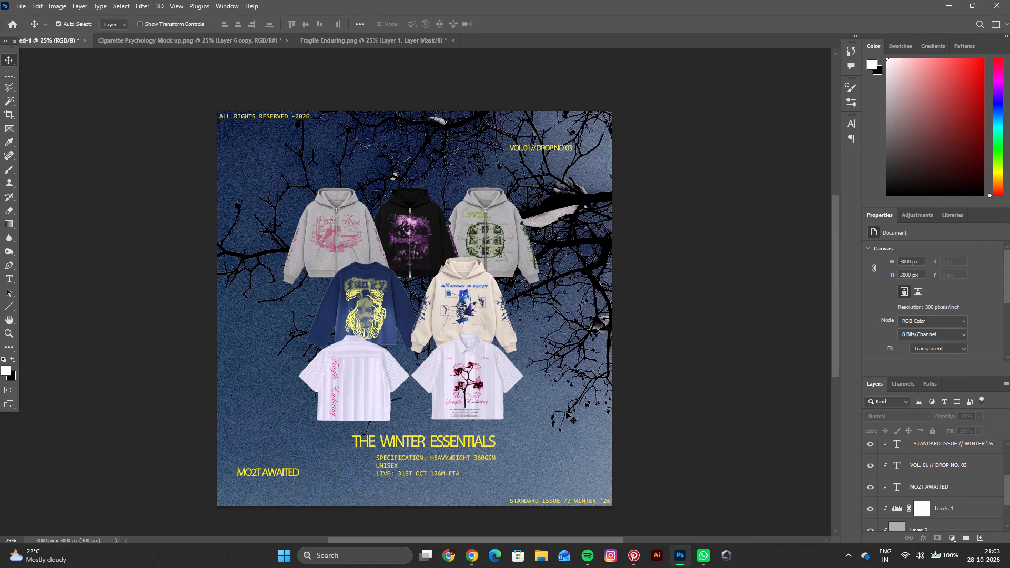
scroll(914, 503, up, 11)
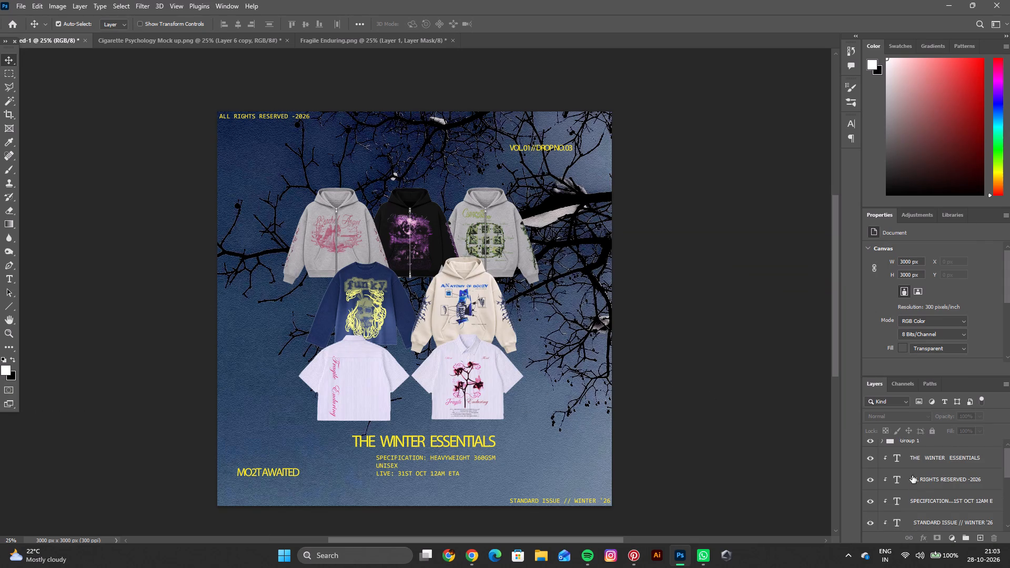
click(981, 536)
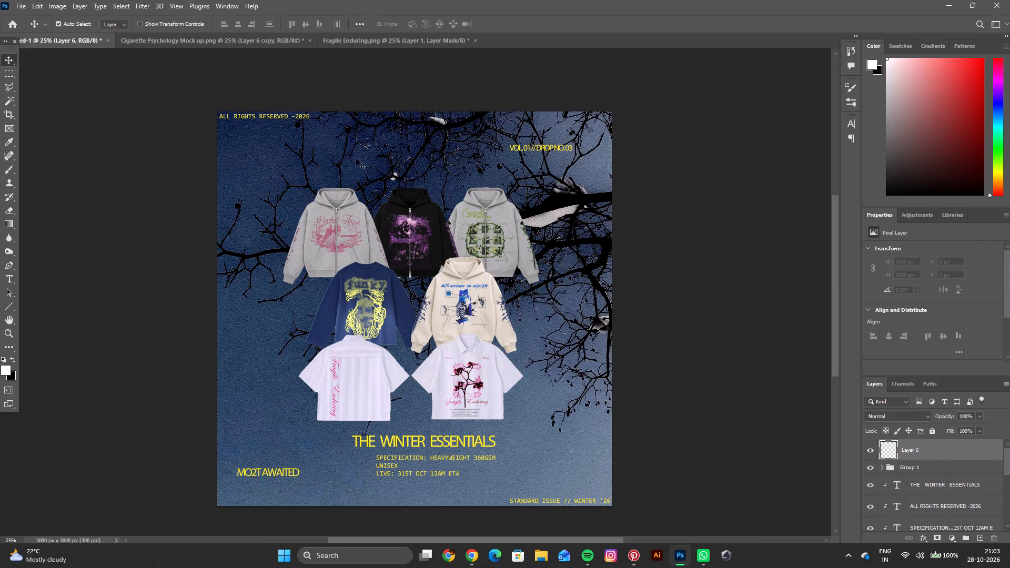
click(44, 8)
click(49, 170)
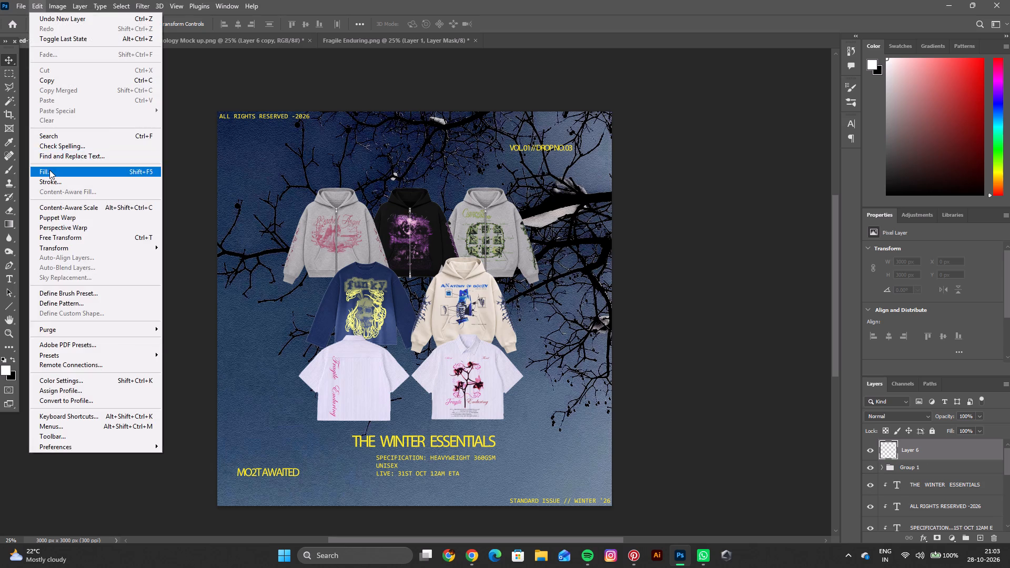
click(479, 119)
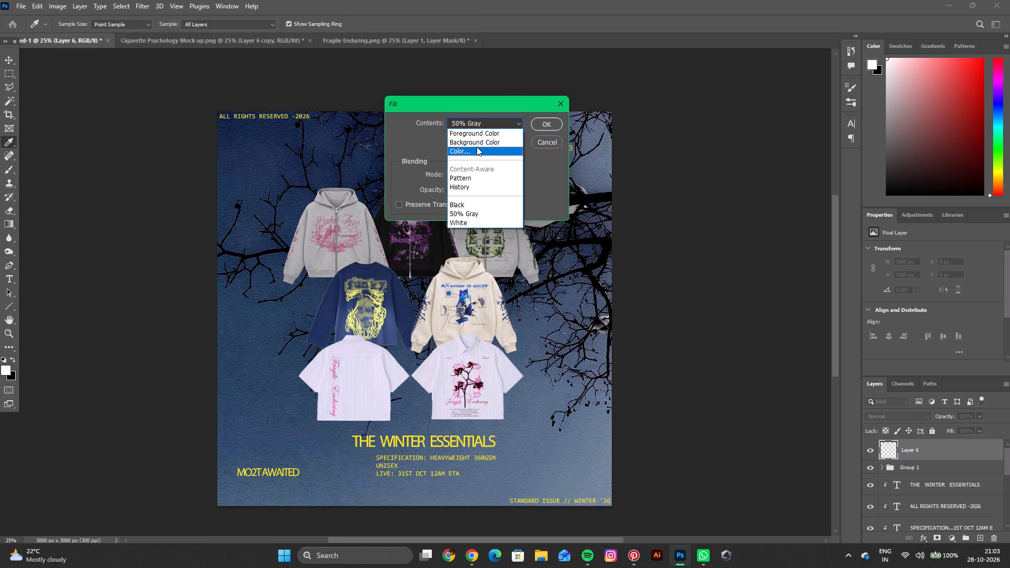
click(477, 146)
click(470, 124)
click(470, 151)
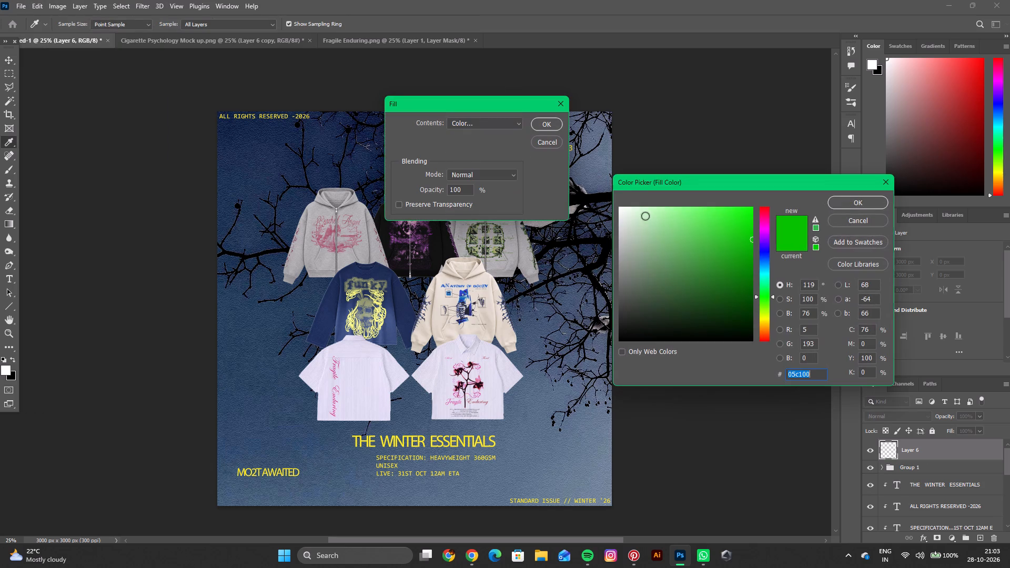
drag(763, 234, 765, 210)
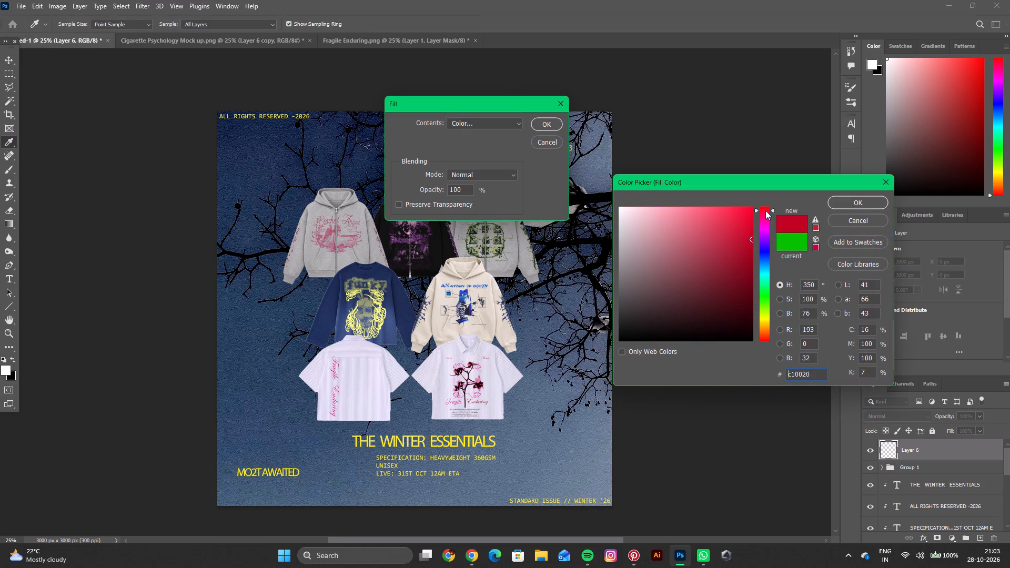
click(838, 207)
click(548, 122)
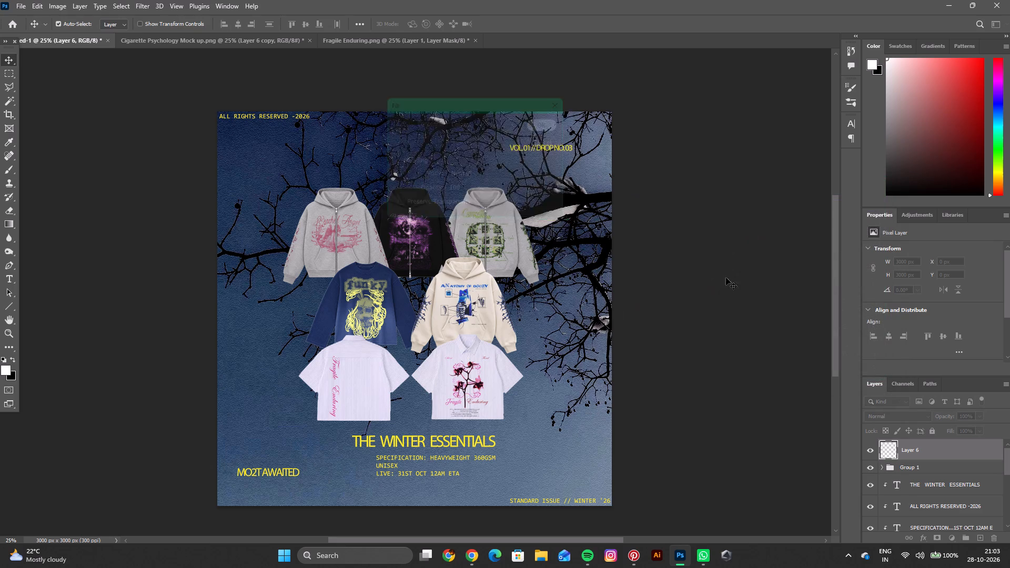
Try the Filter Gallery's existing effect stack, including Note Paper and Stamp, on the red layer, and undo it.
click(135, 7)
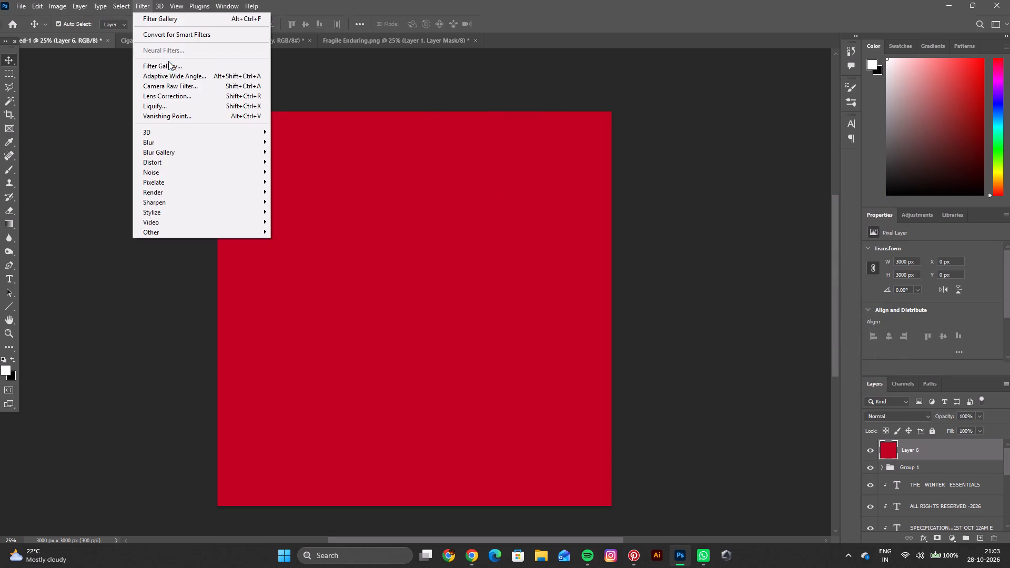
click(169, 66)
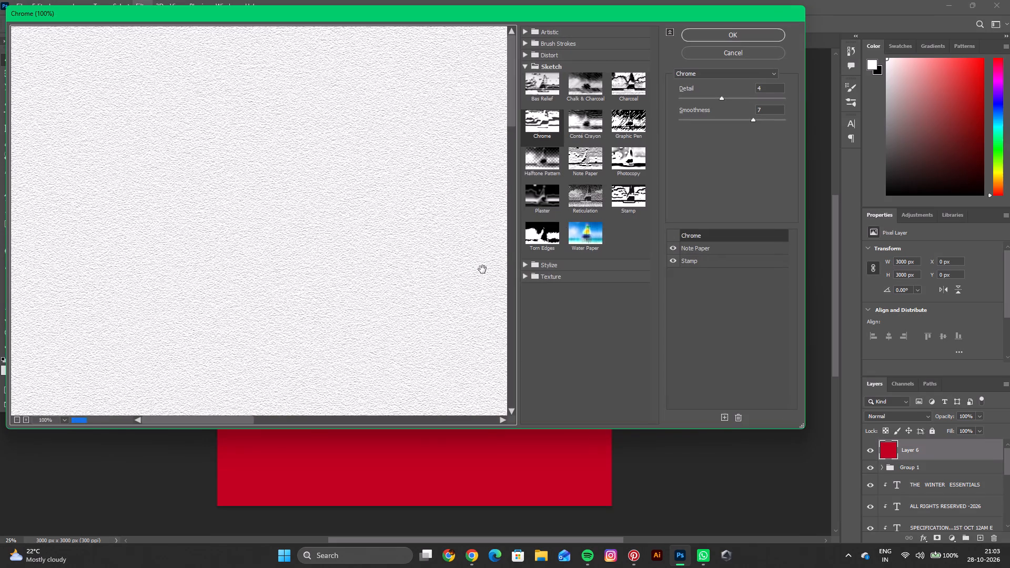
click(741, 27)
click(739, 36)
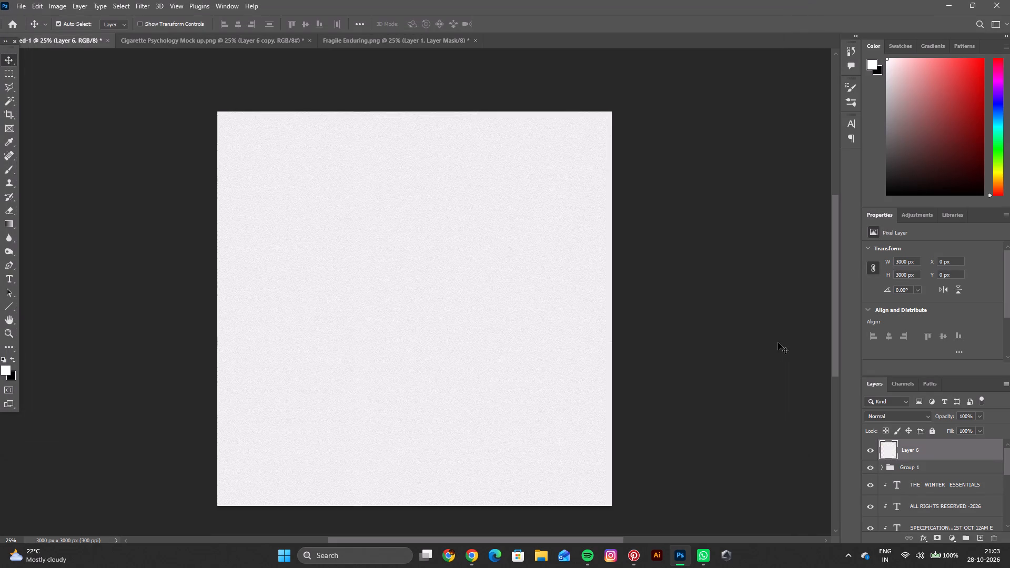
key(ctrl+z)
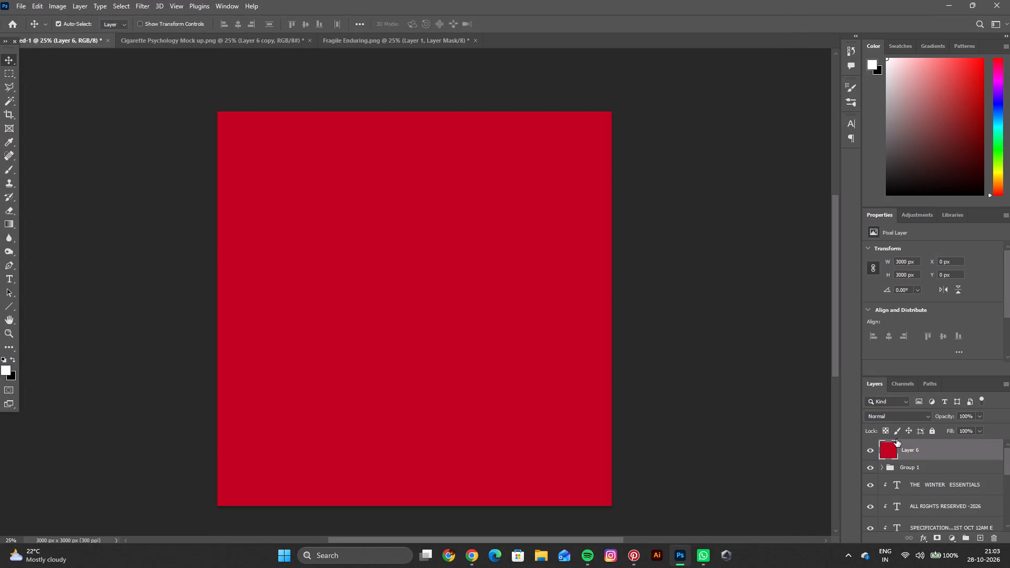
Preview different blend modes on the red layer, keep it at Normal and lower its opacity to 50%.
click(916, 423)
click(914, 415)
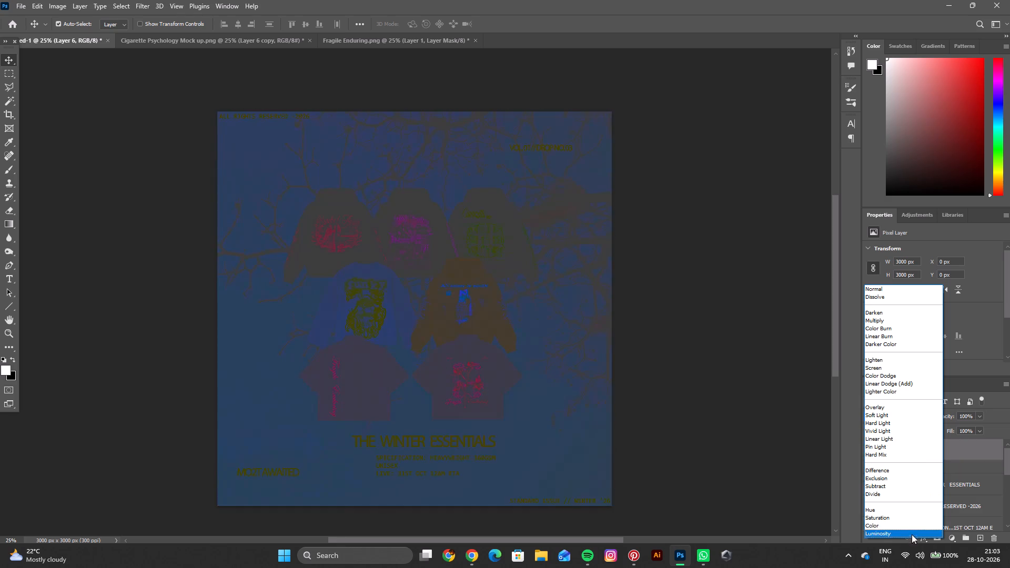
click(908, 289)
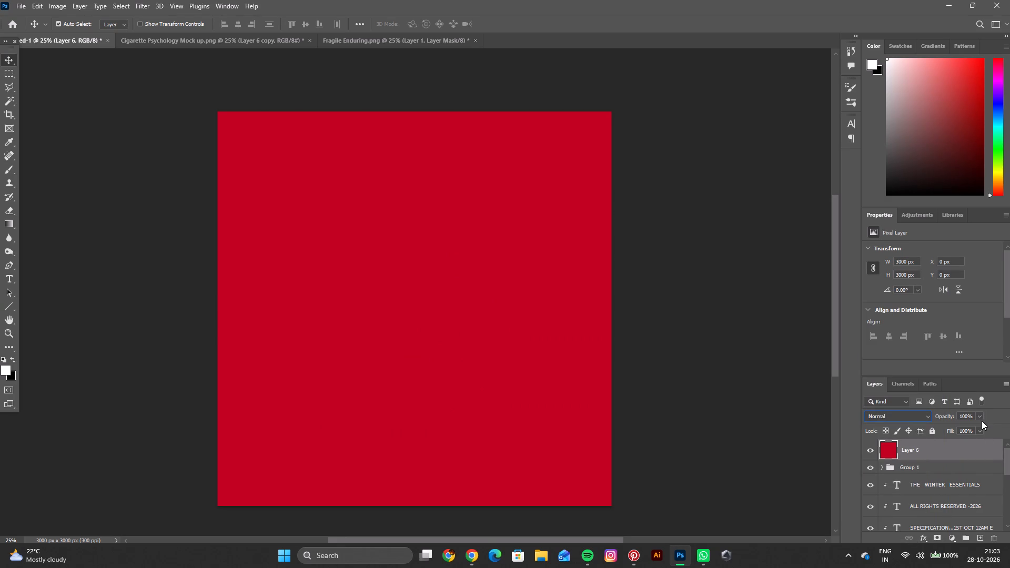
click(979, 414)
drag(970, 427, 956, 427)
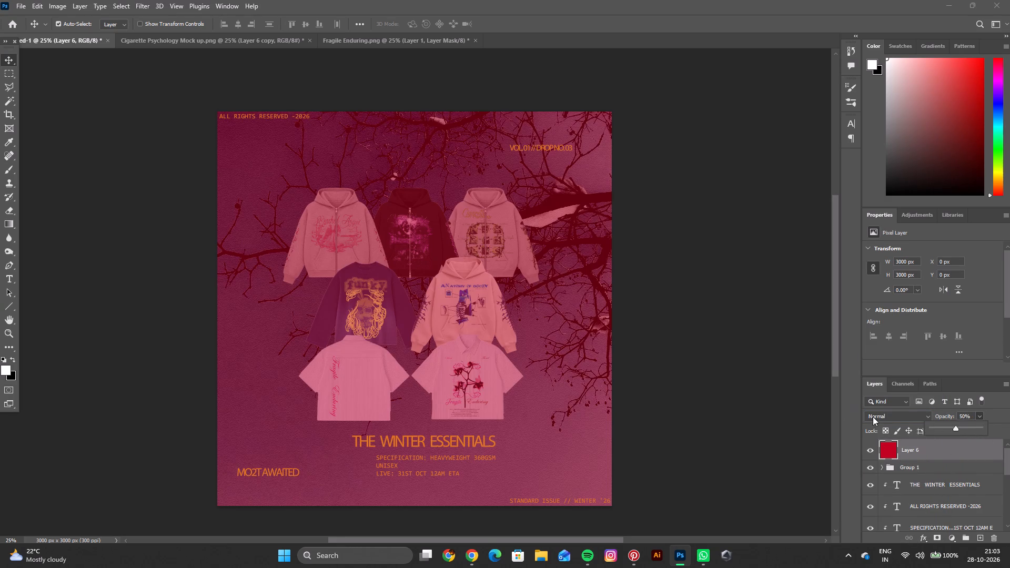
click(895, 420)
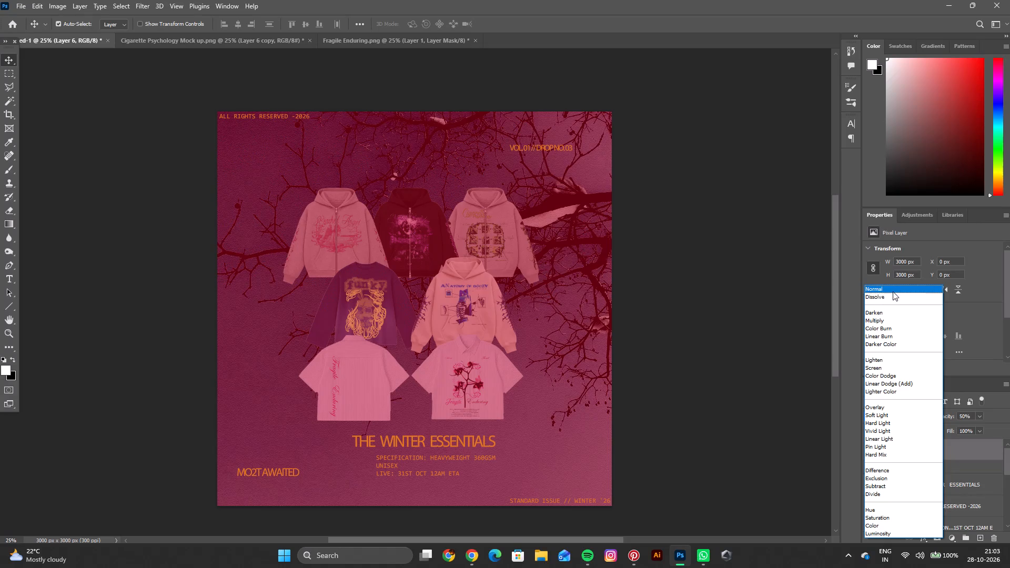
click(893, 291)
Delete the red overlay layer above Group 1.
click(998, 534)
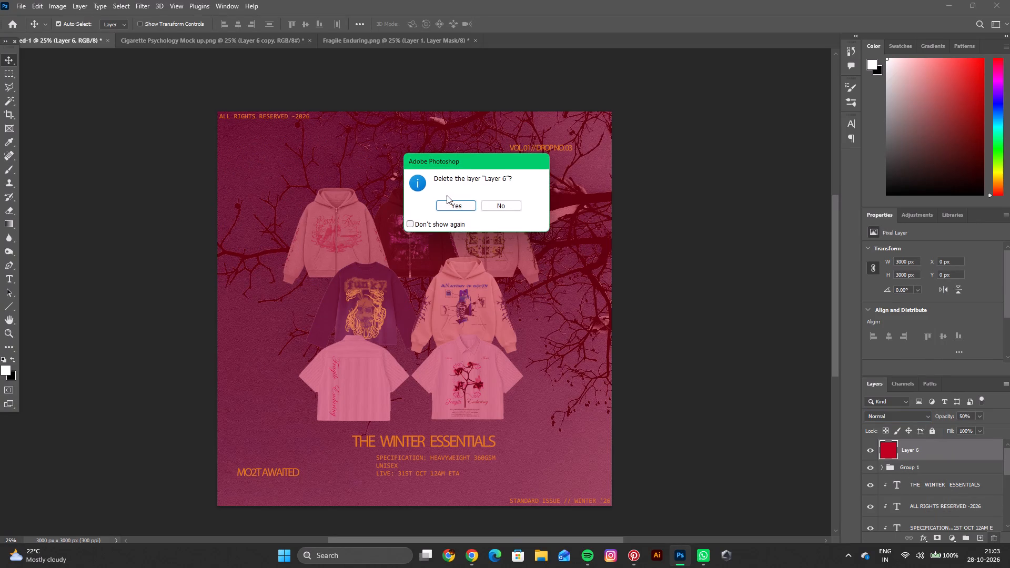
click(449, 203)
scroll(874, 451, up, 2)
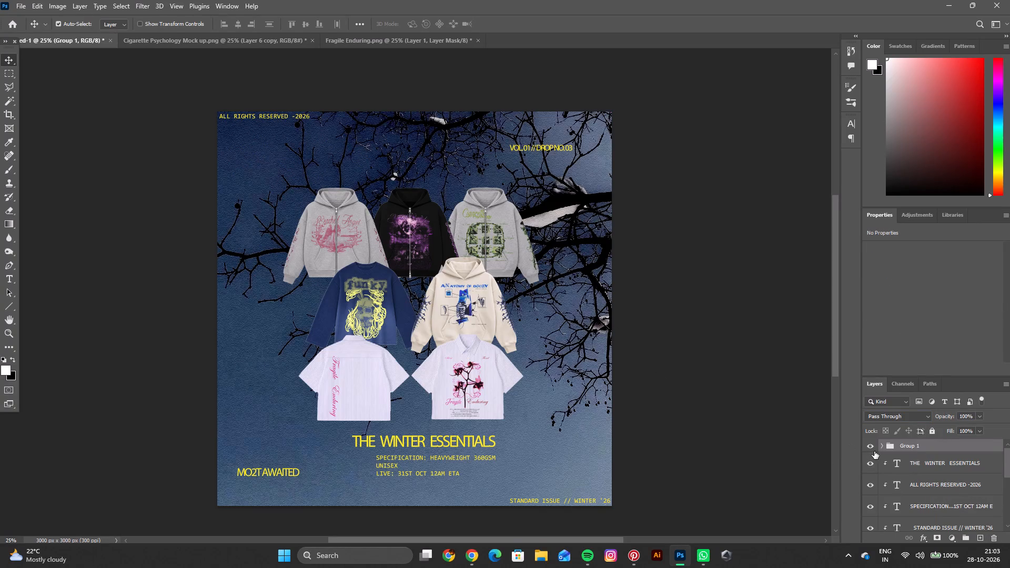
scroll(874, 451, up, 1)
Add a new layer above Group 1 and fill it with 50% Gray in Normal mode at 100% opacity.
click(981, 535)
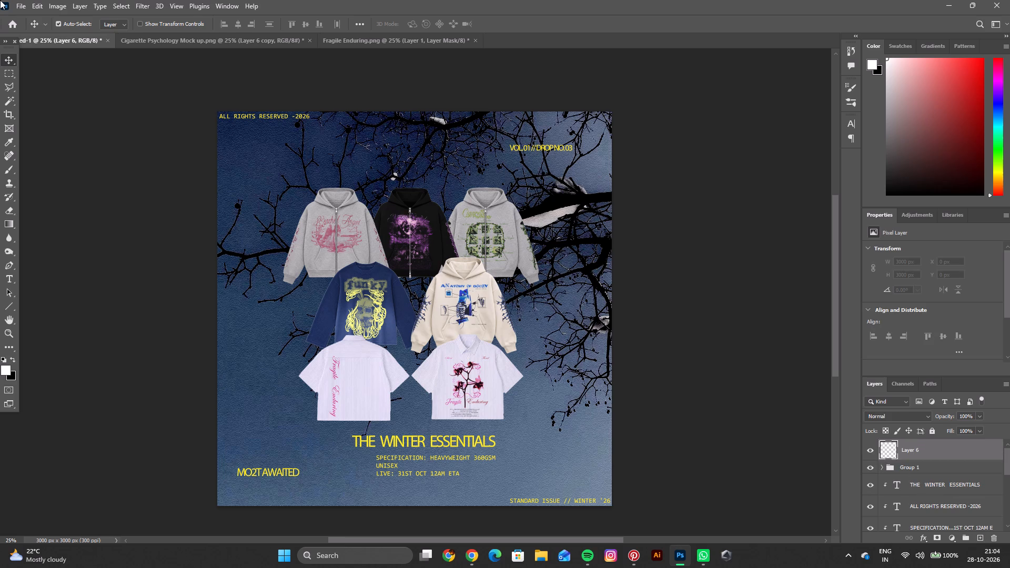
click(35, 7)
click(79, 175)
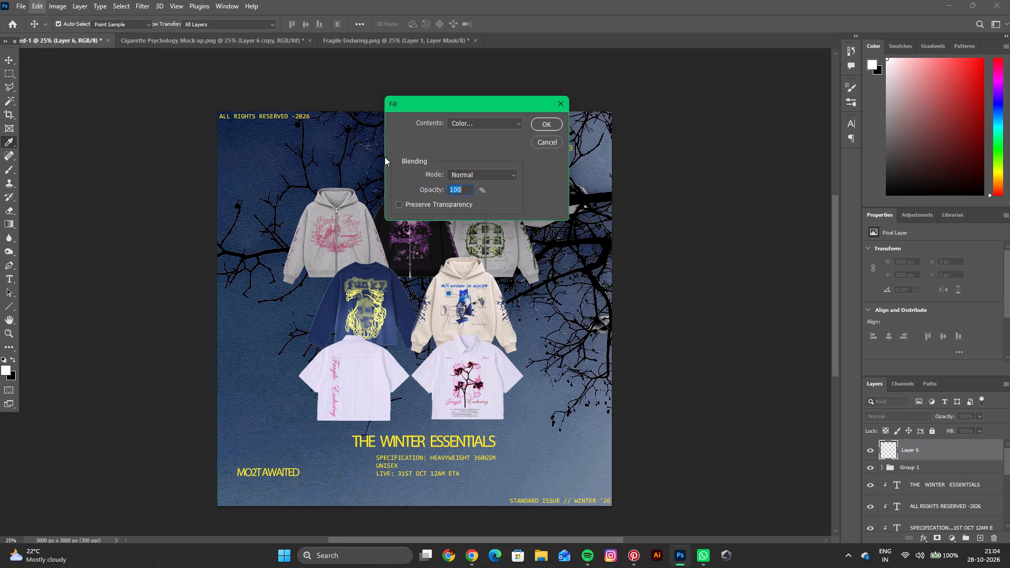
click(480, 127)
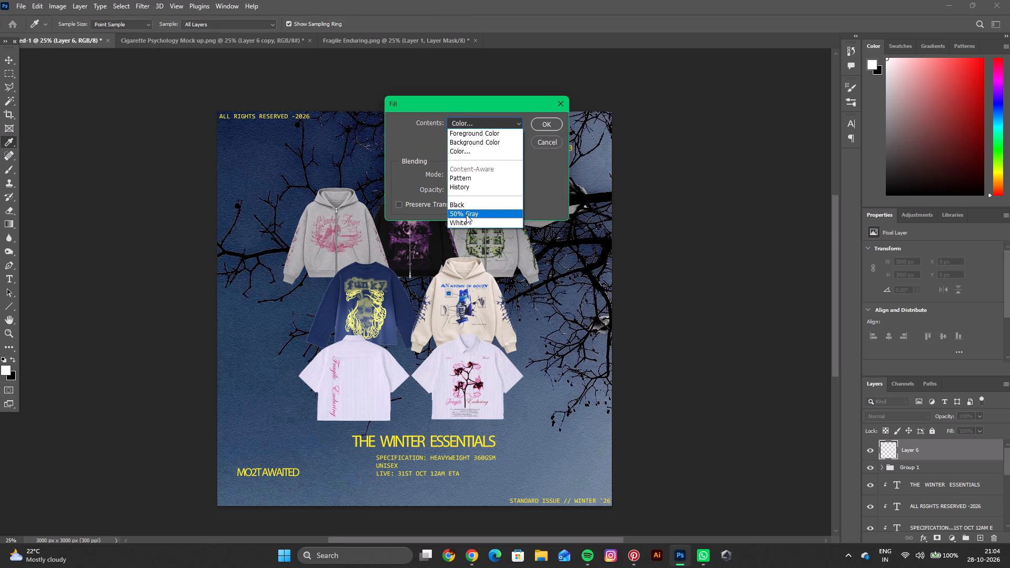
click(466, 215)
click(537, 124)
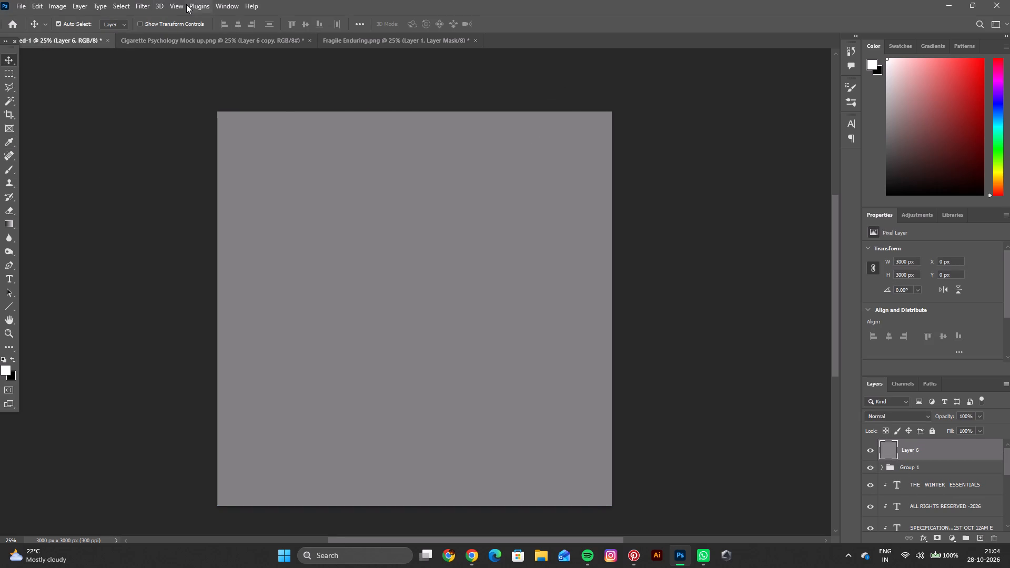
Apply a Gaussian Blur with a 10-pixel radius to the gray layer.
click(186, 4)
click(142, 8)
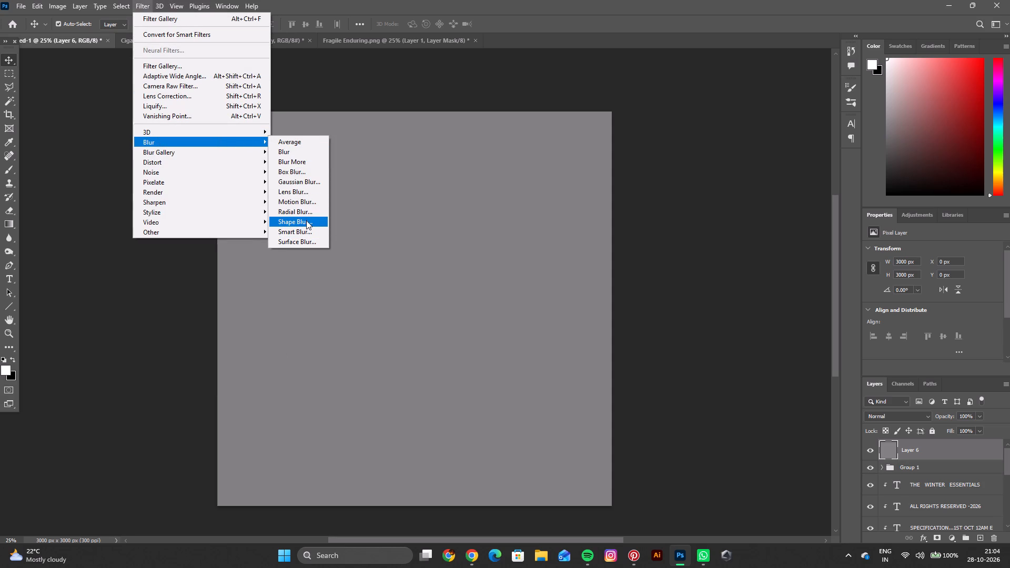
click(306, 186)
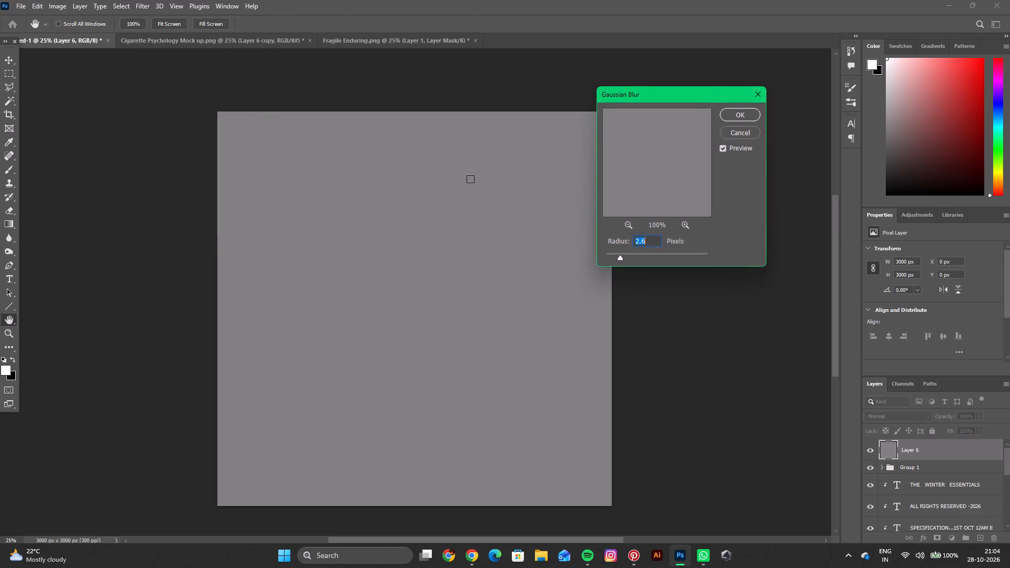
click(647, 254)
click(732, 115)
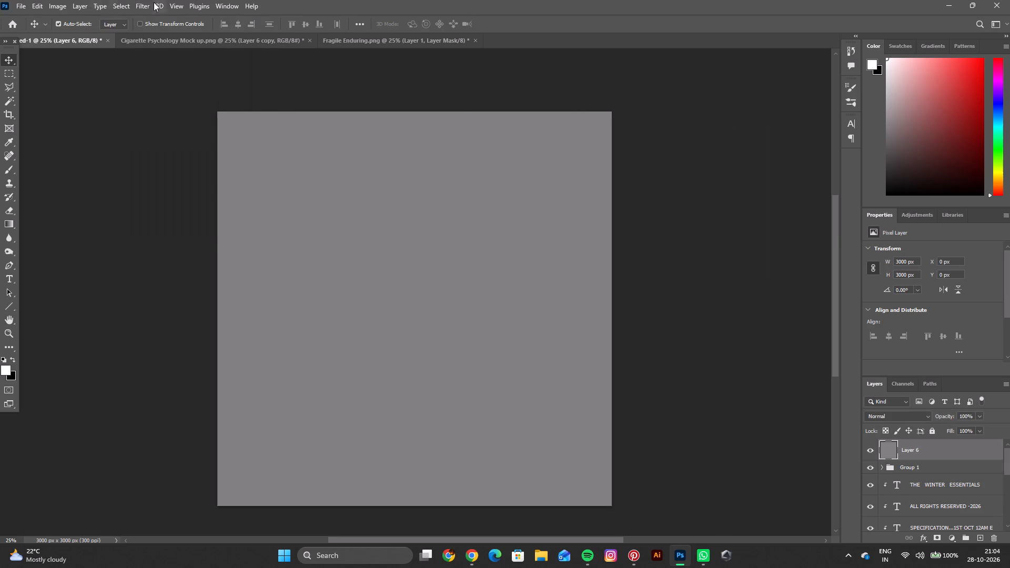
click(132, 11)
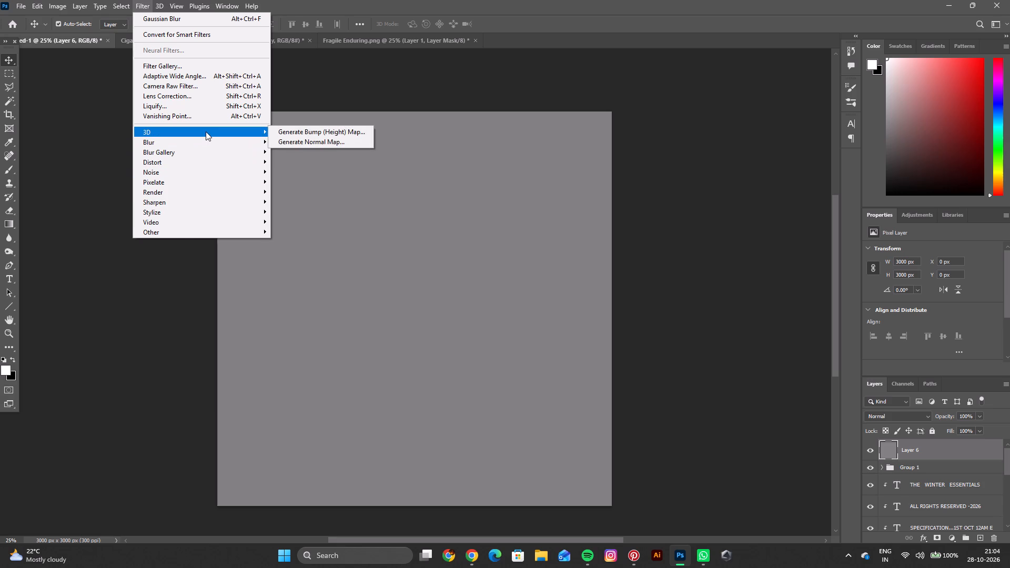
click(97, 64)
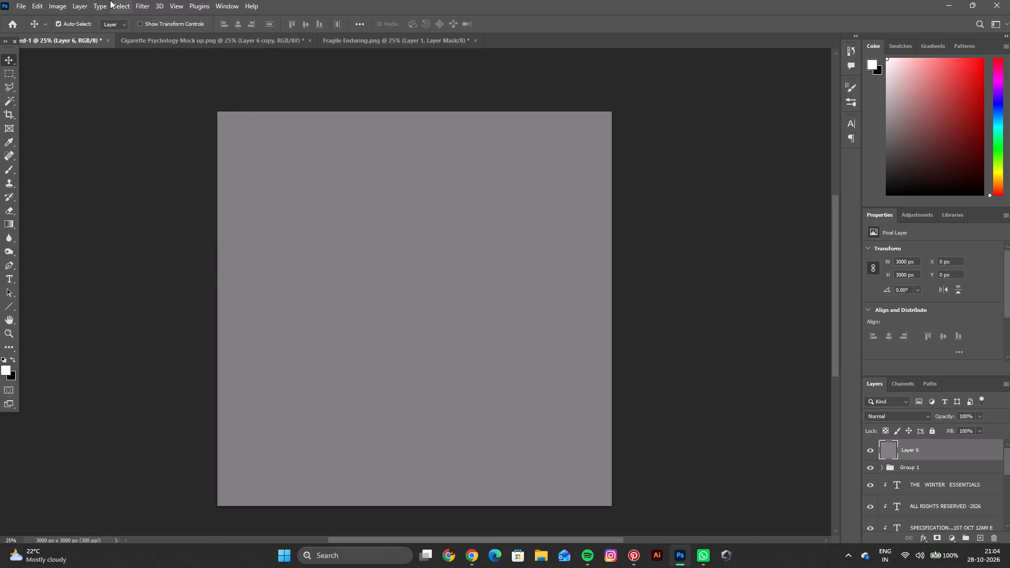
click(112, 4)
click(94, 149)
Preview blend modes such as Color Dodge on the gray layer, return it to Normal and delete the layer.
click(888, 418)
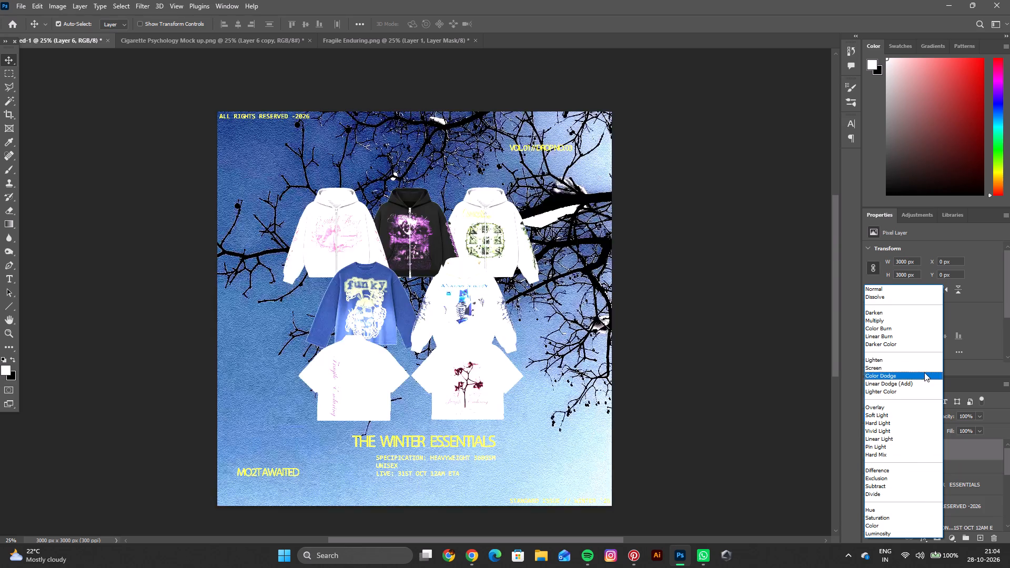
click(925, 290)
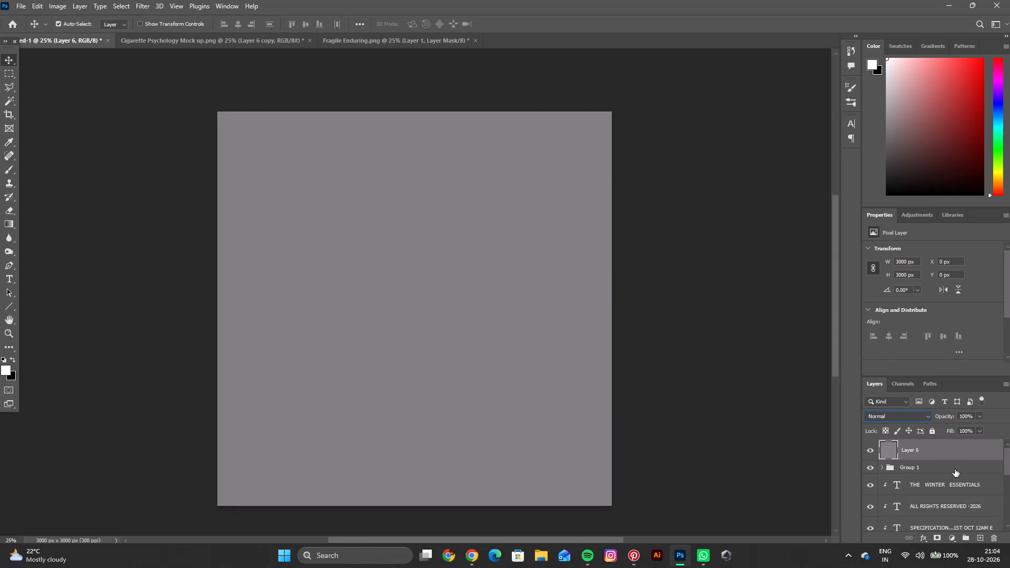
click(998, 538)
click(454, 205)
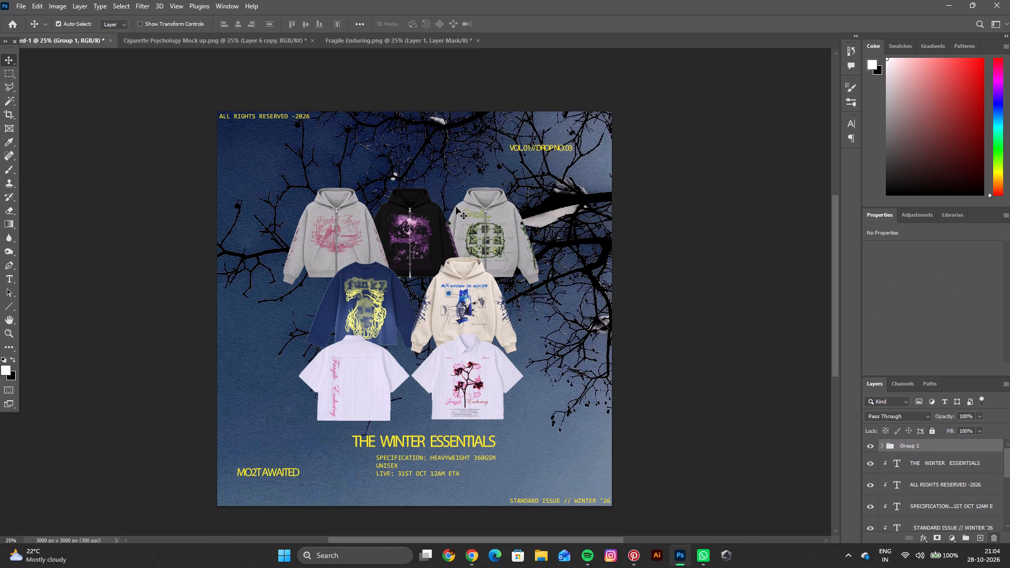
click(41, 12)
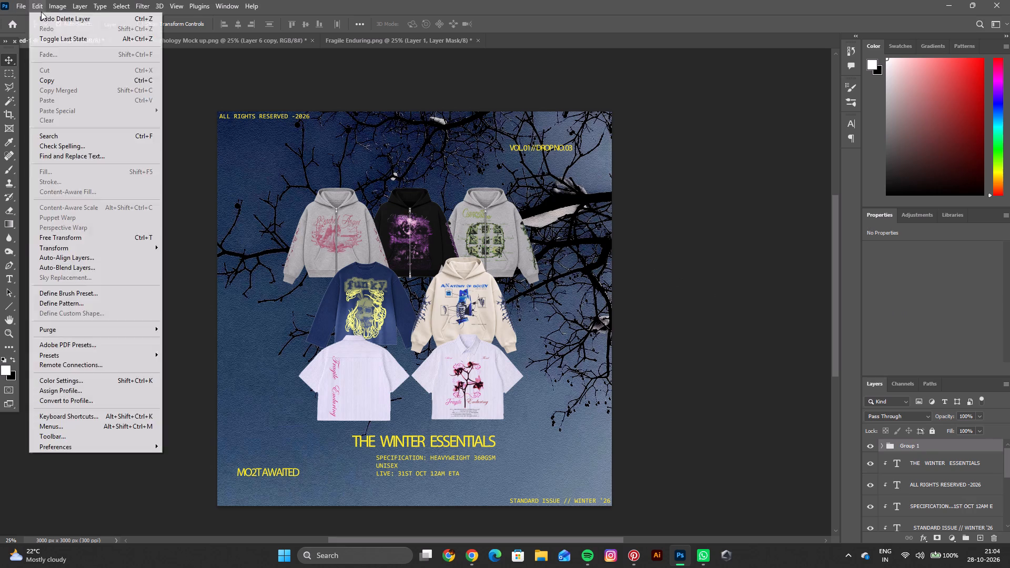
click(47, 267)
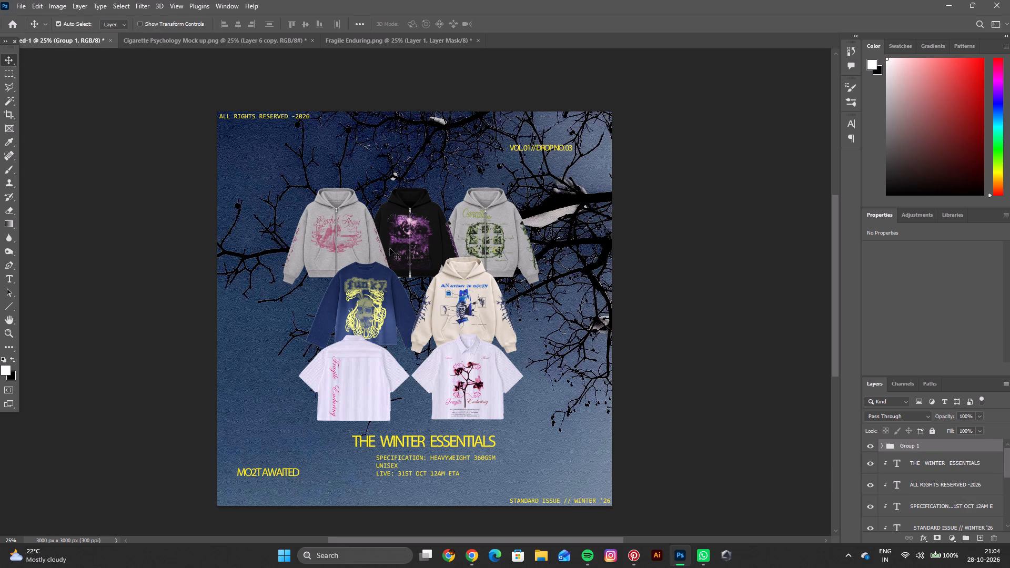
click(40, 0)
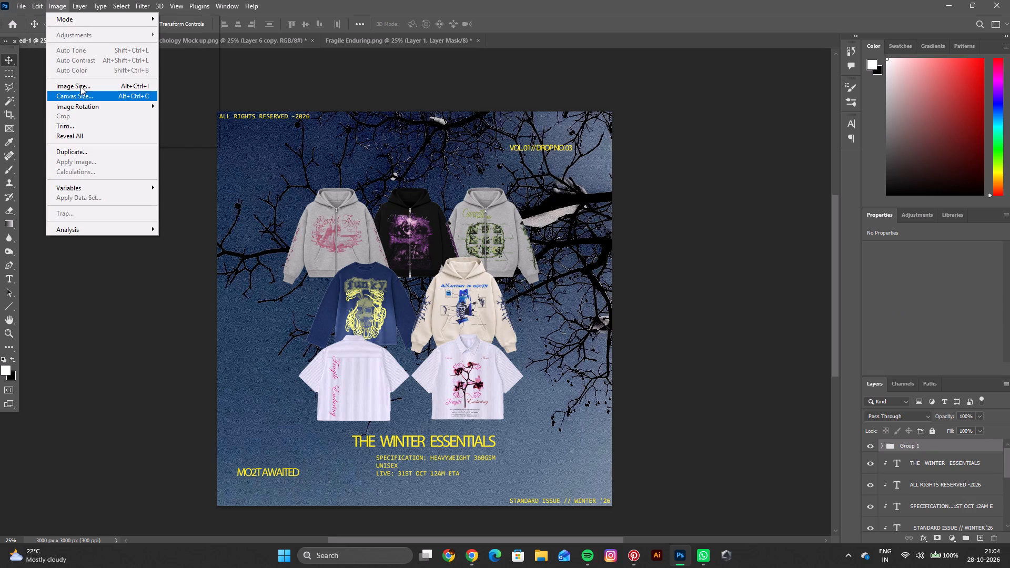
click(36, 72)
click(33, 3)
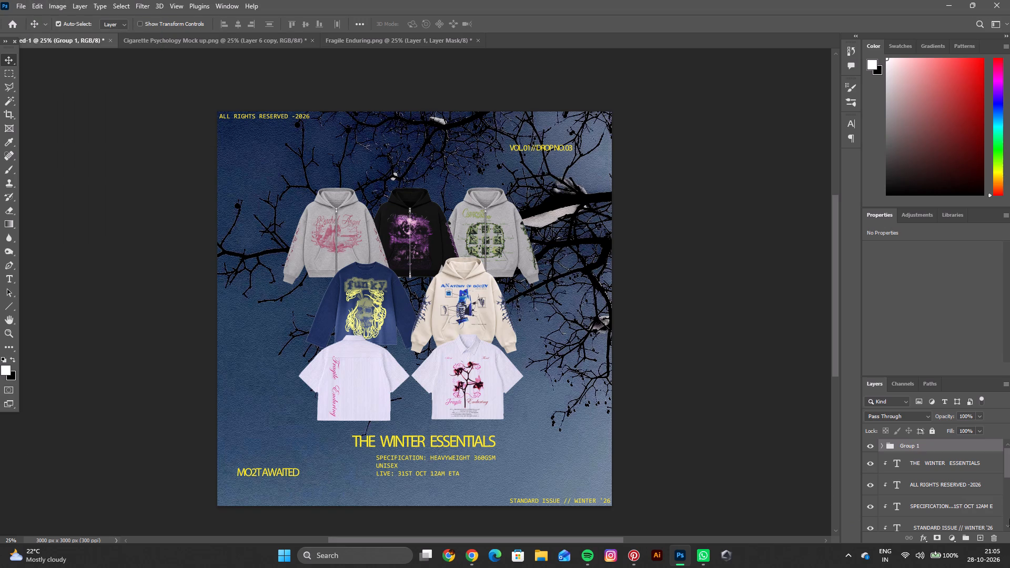
Convert the Group 1 garment group to a smart object.
right_click(924, 440)
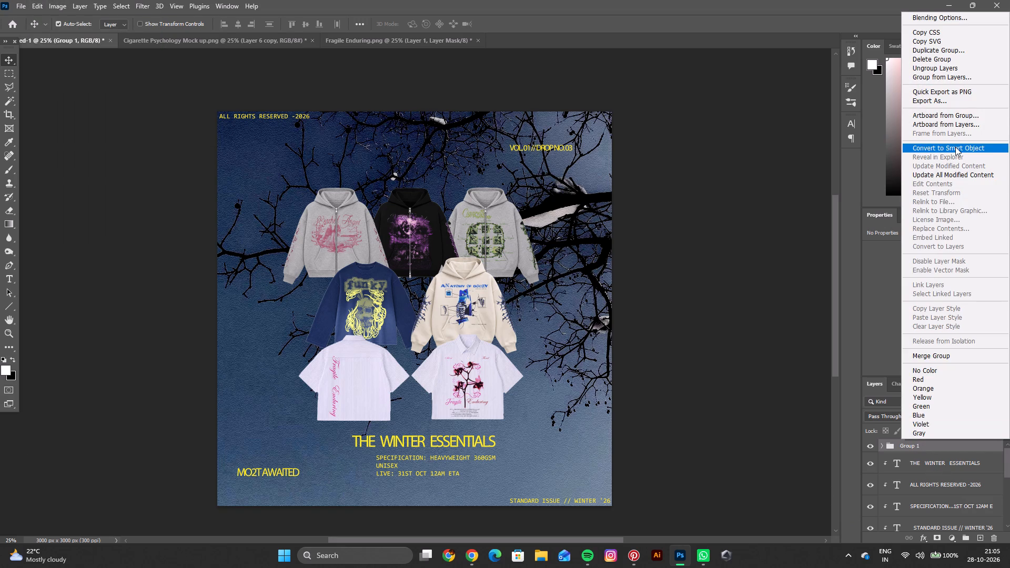
click(956, 146)
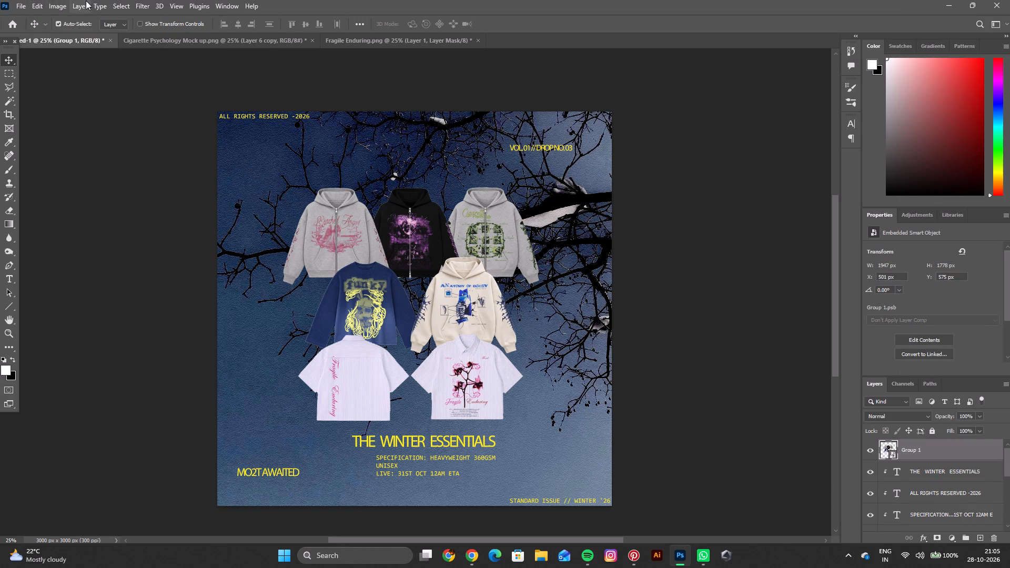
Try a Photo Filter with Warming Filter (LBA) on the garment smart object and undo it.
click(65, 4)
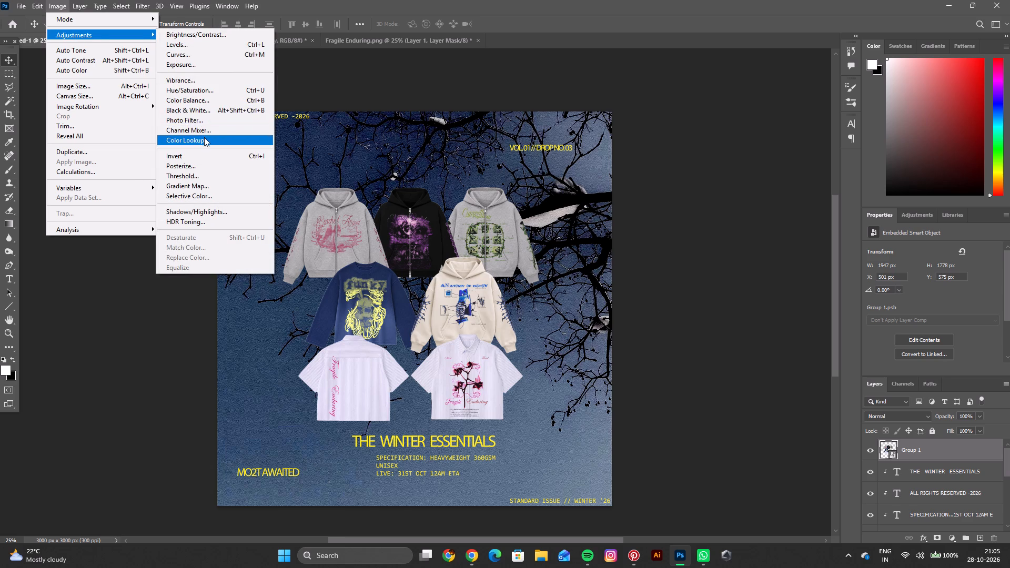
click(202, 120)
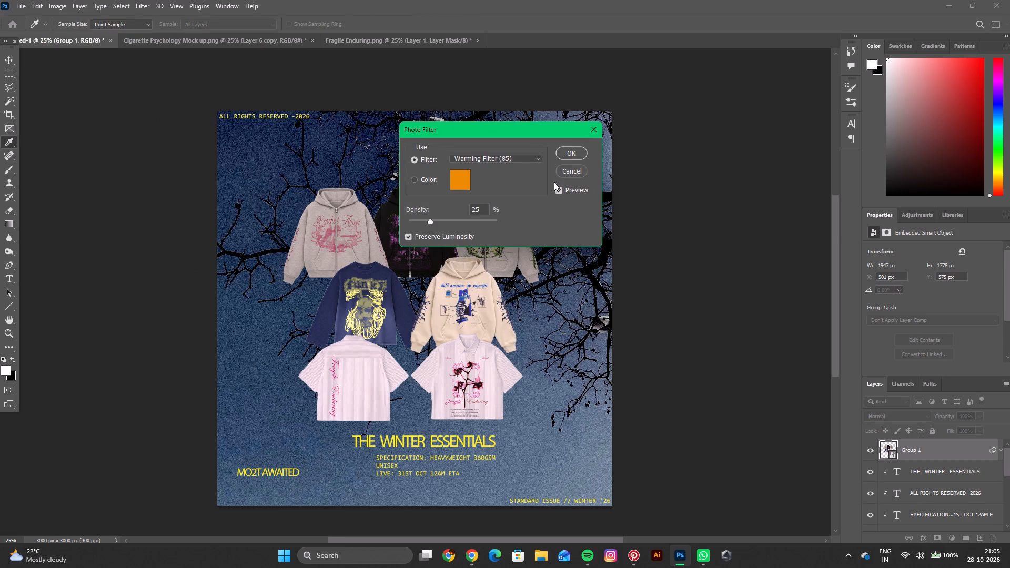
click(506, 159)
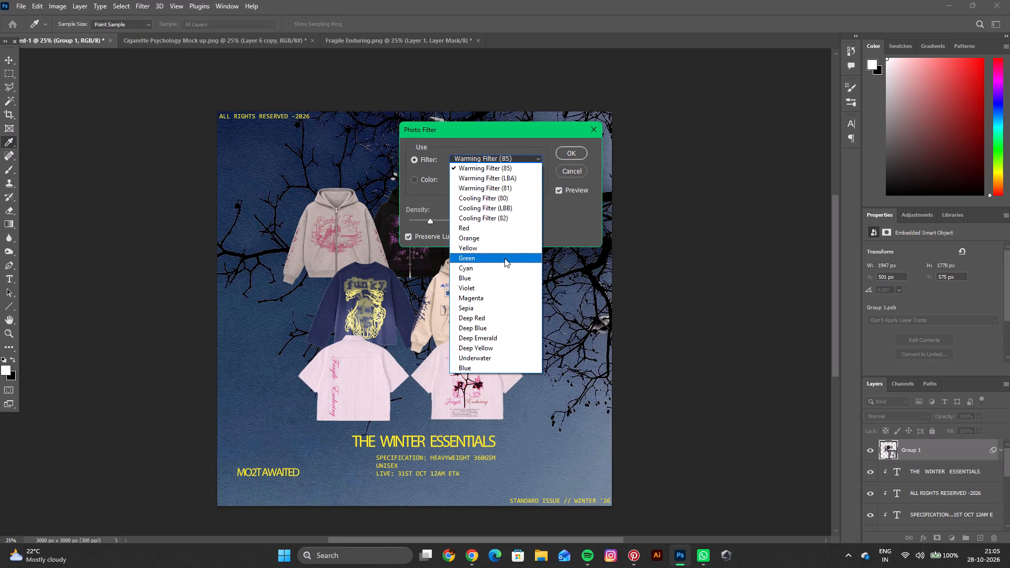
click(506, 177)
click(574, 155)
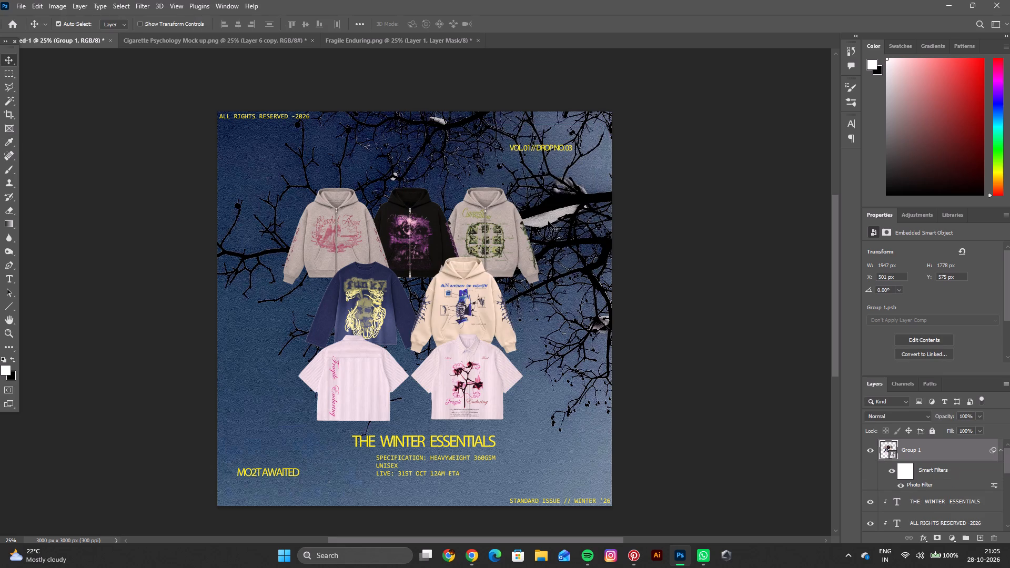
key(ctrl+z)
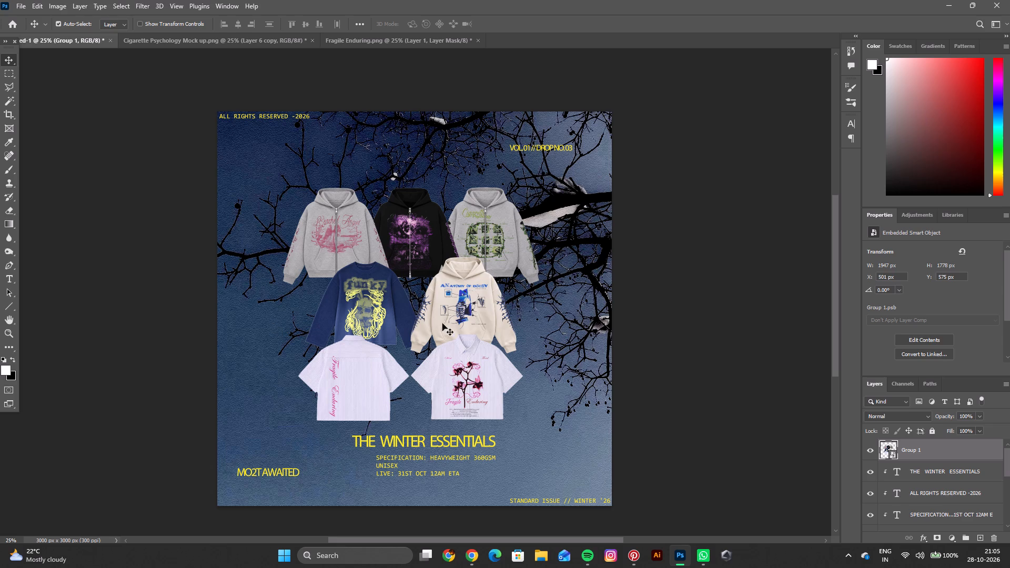
Apply a Vibrance adjustment to the Group 1 garment smart object with Vibrance +67 and Saturation about -20.
click(116, 7)
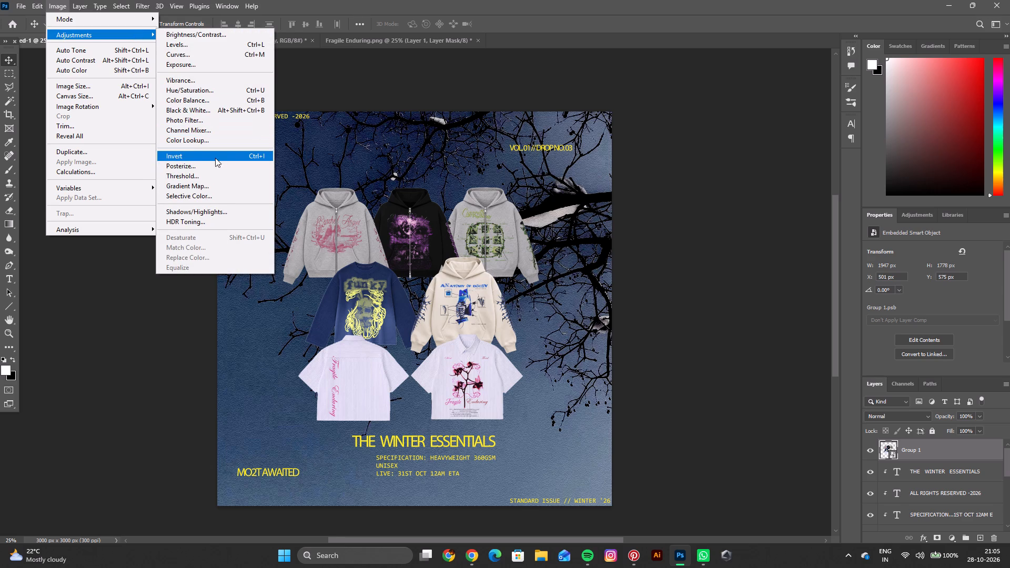
click(201, 83)
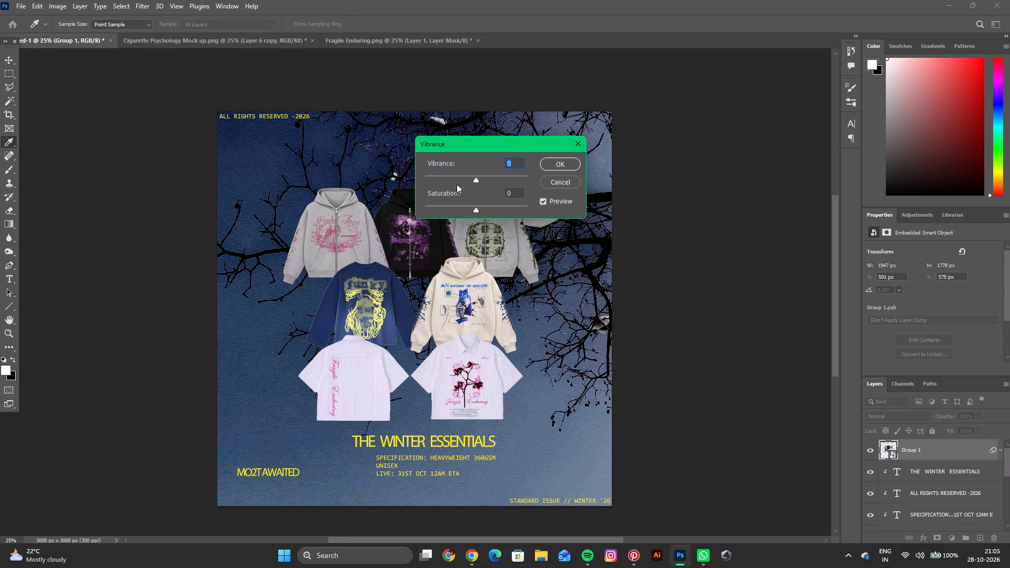
drag(476, 179, 464, 177)
drag(464, 177, 511, 177)
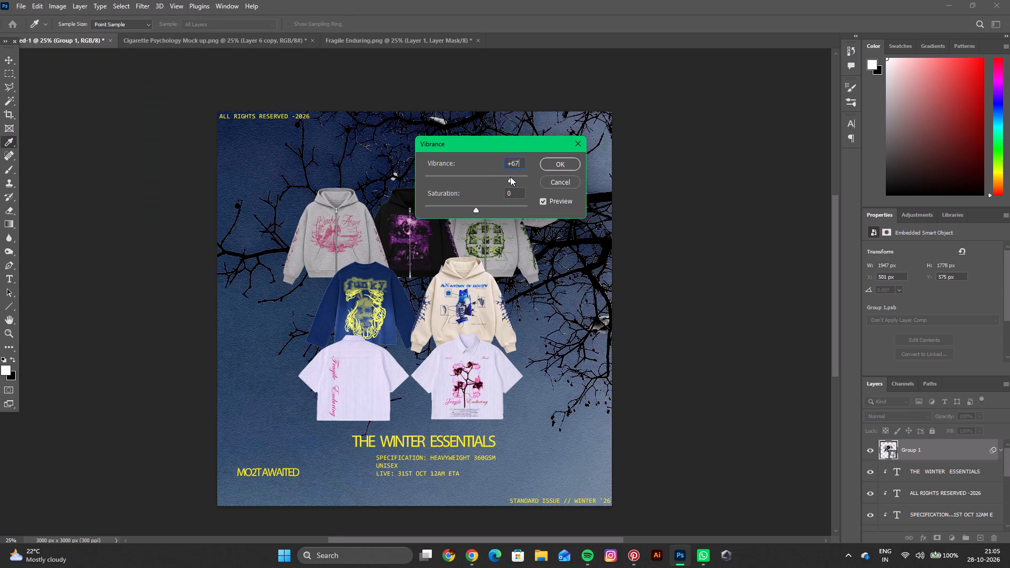
drag(475, 209, 481, 209)
drag(481, 209, 476, 212)
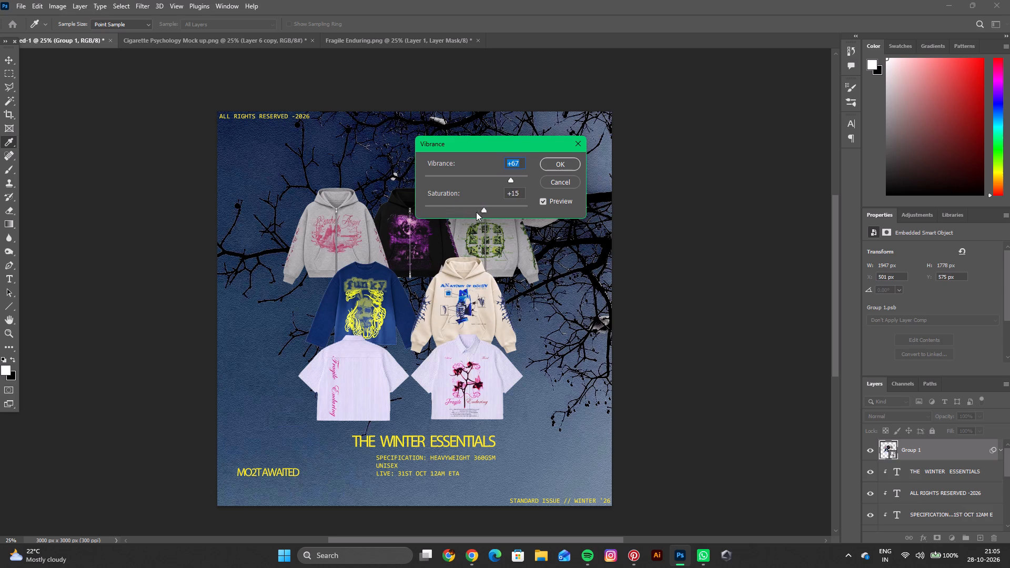
drag(476, 212, 465, 211)
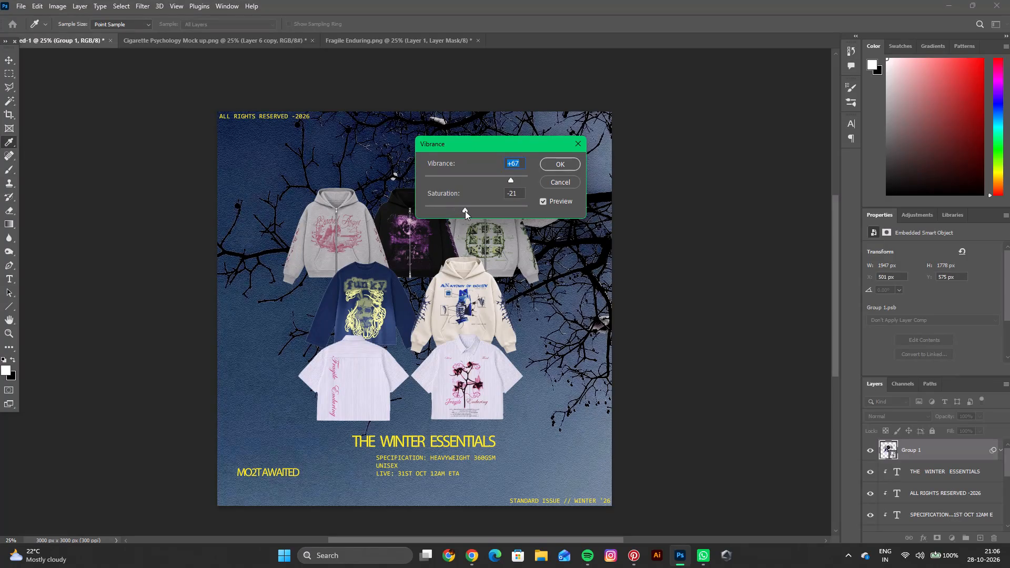
drag(465, 211, 466, 211)
click(549, 160)
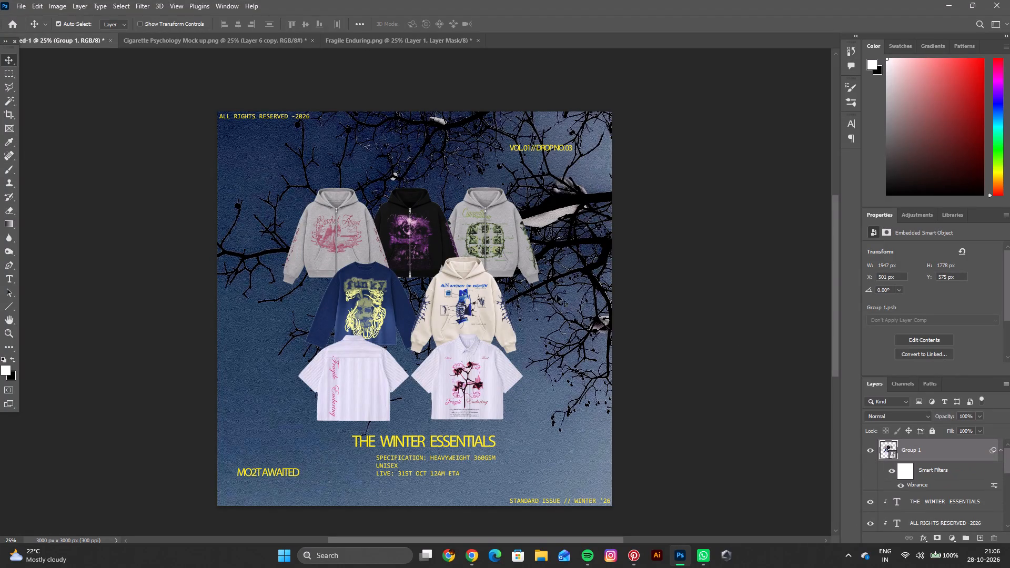
Apply a Gaussian Blur with a radius of about 2 pixels to the garment smart object.
click(145, 2)
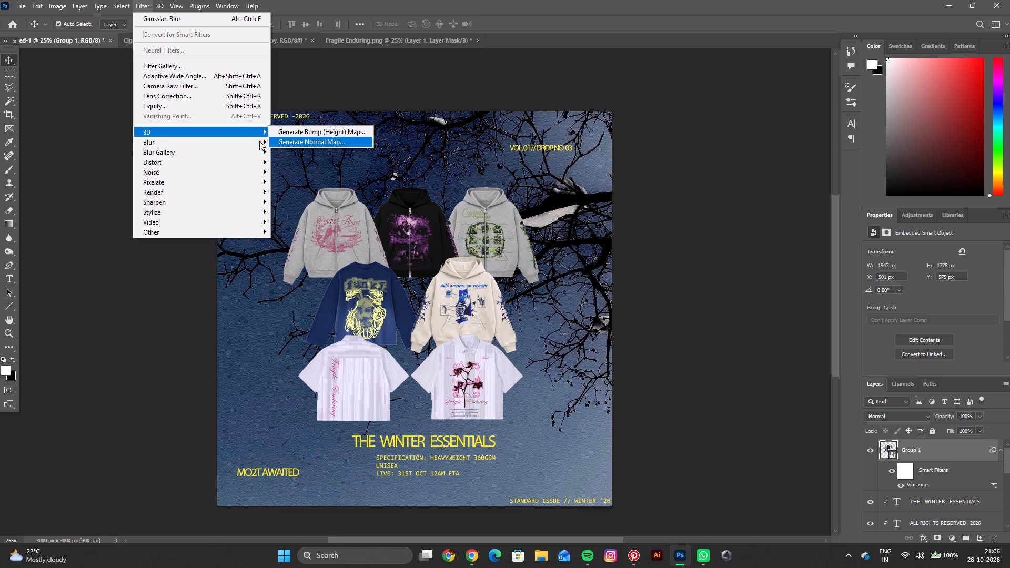
click(296, 184)
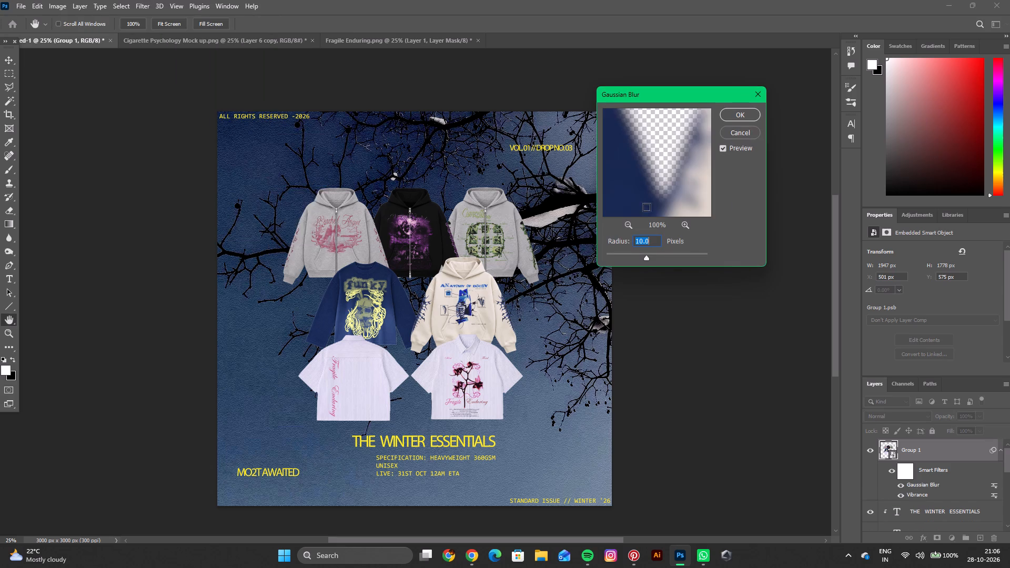
click(624, 254)
click(617, 255)
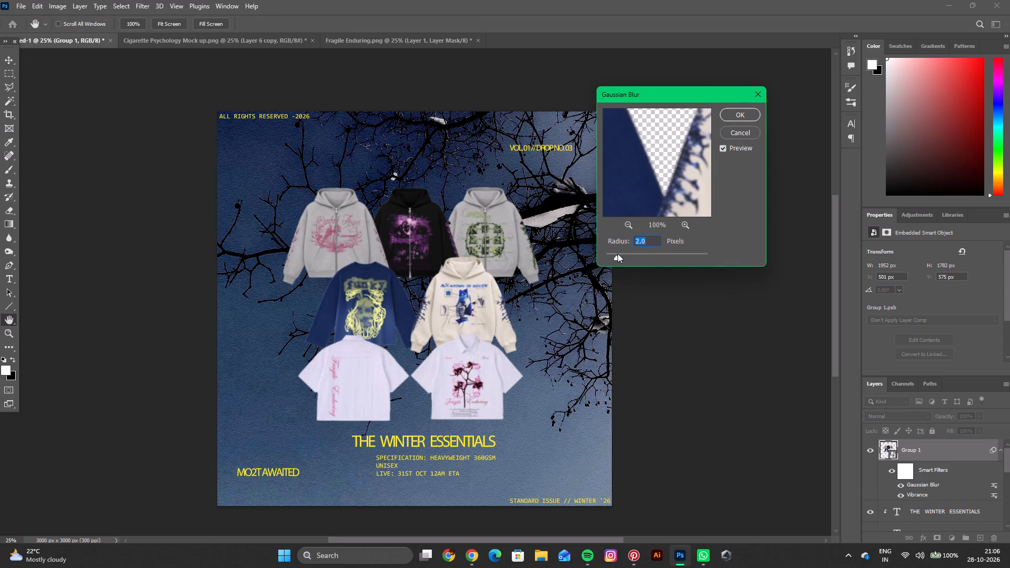
click(741, 115)
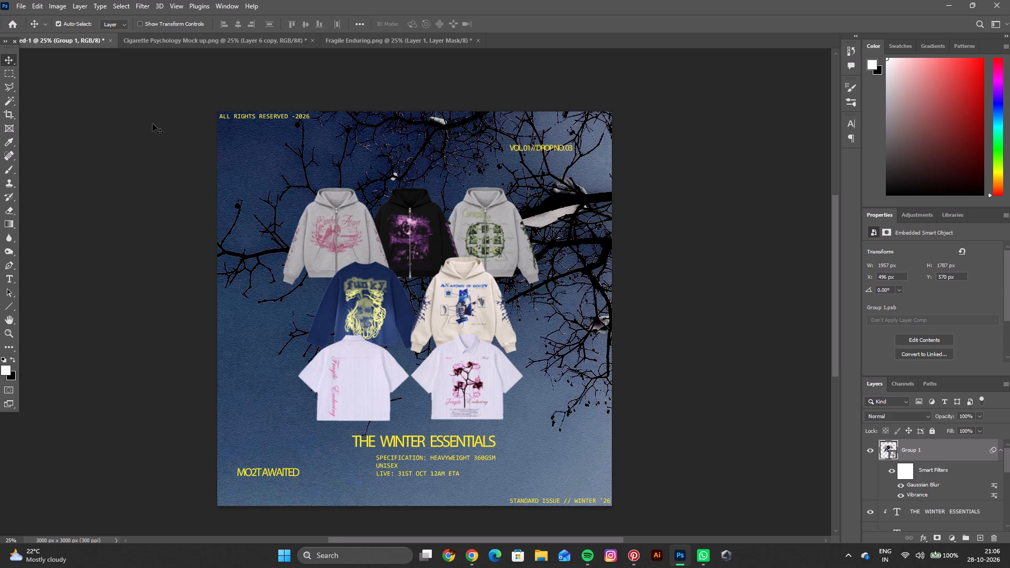
Start a Camera Raw Filter on the garment smart object and set Temperature to -2 and Tint to -1.
click(114, 3)
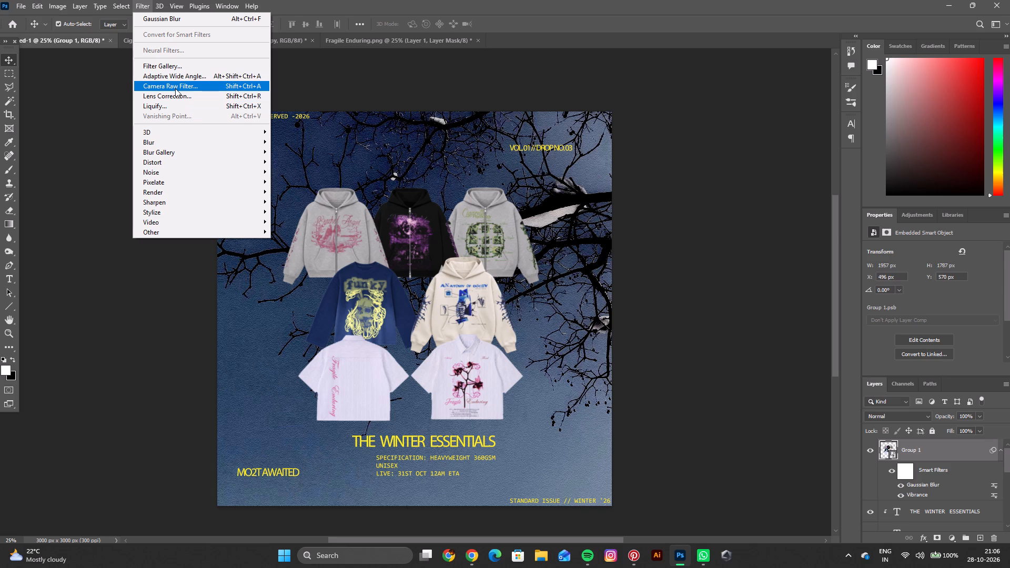
click(175, 88)
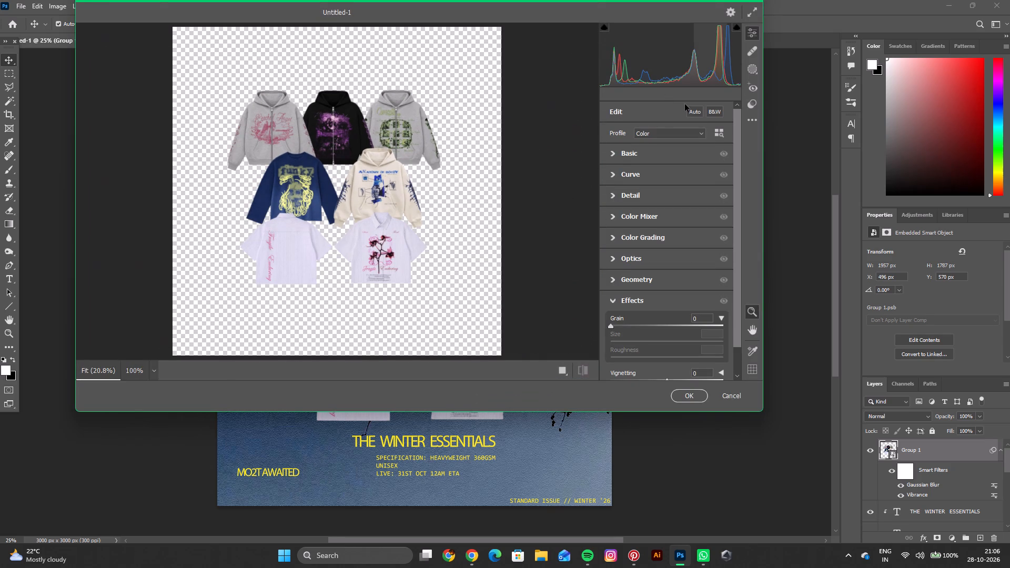
click(610, 153)
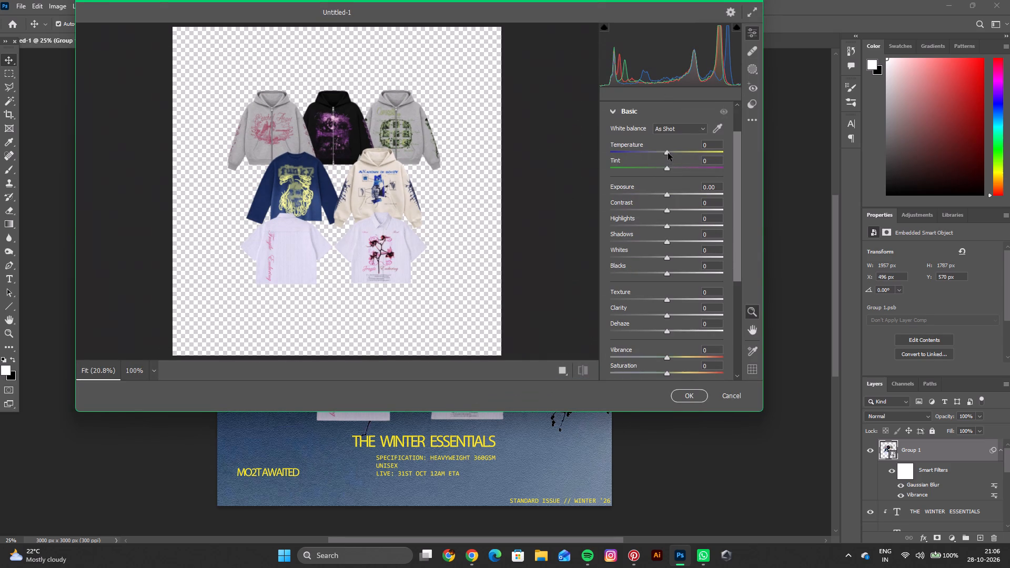
click(668, 153)
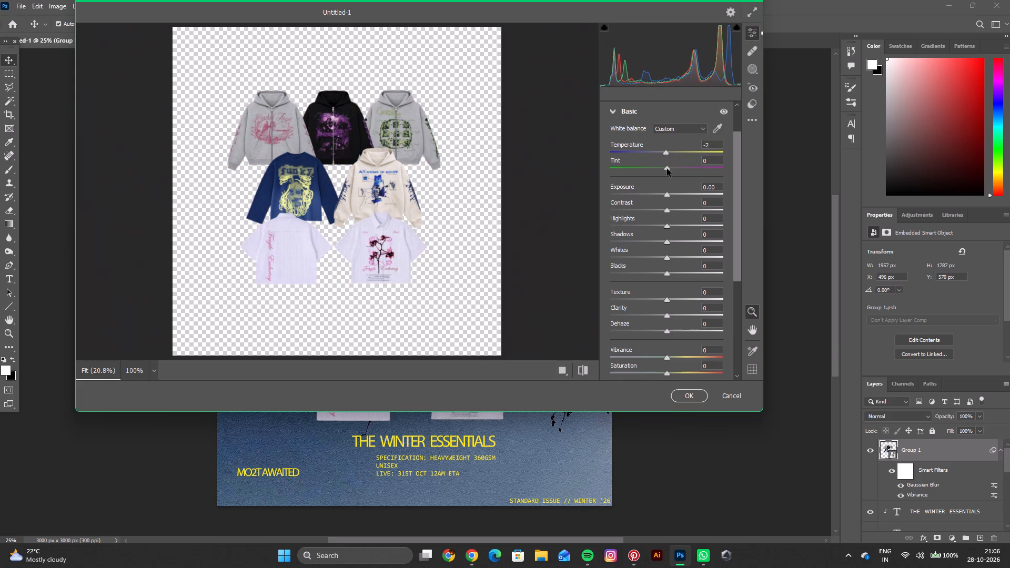
click(667, 169)
Set the garments' Dehaze to -8, Clarity to +14 and Texture to +18 in the Basic adjustments.
scroll(679, 239, down, 3)
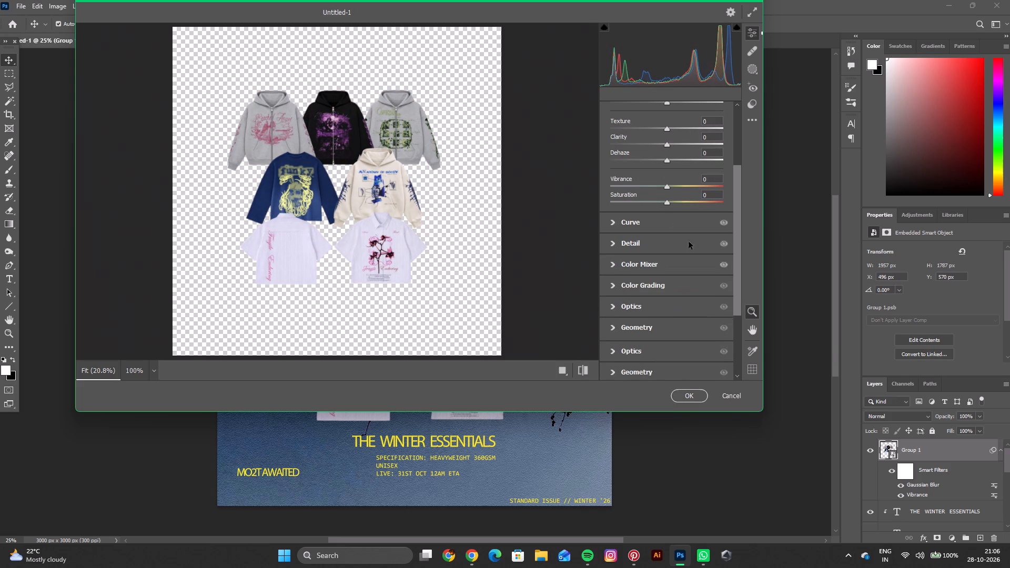
drag(668, 161, 695, 166)
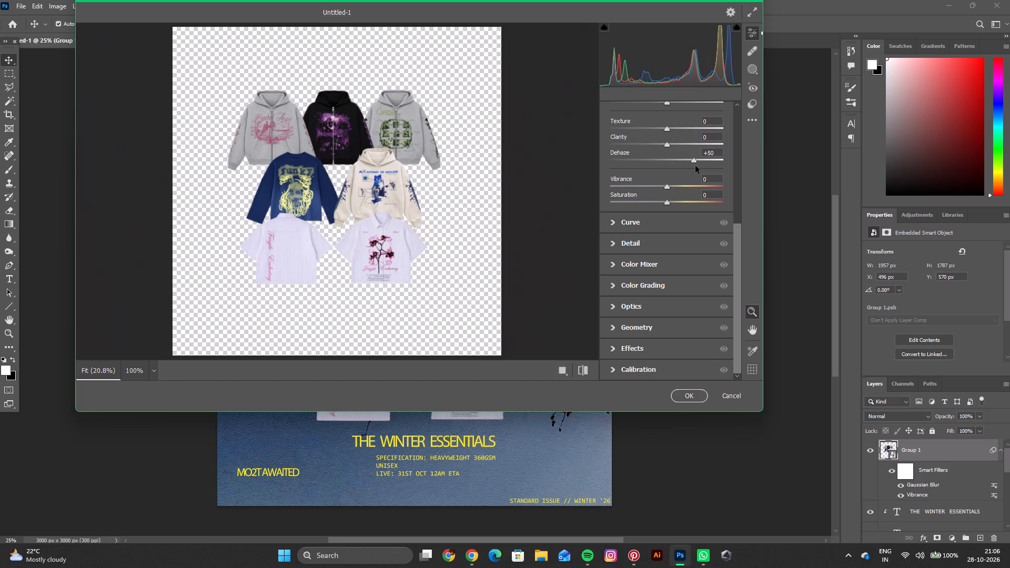
drag(695, 166, 702, 165)
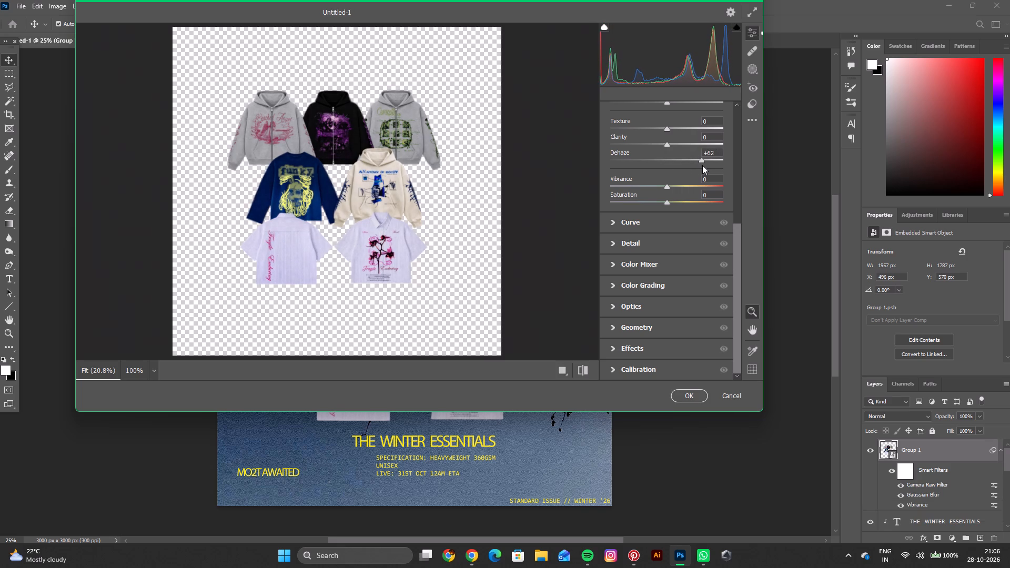
drag(702, 165, 664, 167)
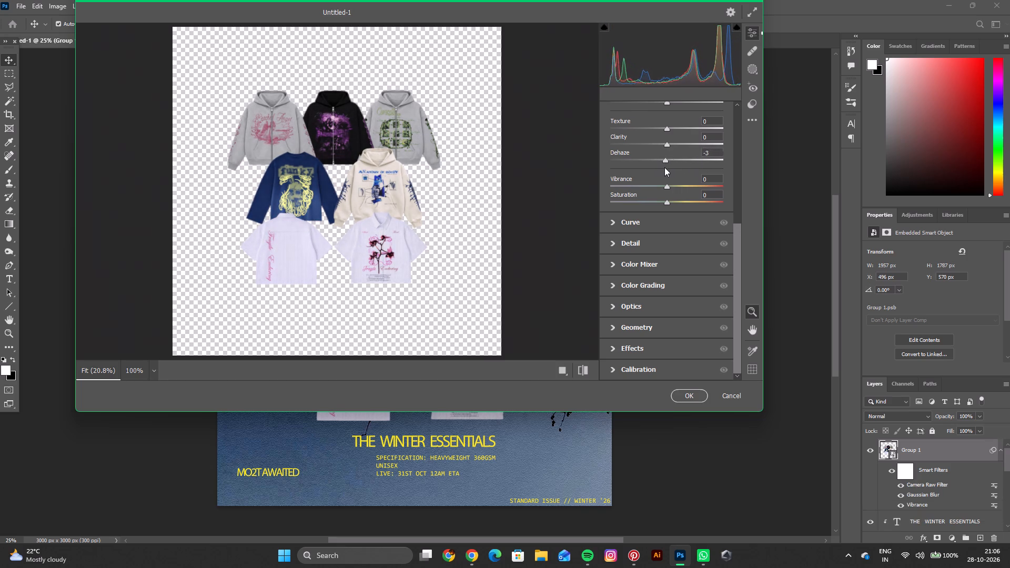
drag(664, 167, 663, 167)
drag(669, 144, 673, 144)
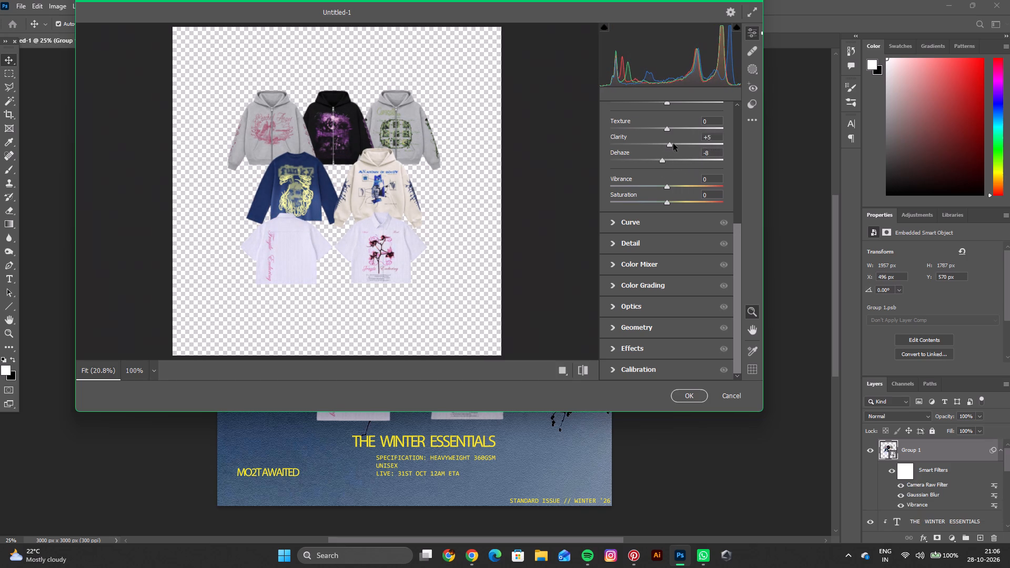
drag(673, 144, 677, 144)
drag(669, 129, 661, 130)
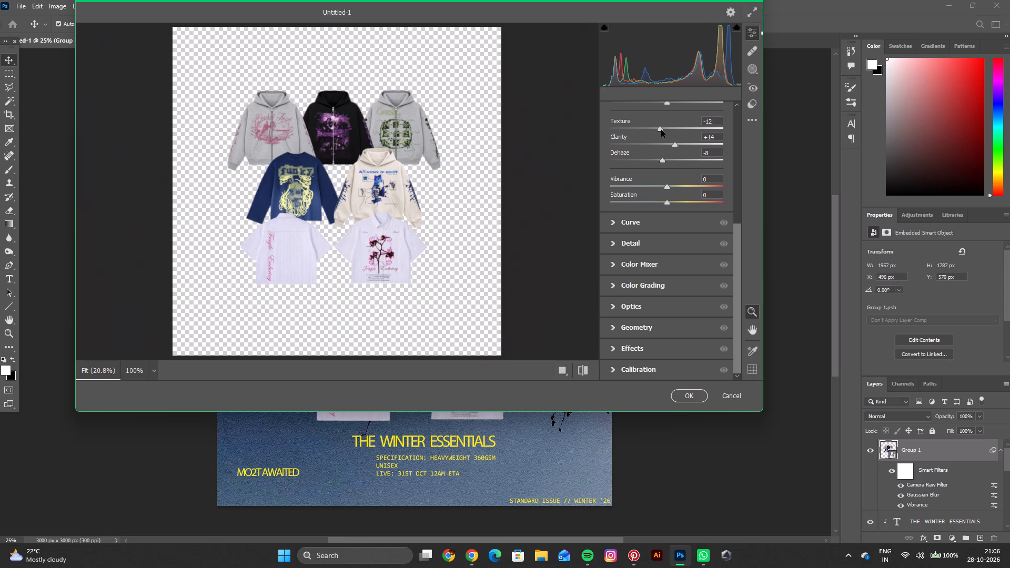
drag(661, 130, 679, 134)
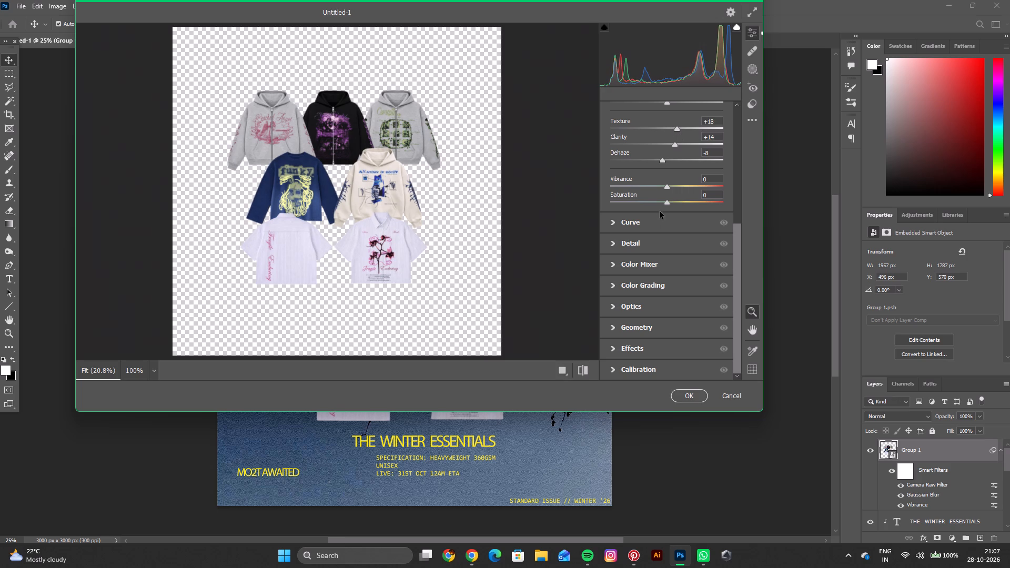
Shape the garments' parametric tone curve with Lights -14, Darks +1 and Shadows -37.
scroll(642, 249, down, 1)
click(612, 225)
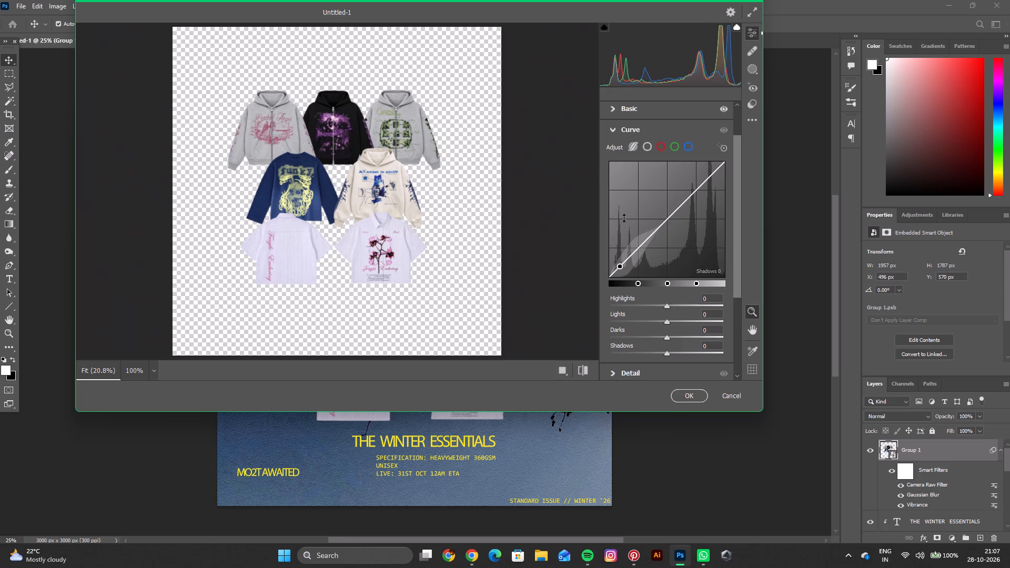
drag(627, 236, 623, 225)
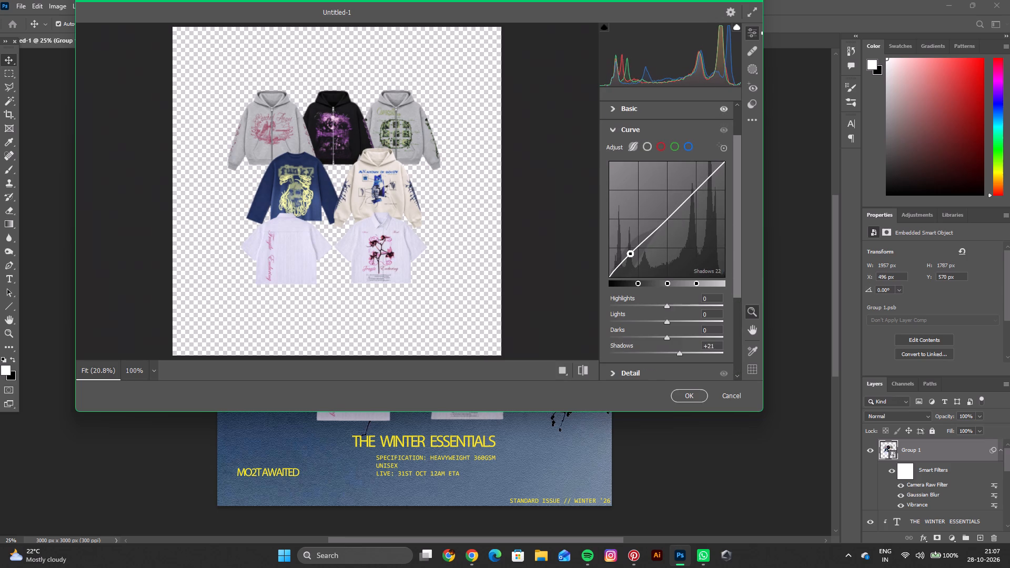
drag(623, 225, 642, 247)
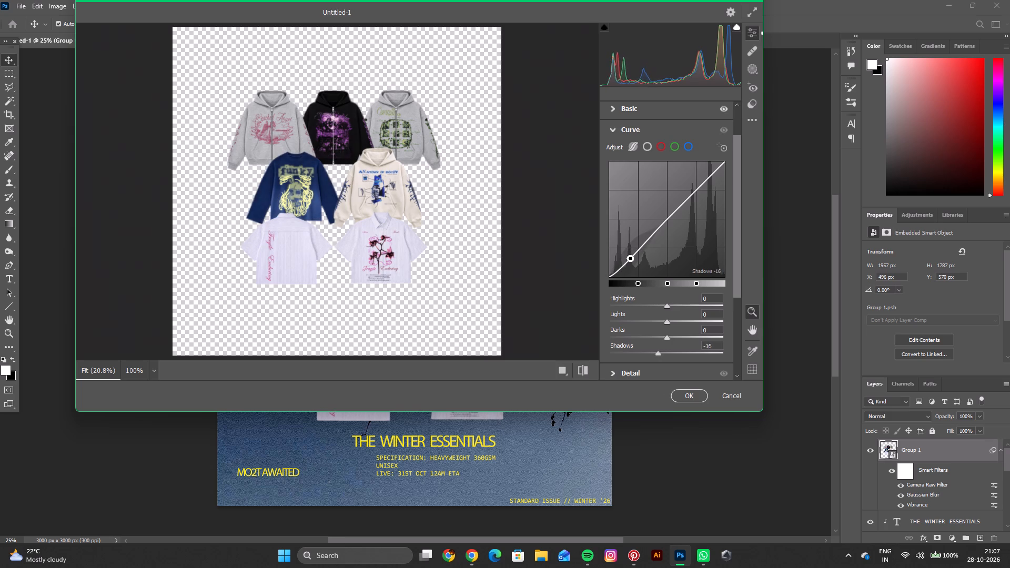
drag(642, 247, 653, 256)
click(661, 246)
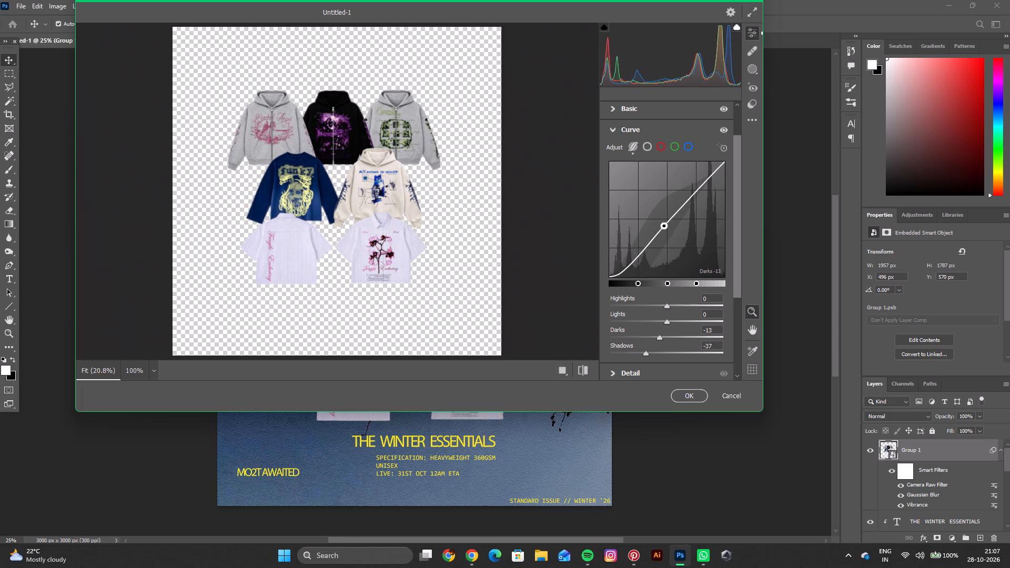
drag(692, 207, 712, 214)
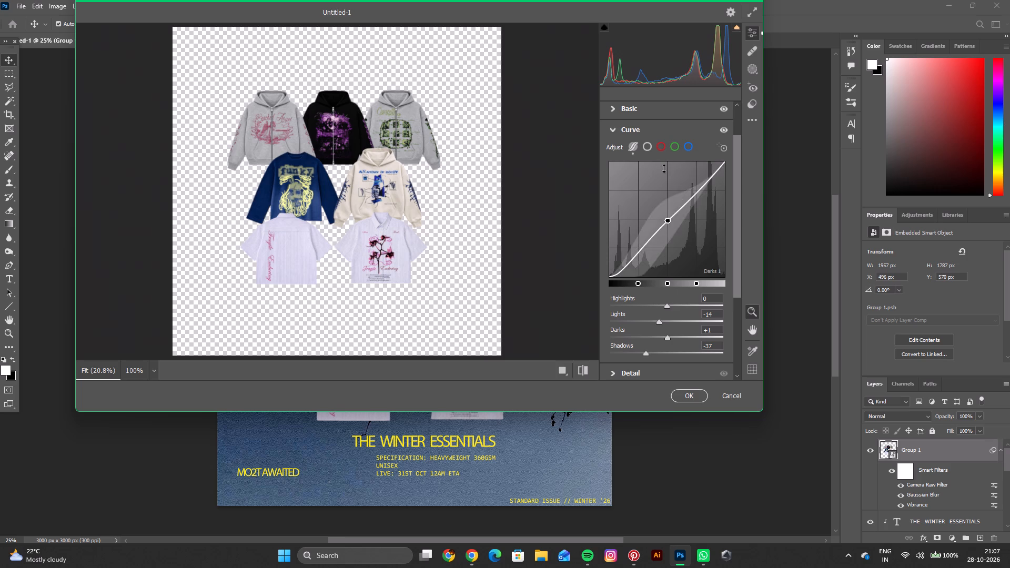
Add a point to the green channel curve at input 80 and output 82.
click(647, 147)
click(672, 147)
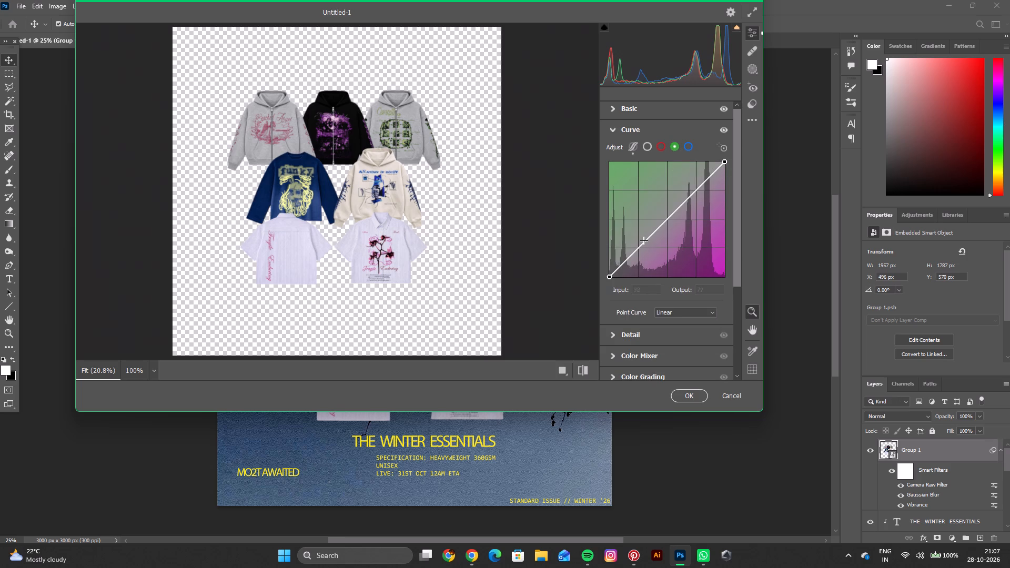
click(644, 241)
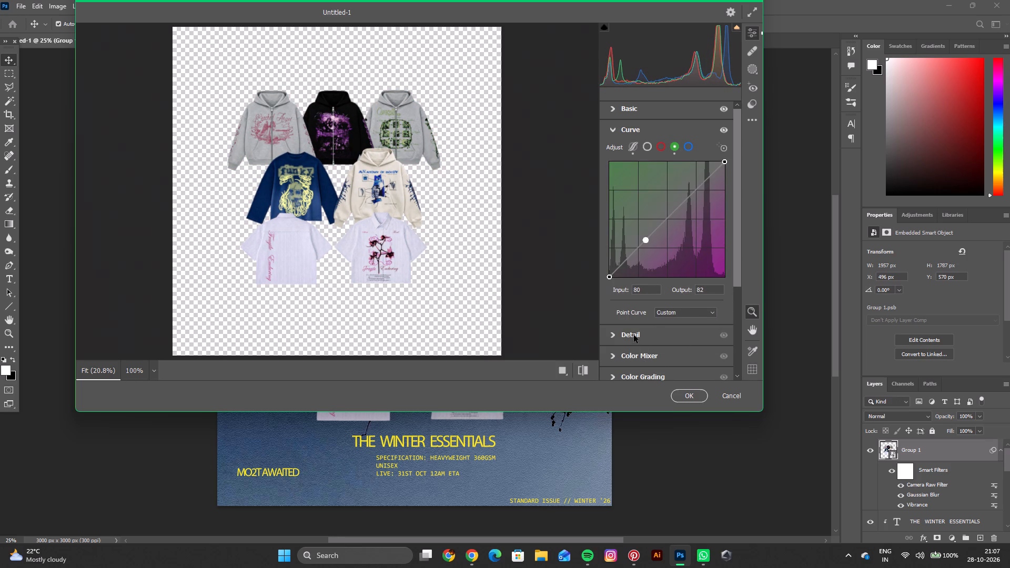
Look through the Detail, Color Mixer, Color Grading, Optics and Geometry adjustments for the garments.
click(616, 336)
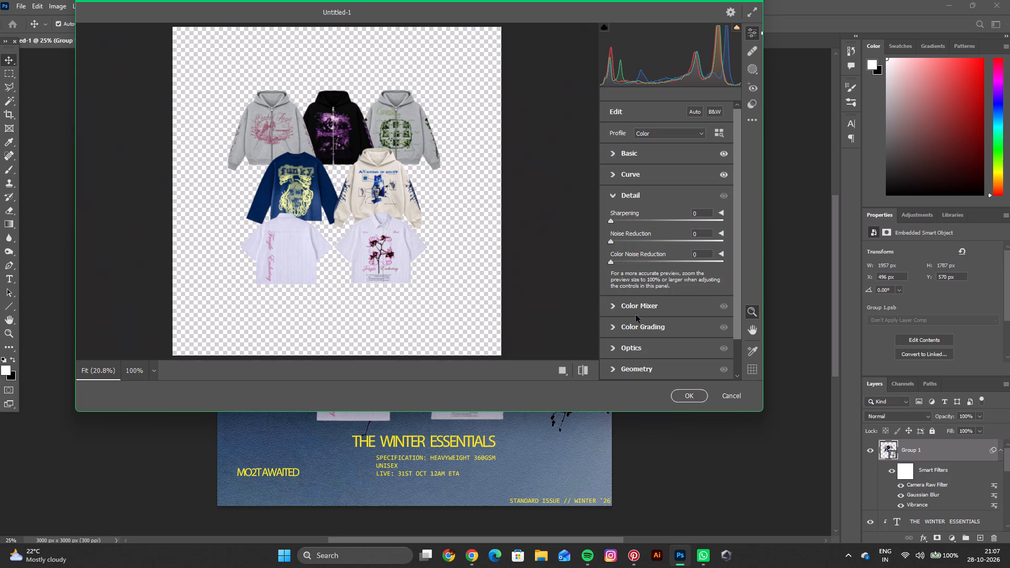
scroll(645, 311, down, 2)
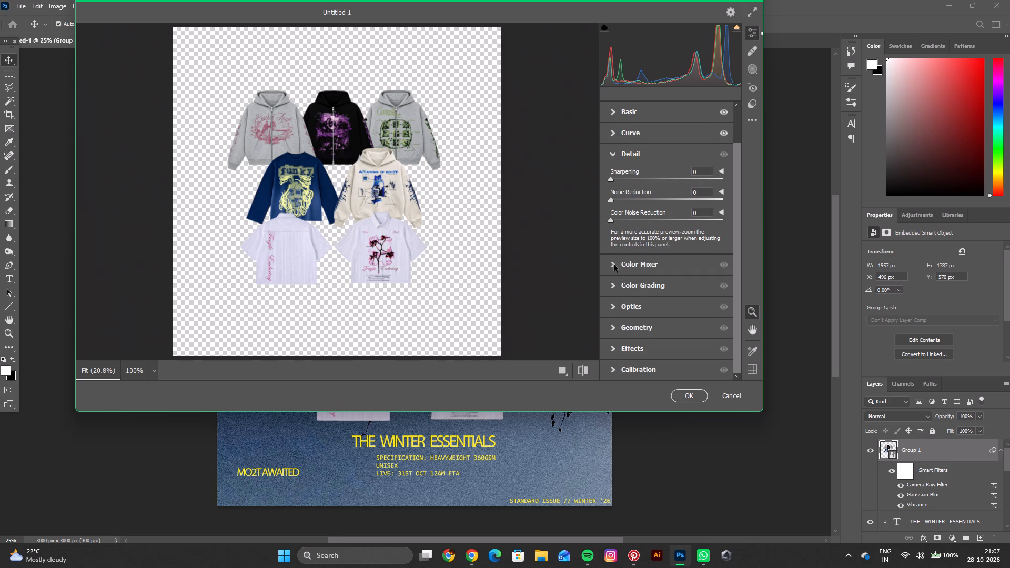
click(614, 265)
scroll(654, 269, down, 3)
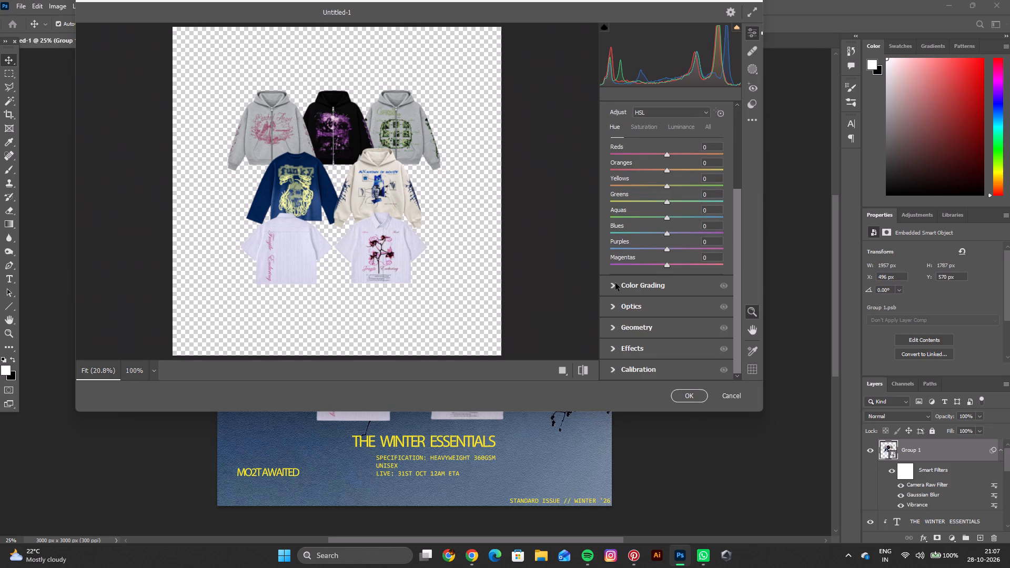
click(615, 283)
scroll(621, 285, down, 6)
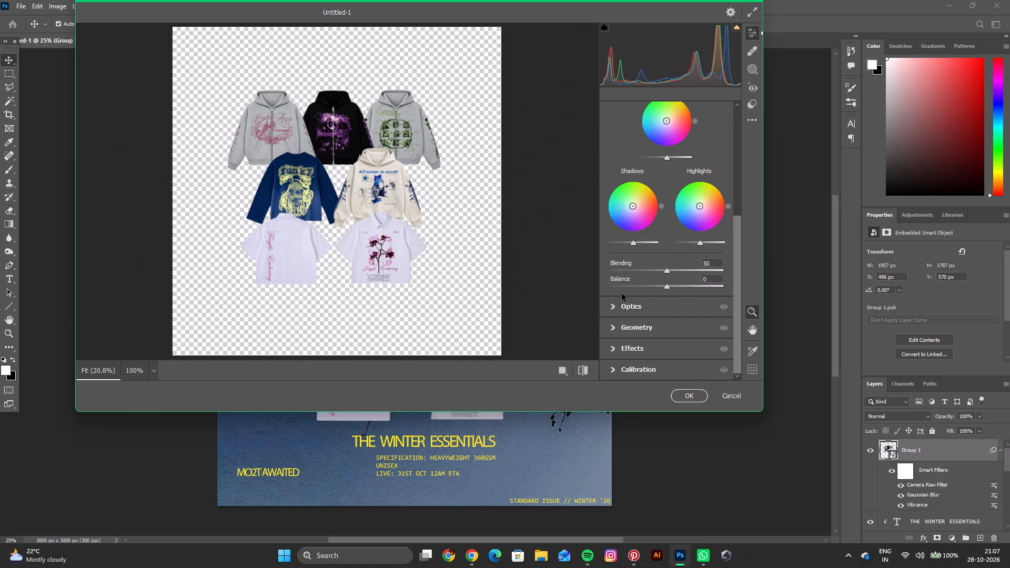
click(614, 303)
scroll(635, 299, down, 3)
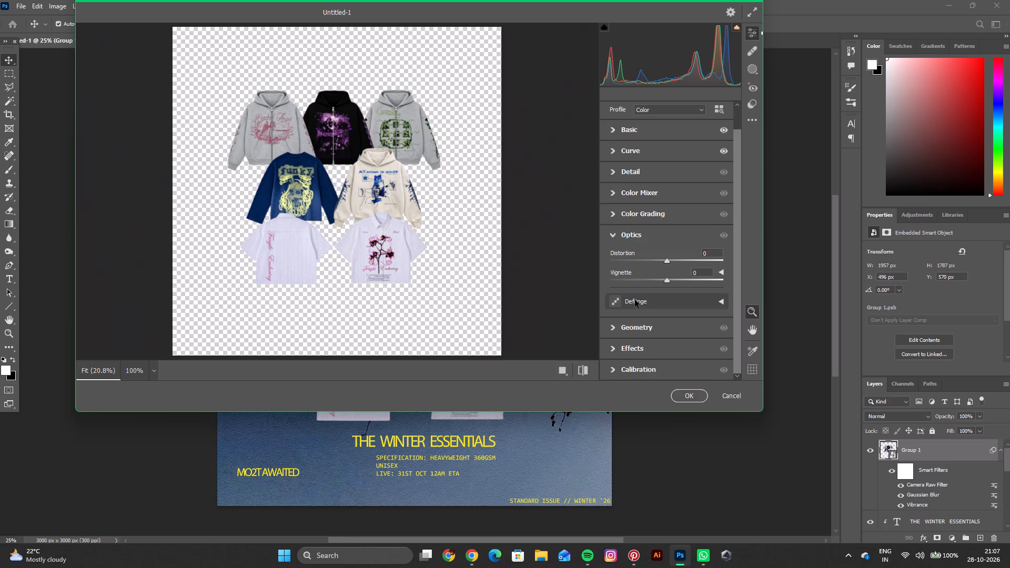
click(614, 330)
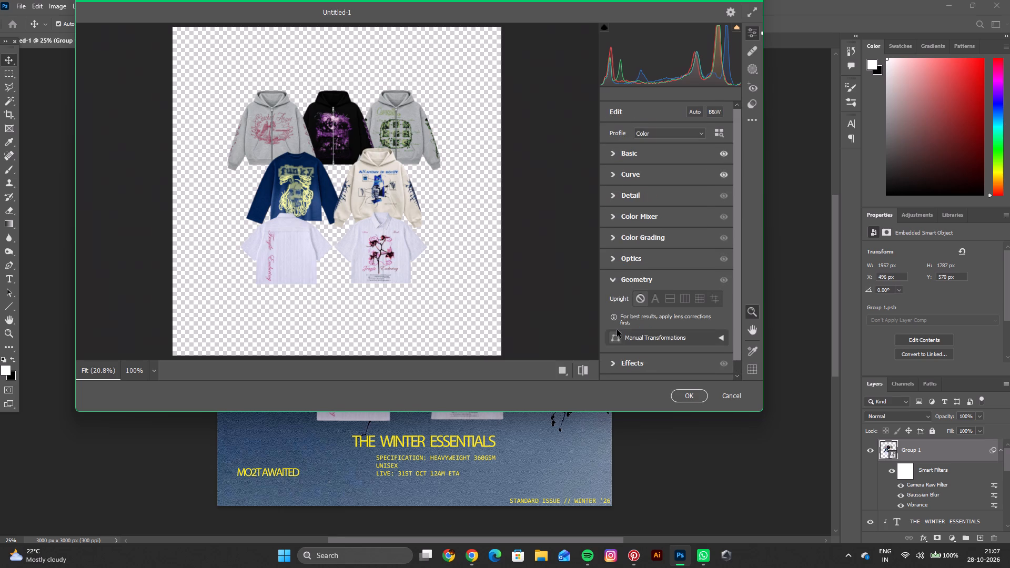
Set the garments' Grain to 41 in Effects, check the Calibration settings, and apply the Camera Raw Filter.
scroll(628, 324, down, 4)
click(613, 351)
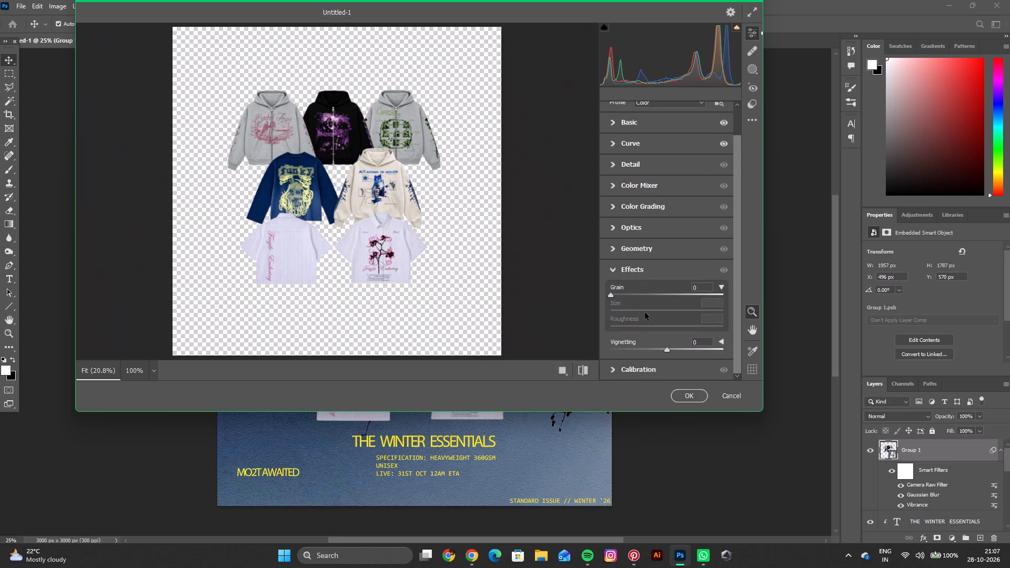
drag(610, 296, 645, 298)
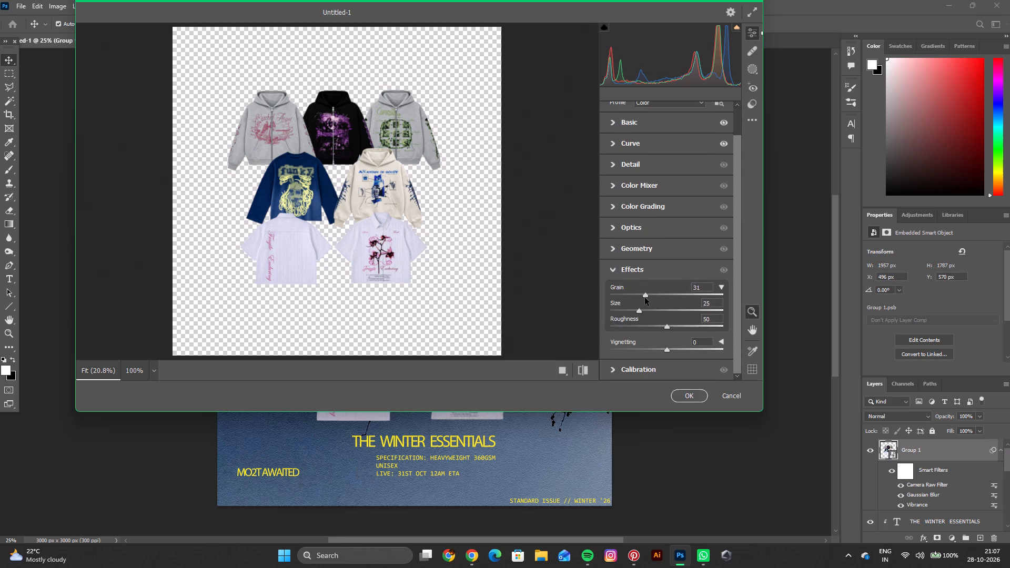
drag(645, 298, 656, 299)
scroll(654, 342, down, 6)
click(616, 370)
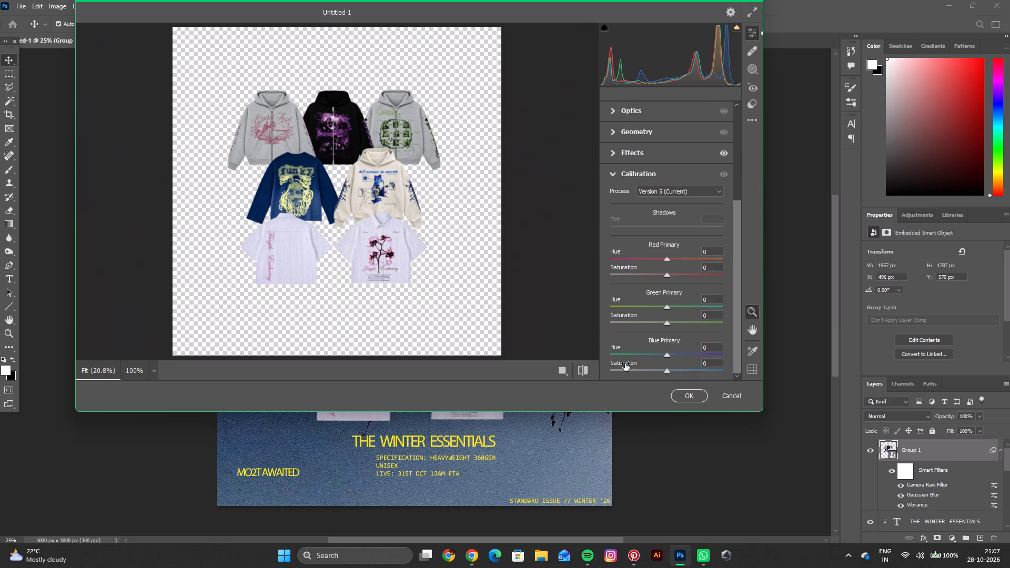
scroll(642, 346, down, 3)
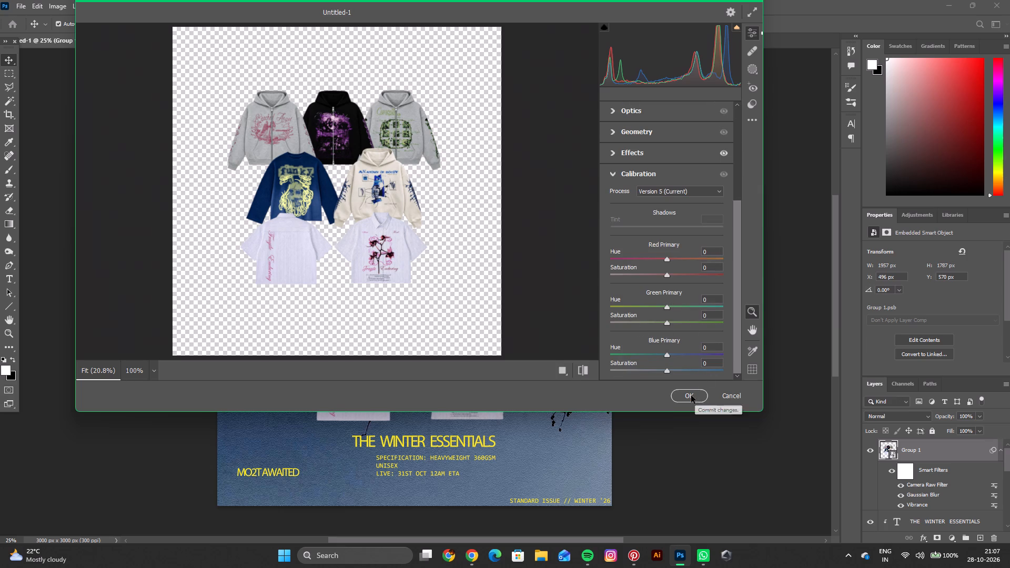
click(691, 397)
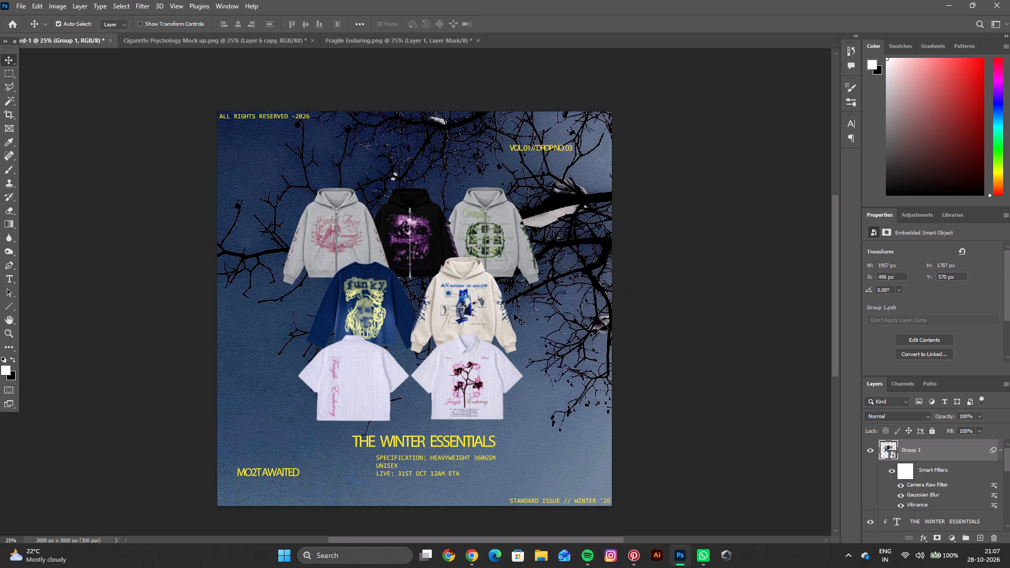
Examine the filtered garments up close and within the whole poster.
scroll(530, 295, down, 2)
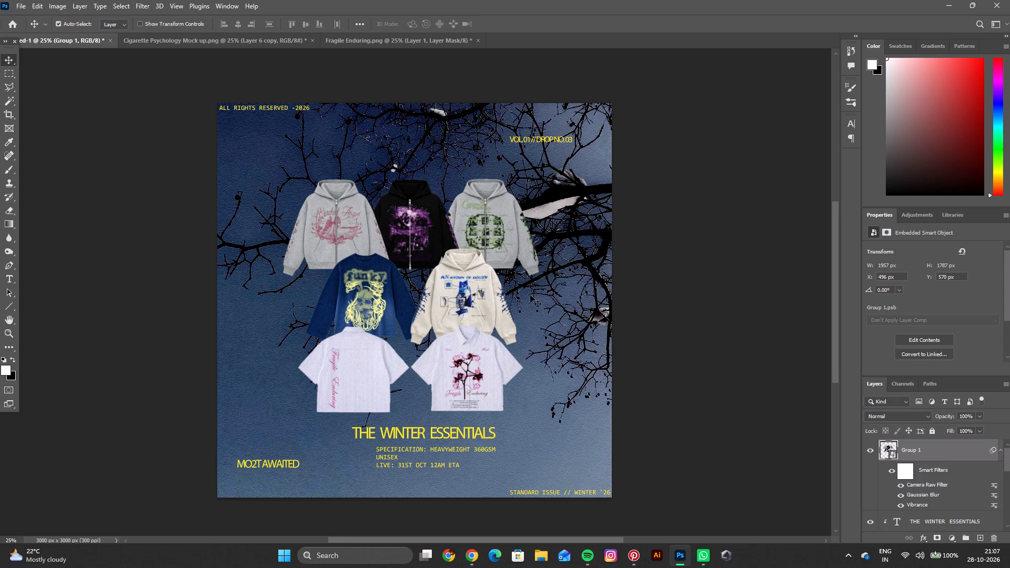
scroll(530, 295, up, 2)
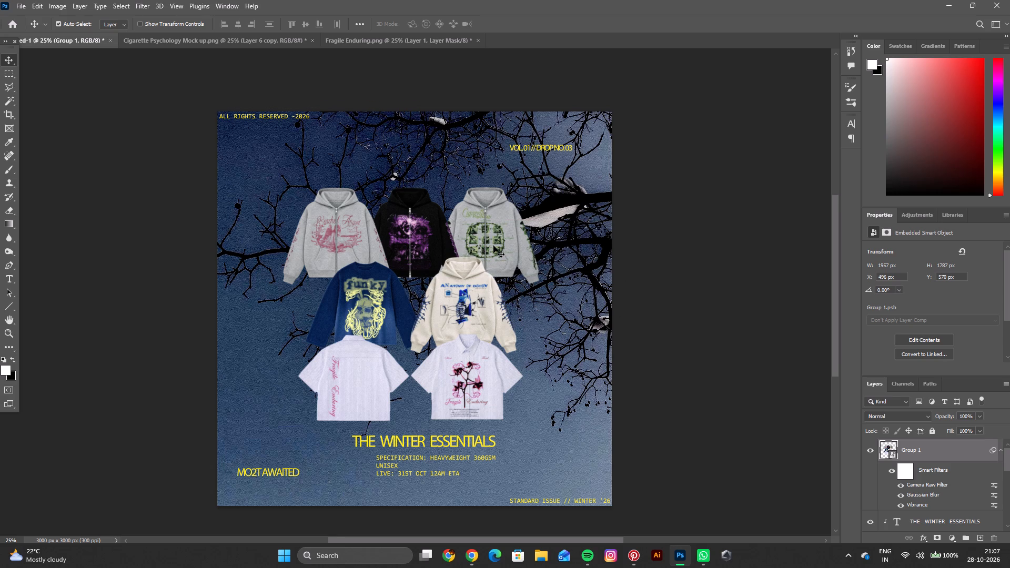
key(ctrl+equal)
key(ctrl+equal)
key(ctrl+equal)
key(ctrl+equal)
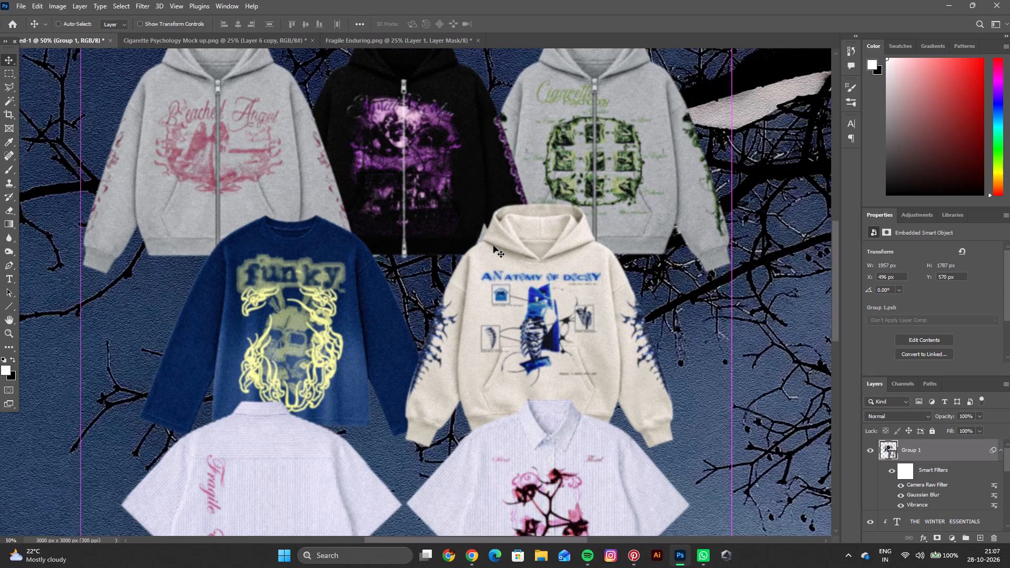
key(ctrl+equal)
key(ctrl+minus)
key(ctrl+minus)
key(ctrl+minus)
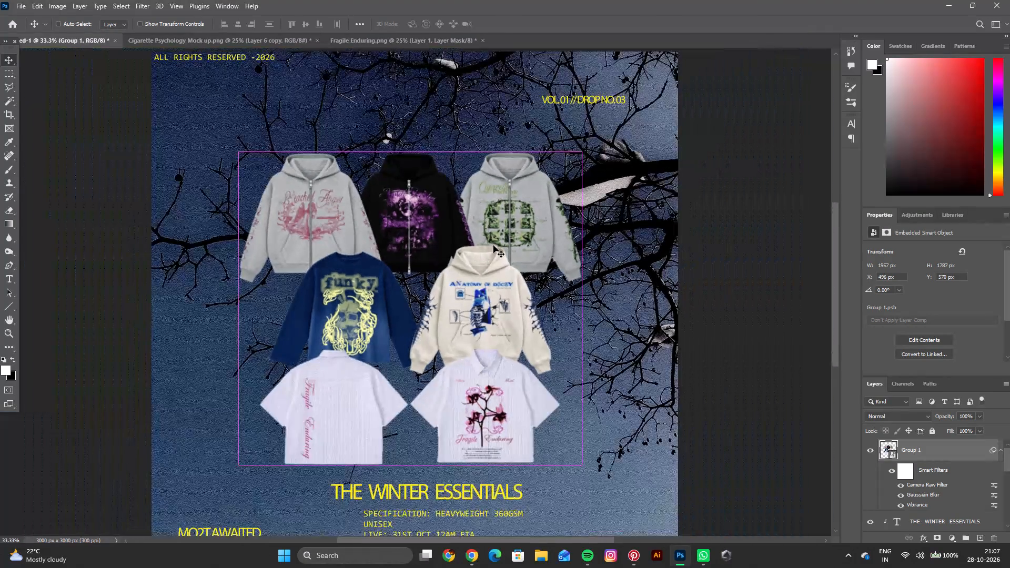
key(ctrl+equal)
key(ctrl+minus)
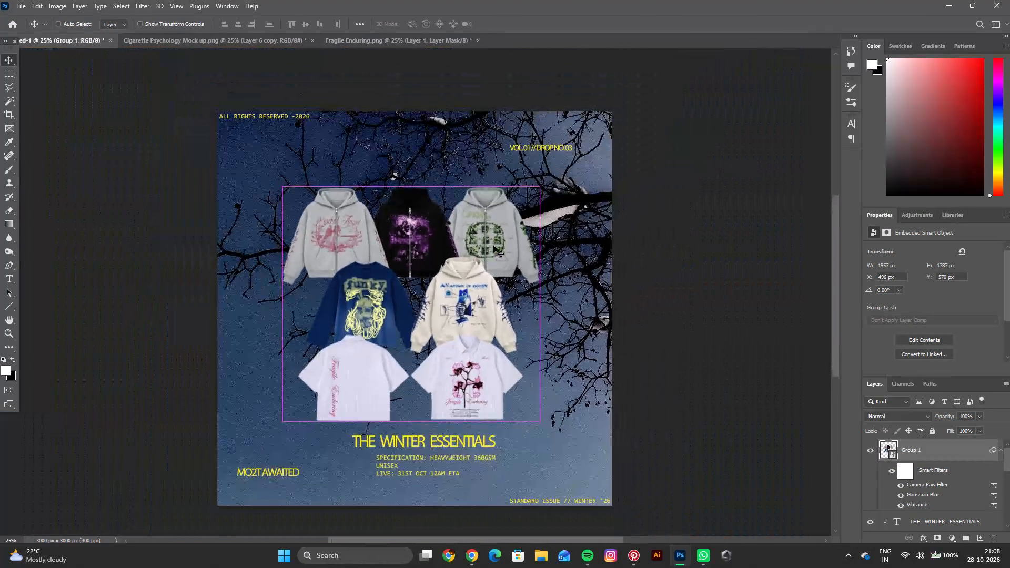
Select the tree background layer, Layer 1.
scroll(919, 512, down, 8)
click(907, 495)
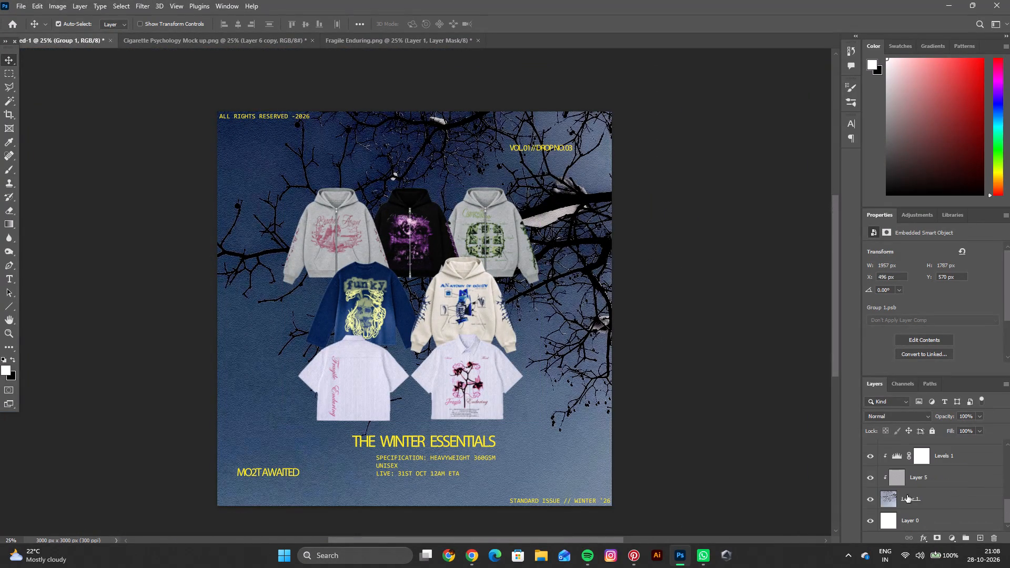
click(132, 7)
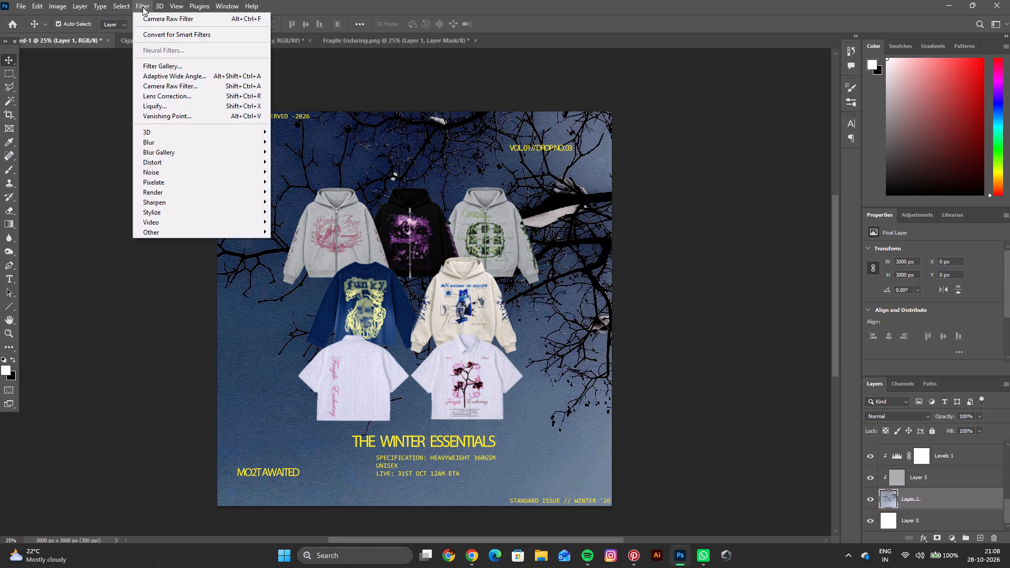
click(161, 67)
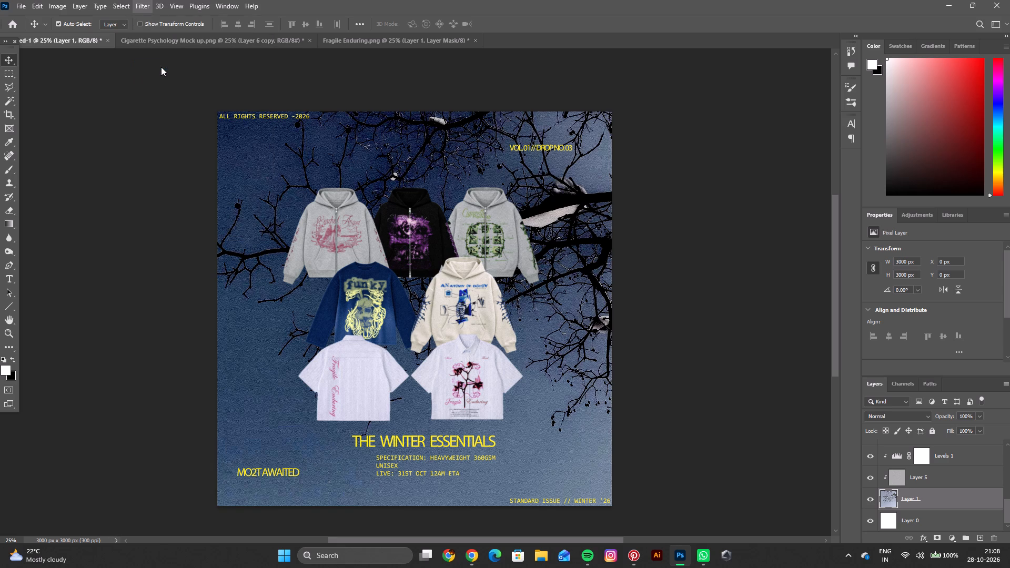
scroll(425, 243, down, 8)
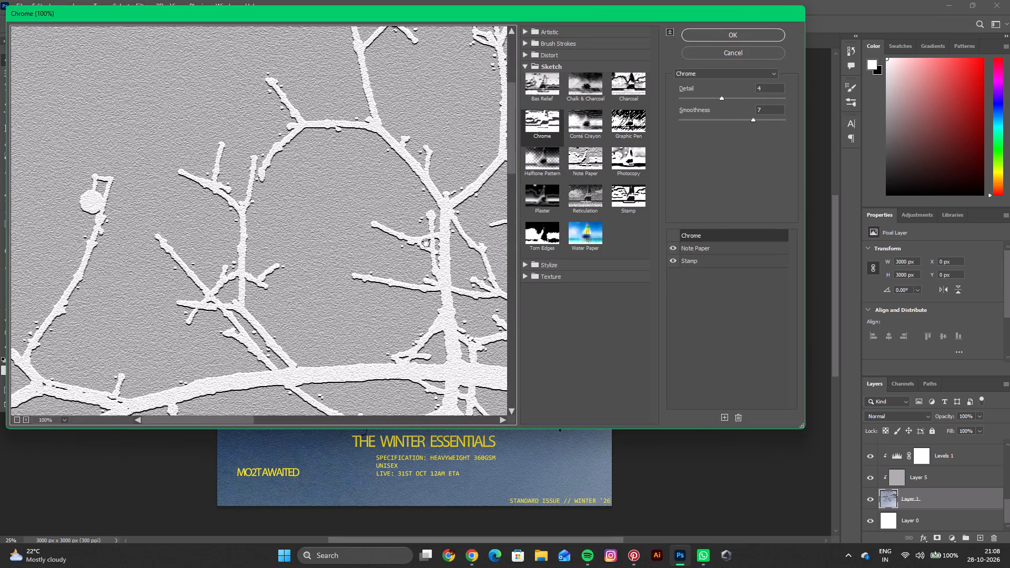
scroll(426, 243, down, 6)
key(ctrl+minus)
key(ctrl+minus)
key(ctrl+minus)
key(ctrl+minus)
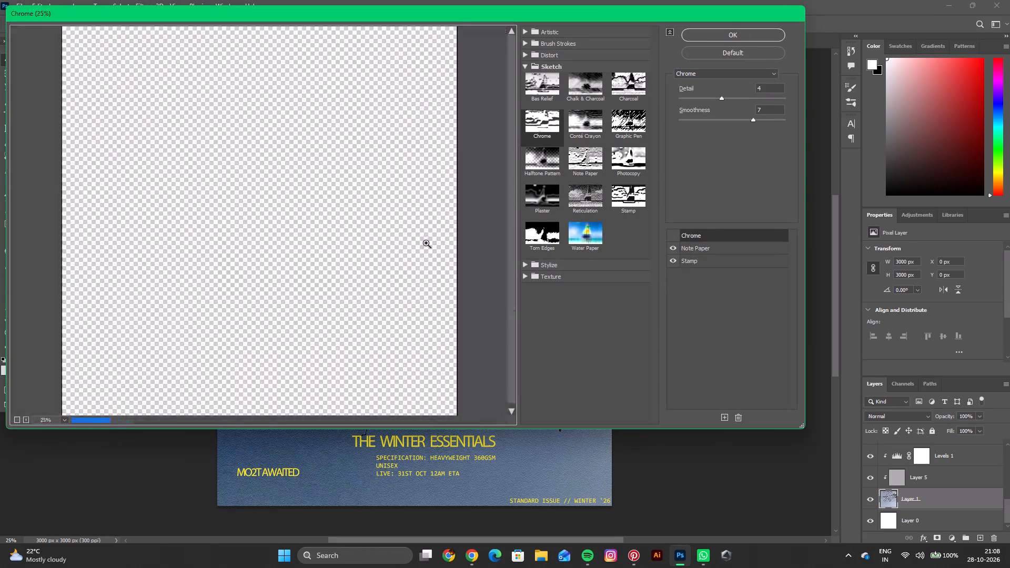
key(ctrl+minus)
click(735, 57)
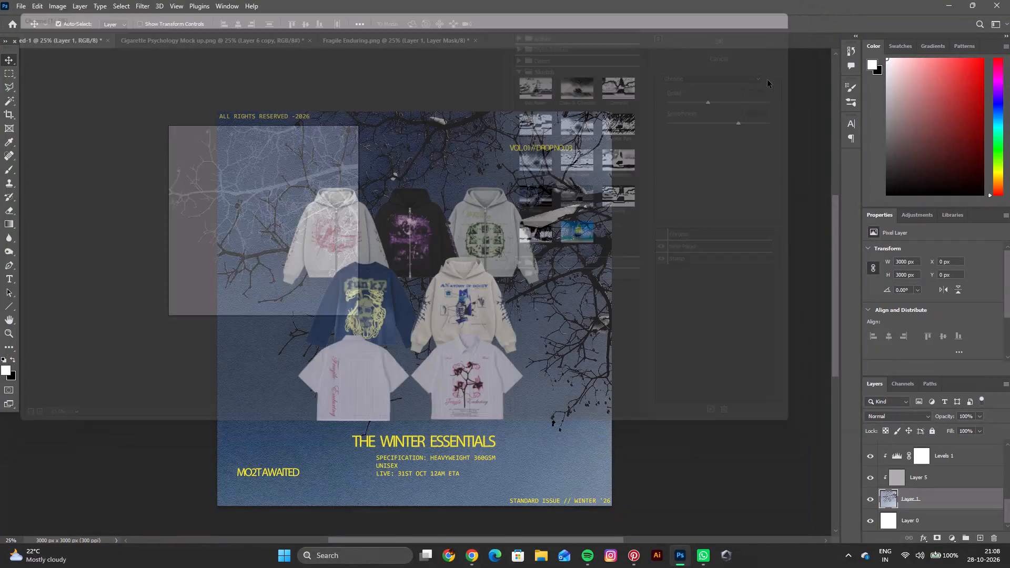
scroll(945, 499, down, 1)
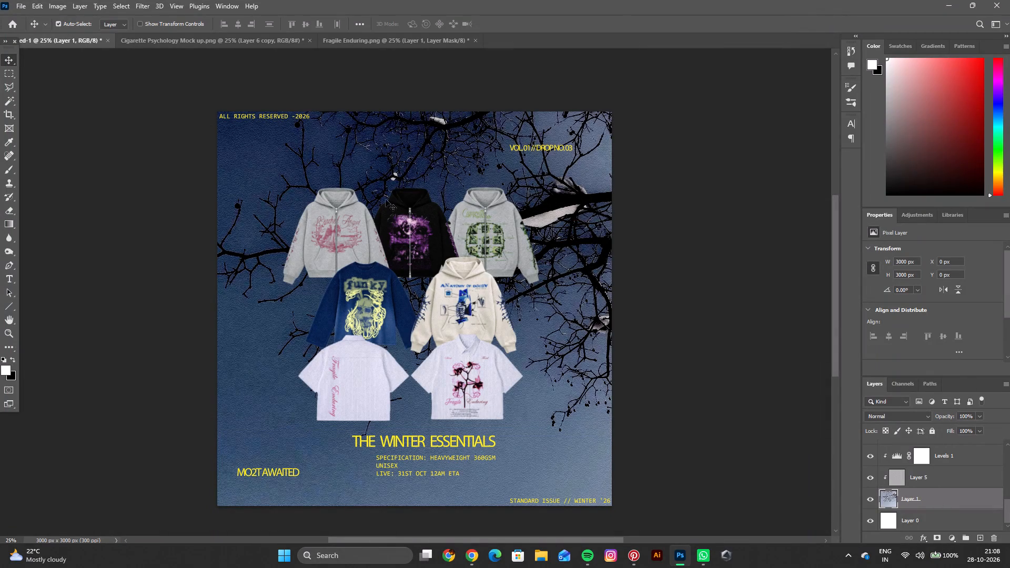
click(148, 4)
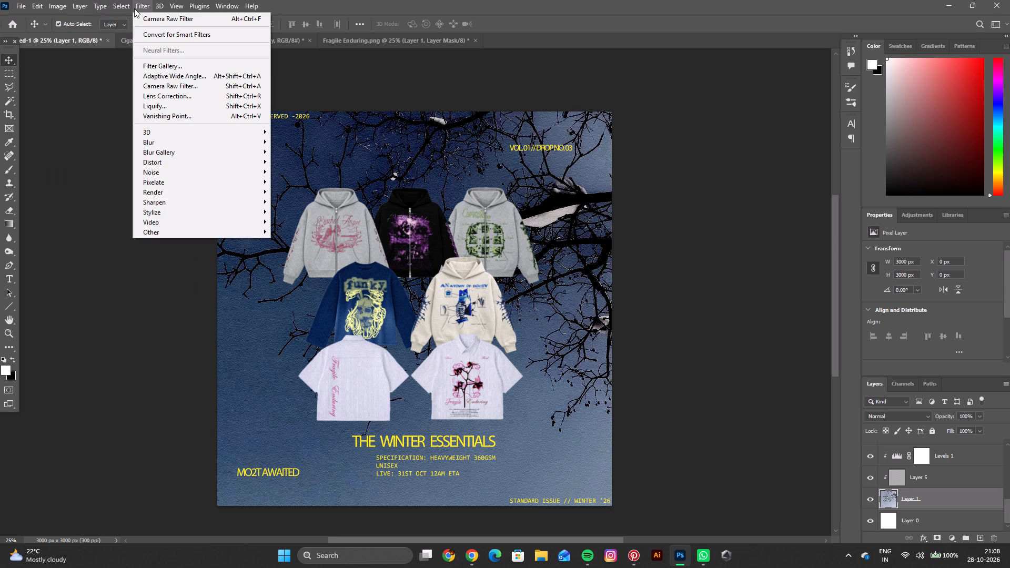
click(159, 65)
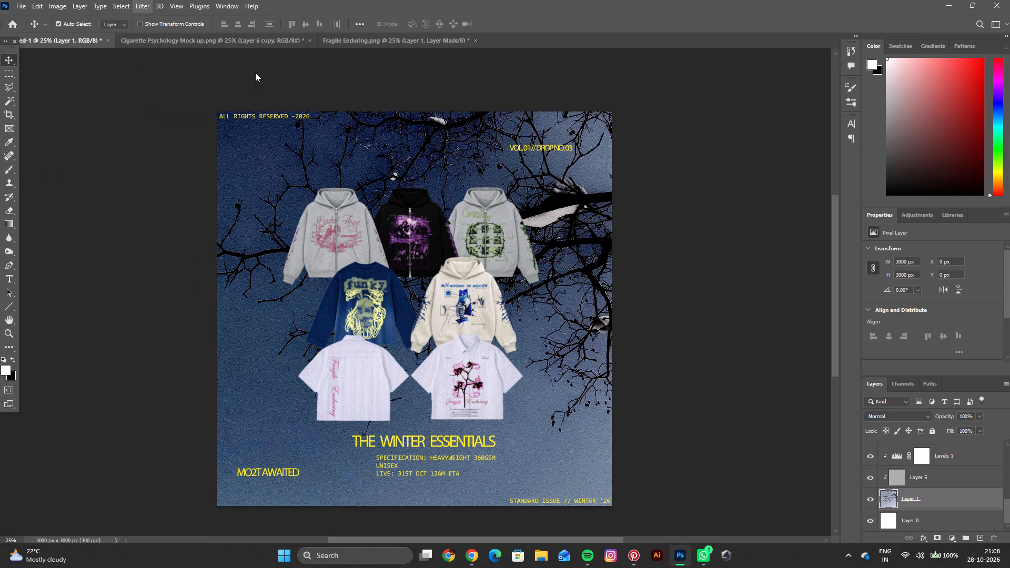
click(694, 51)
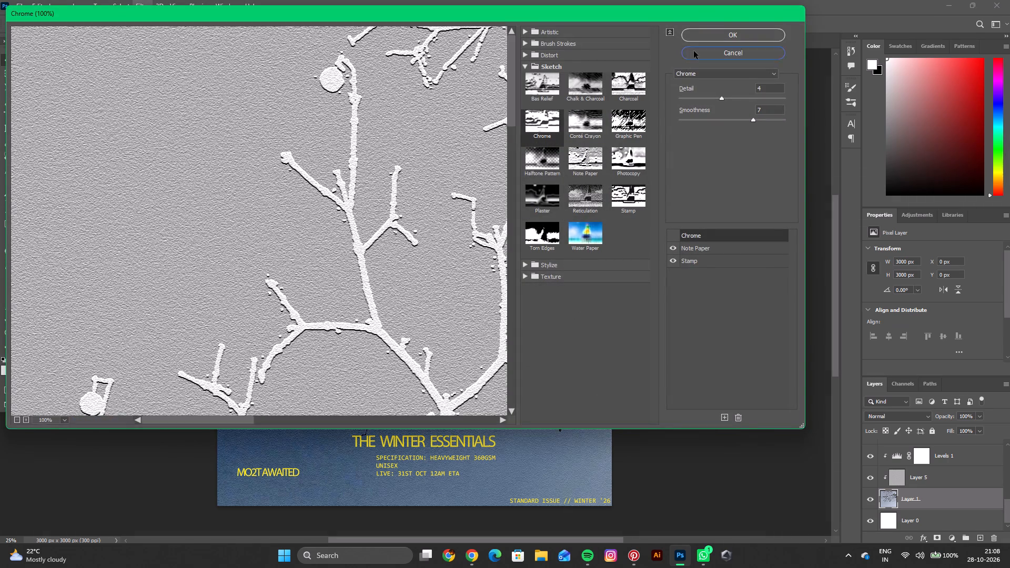
Start a Camera Raw Filter on the tree background layer and set Temperature to -28 and Tint to +35.
click(142, 10)
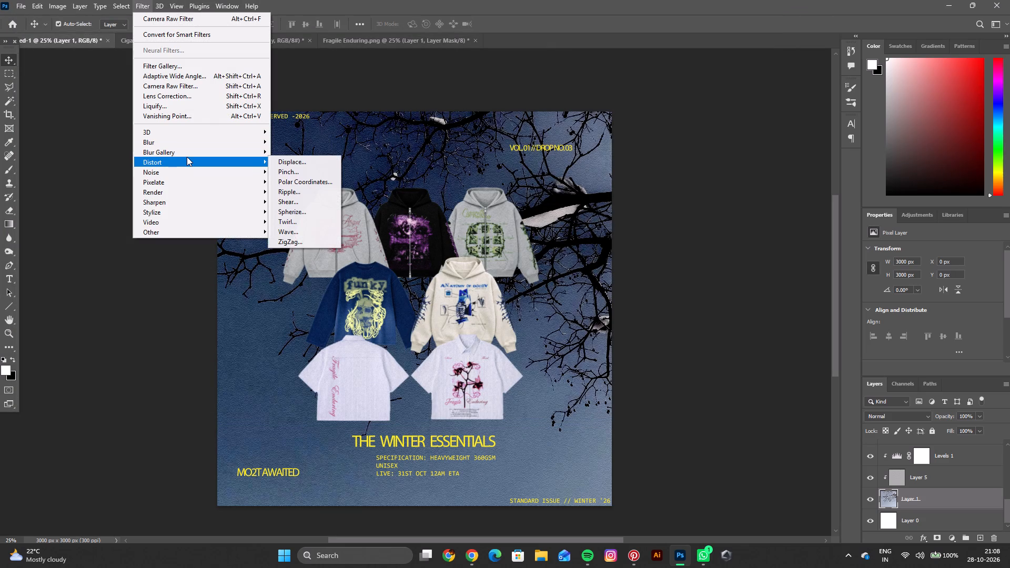
click(199, 88)
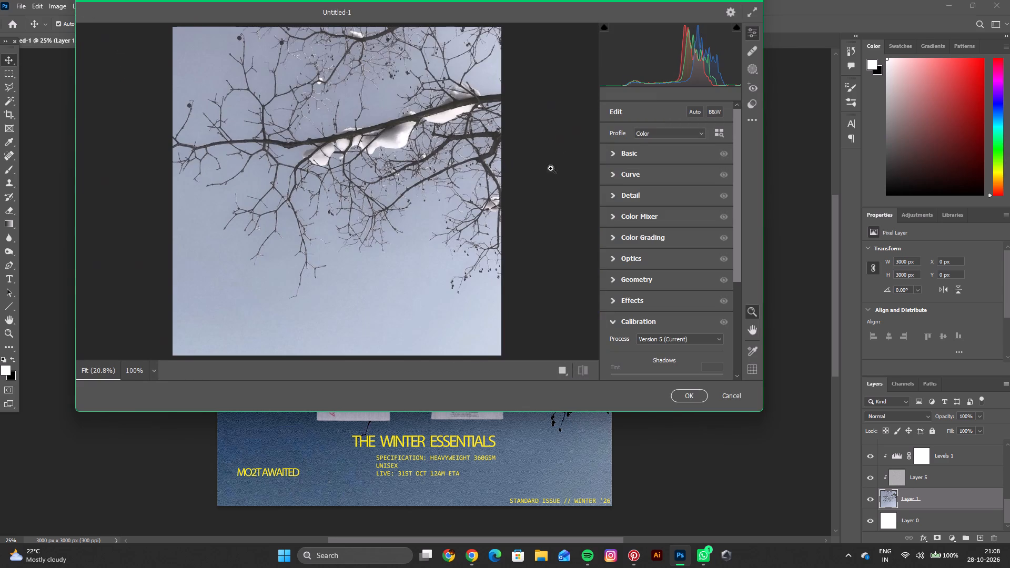
click(613, 151)
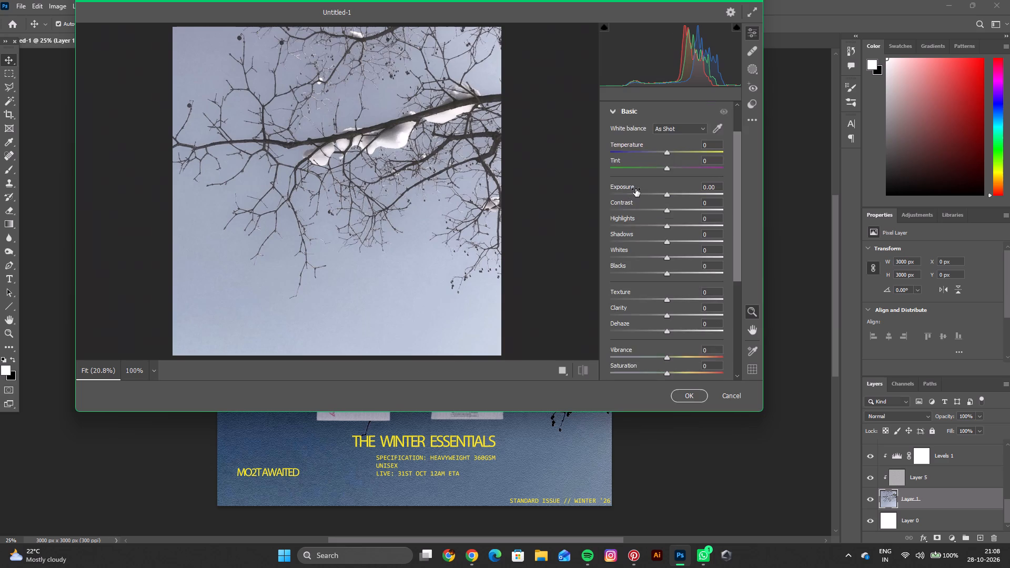
scroll(635, 189, down, 2)
scroll(651, 152, up, 2)
drag(669, 155, 685, 154)
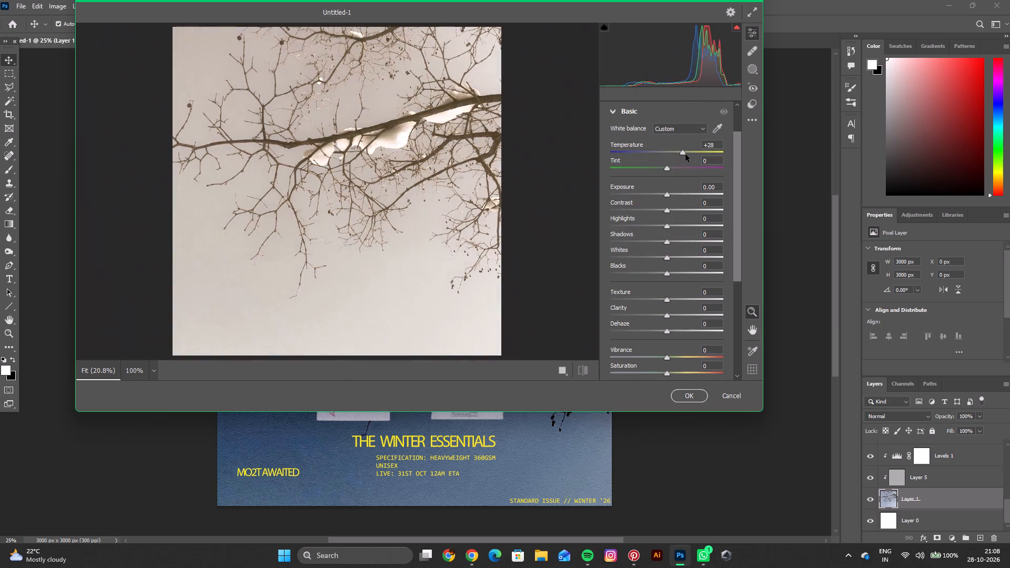
drag(685, 154, 654, 157)
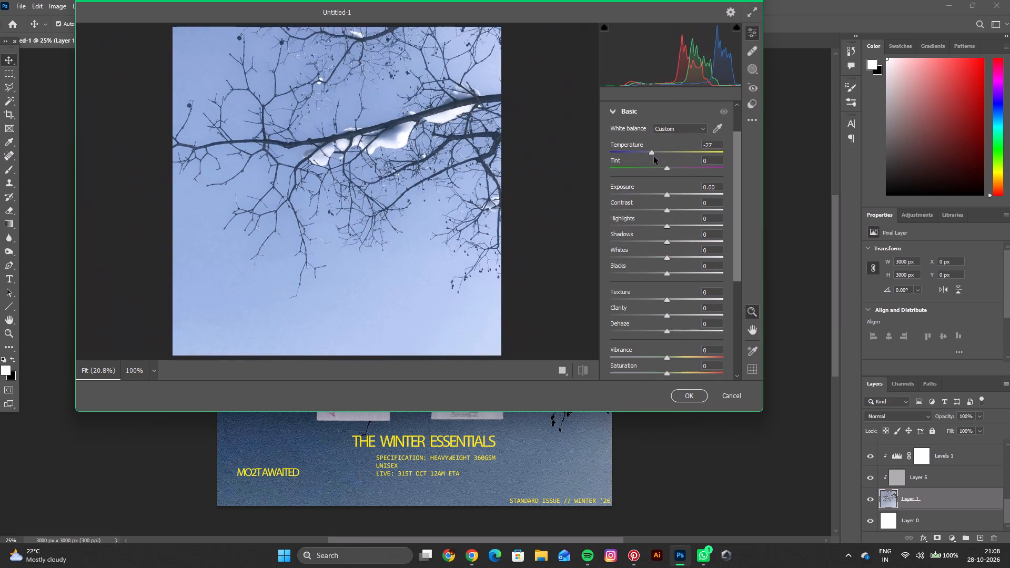
drag(654, 157, 653, 157)
drag(667, 168, 688, 169)
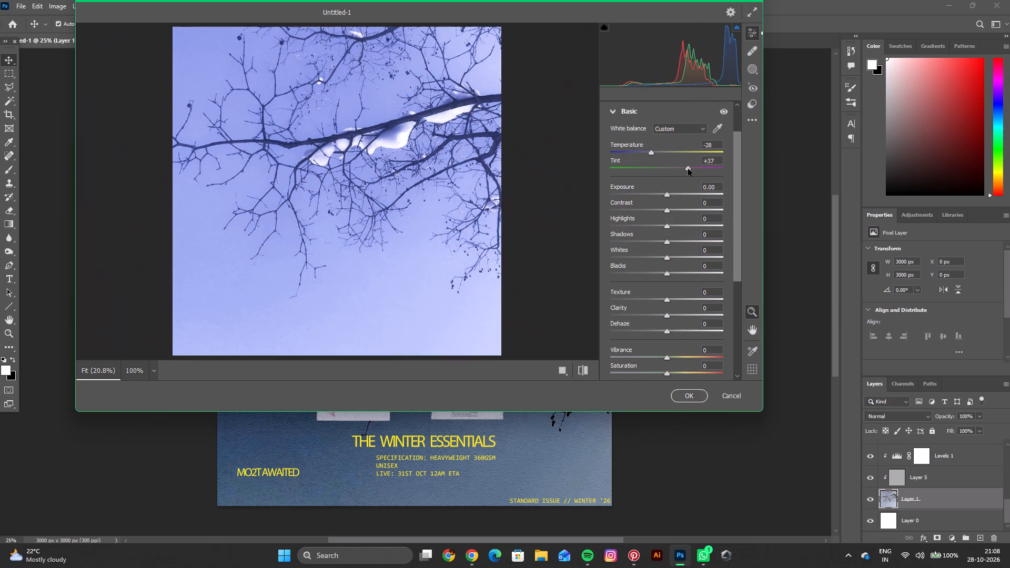
drag(688, 169, 659, 169)
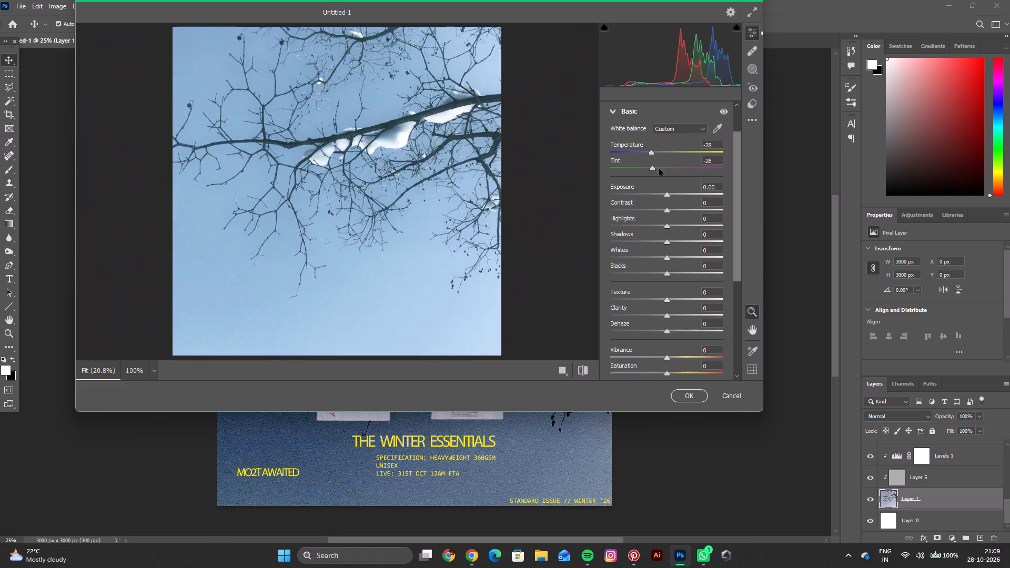
drag(659, 169, 686, 171)
In Basic, set Exposure to -1.10, Contrast to +41, Highlights to +50, Shadows to +33 and Whites to -14, and raise Blacks slightly.
drag(666, 195, 665, 194)
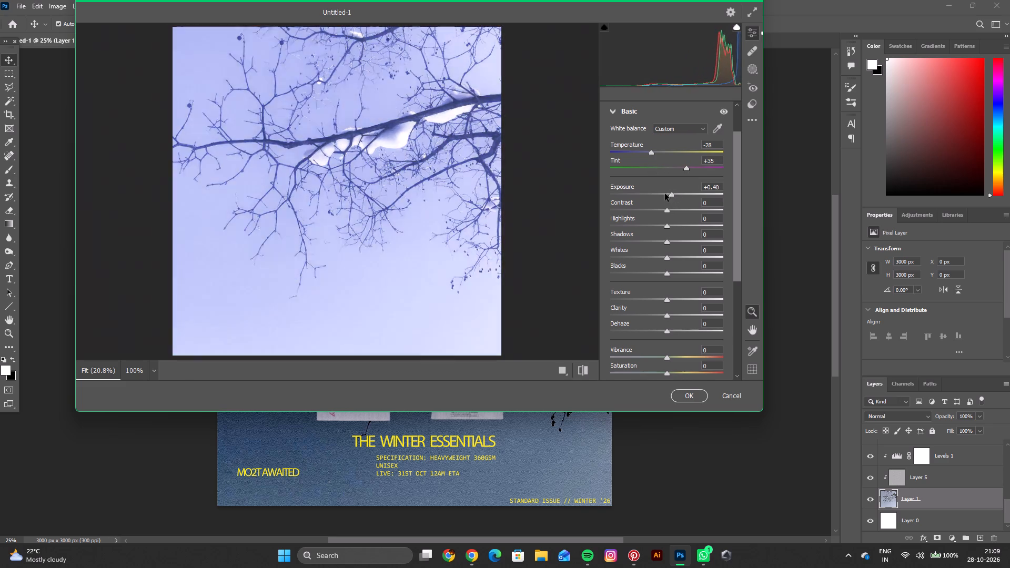
drag(665, 194, 653, 193)
drag(665, 209, 689, 210)
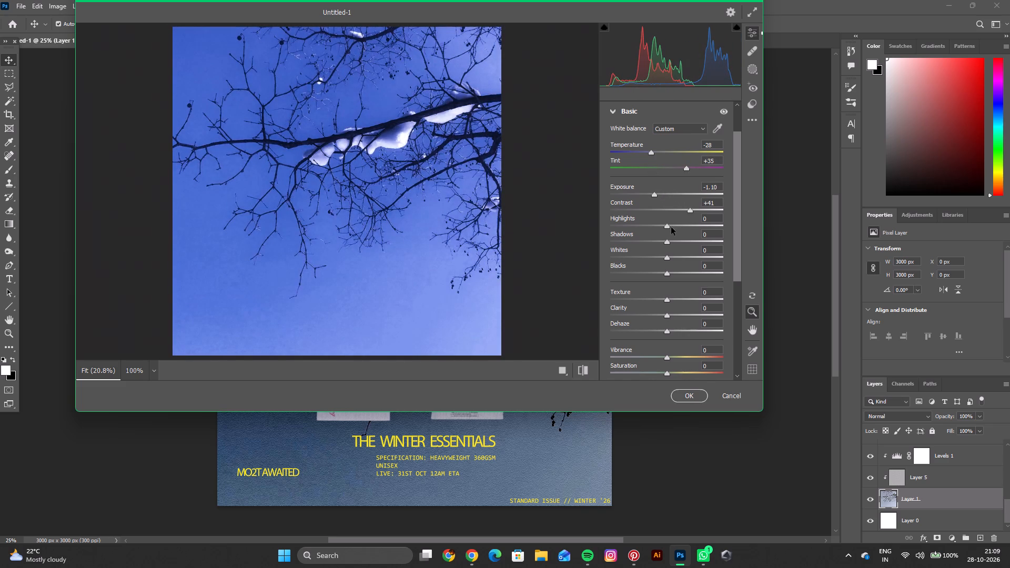
drag(664, 226, 685, 225)
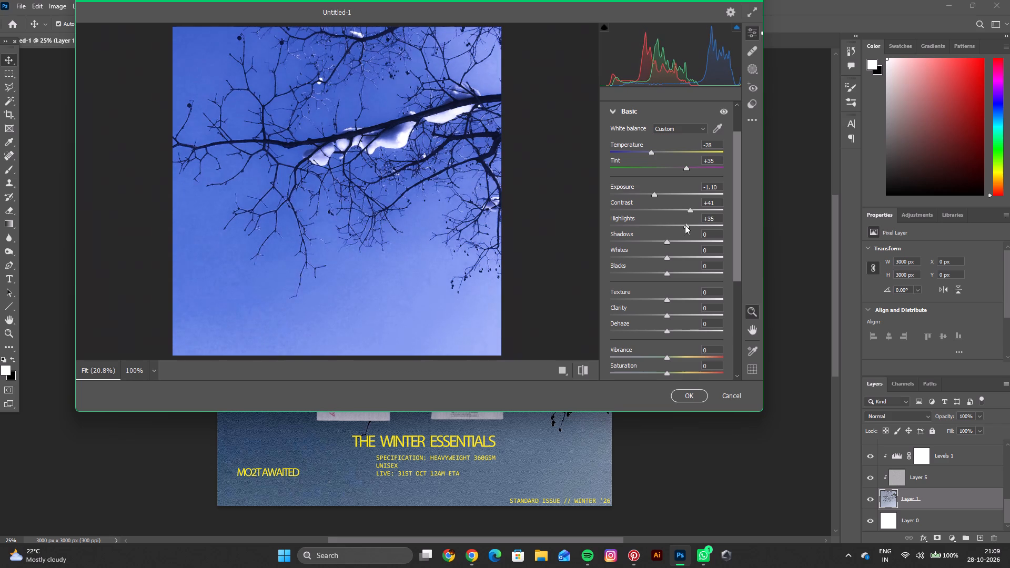
drag(685, 225, 692, 226)
drag(666, 242, 684, 242)
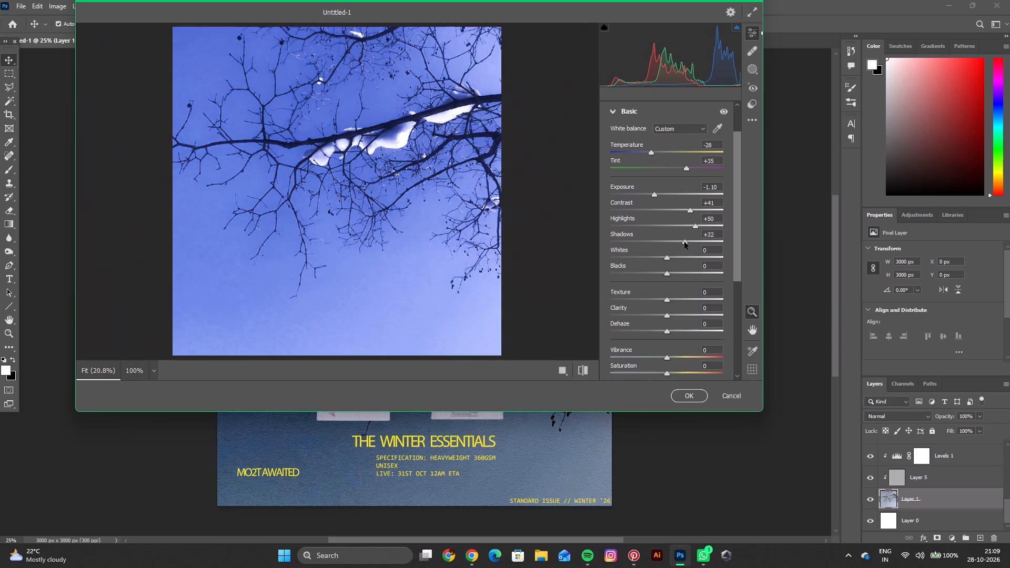
drag(684, 242, 685, 242)
drag(669, 257, 661, 256)
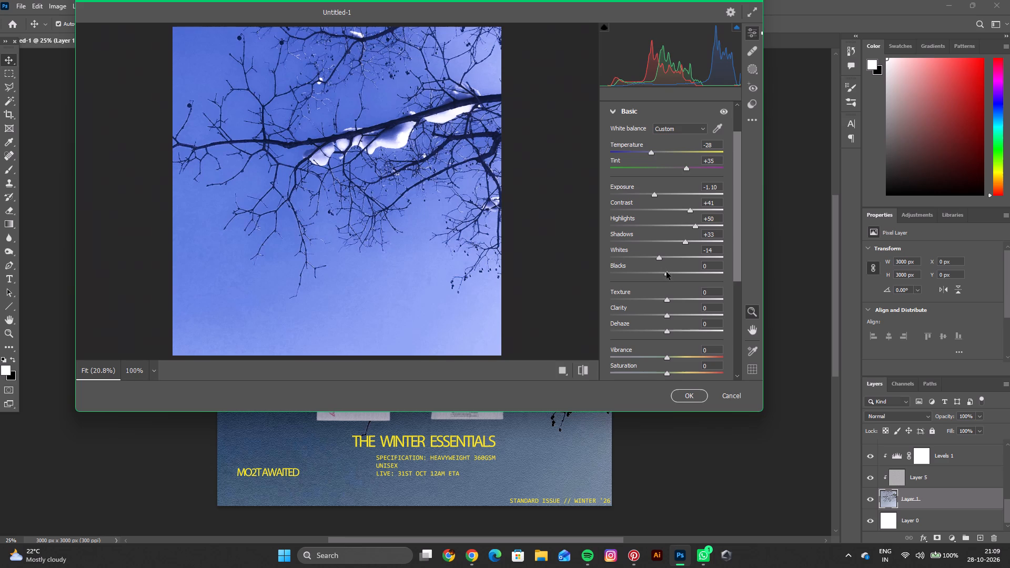
drag(666, 272, 675, 272)
Set Texture to +17, Clarity to +18, Dehaze to -21, Vibrance to +19 and Saturation to +21 for the tree background.
scroll(663, 284, down, 4)
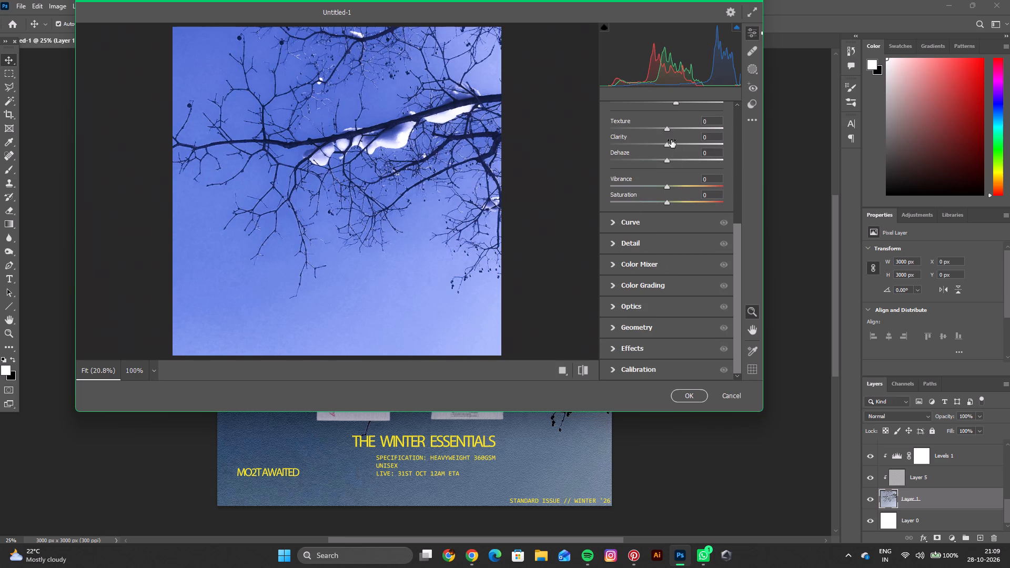
drag(669, 129, 678, 131)
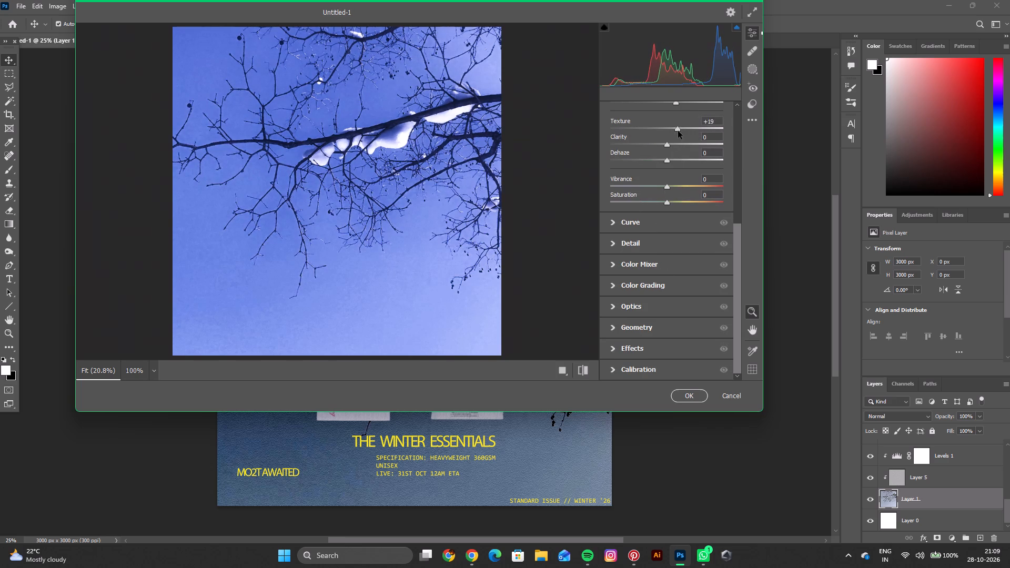
drag(678, 131, 678, 132)
drag(668, 144, 658, 145)
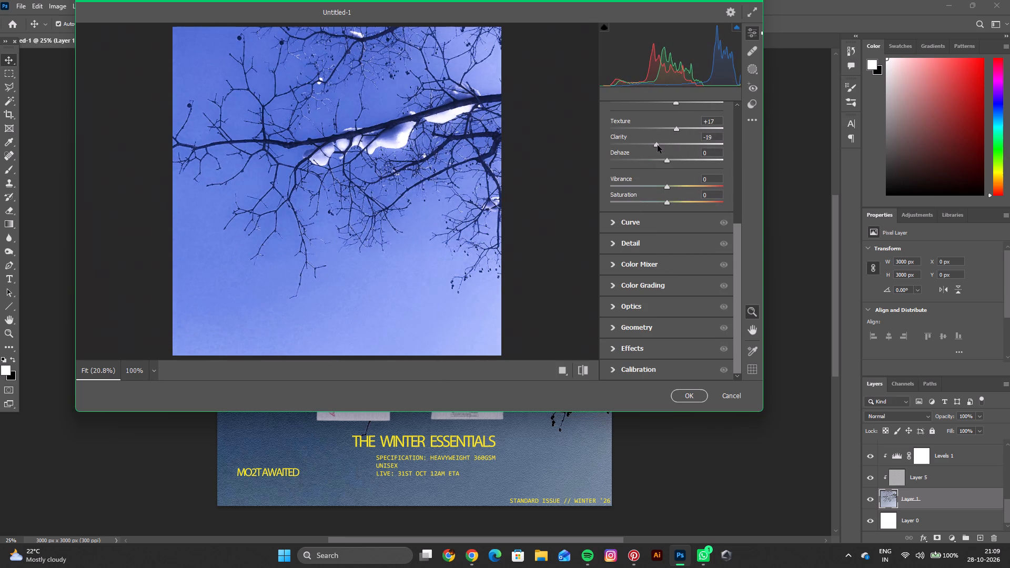
drag(658, 145, 668, 150)
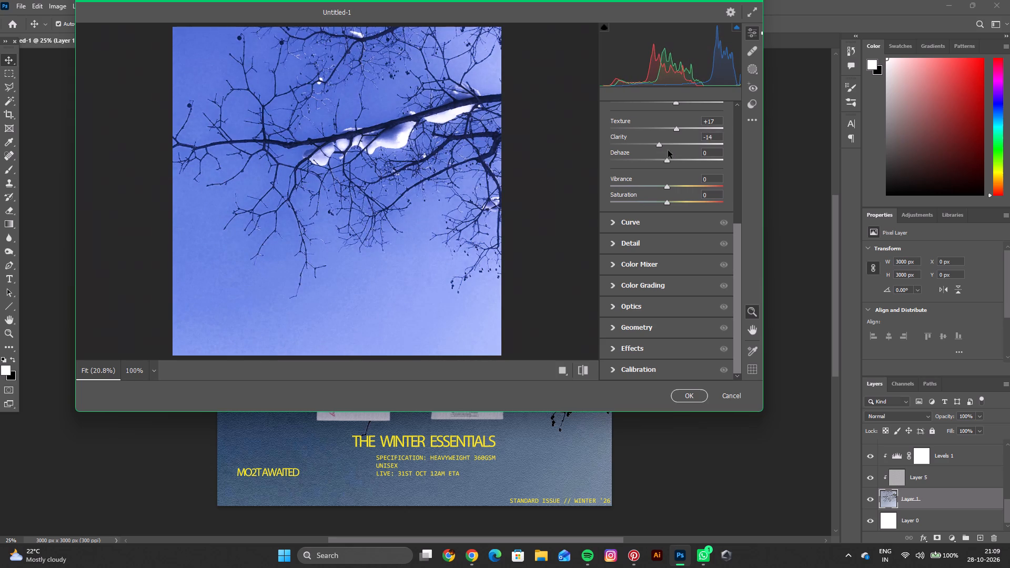
drag(668, 150, 678, 153)
drag(667, 161, 694, 163)
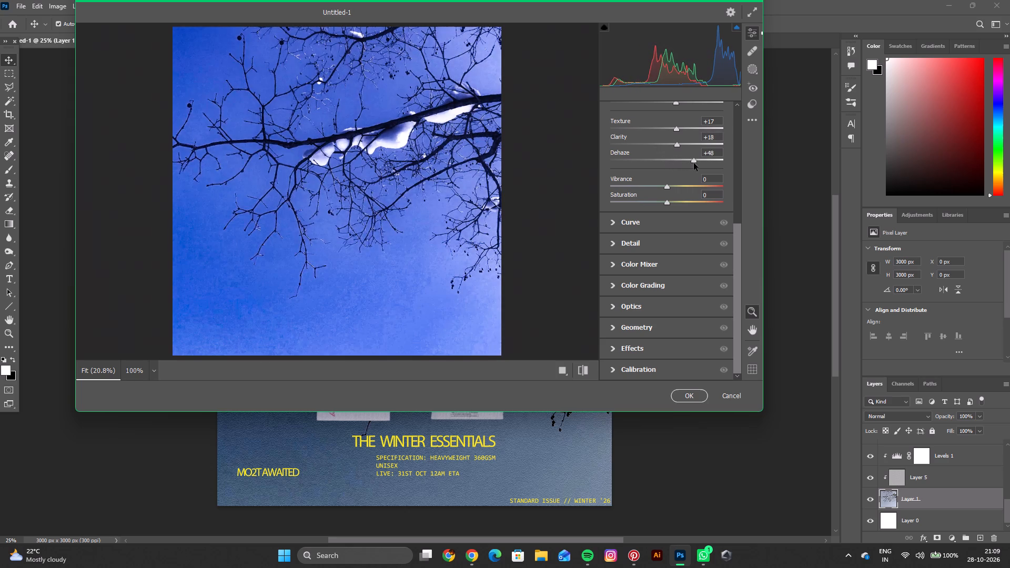
drag(694, 163, 655, 159)
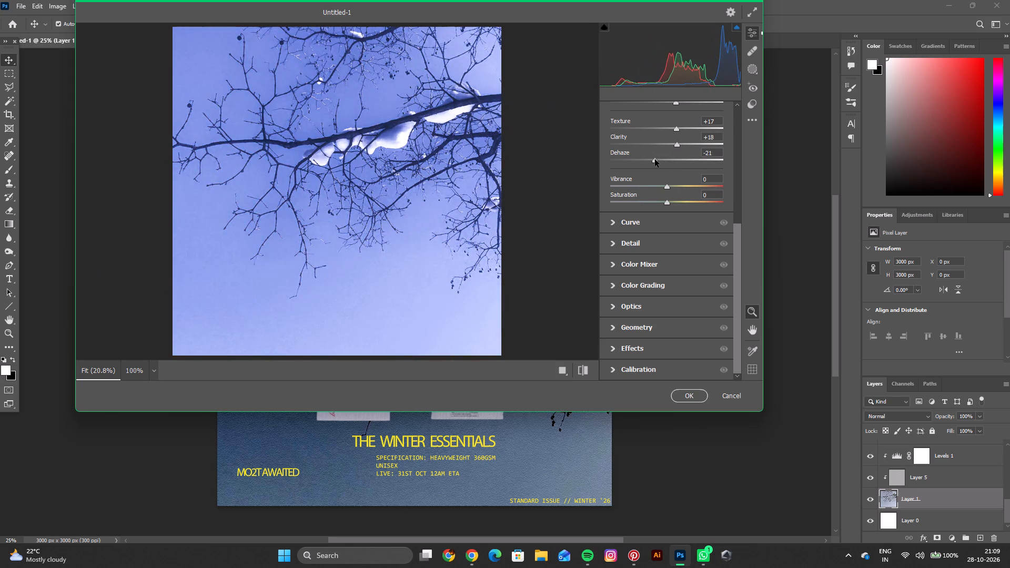
drag(655, 159, 655, 159)
drag(668, 188, 678, 188)
drag(666, 205, 678, 204)
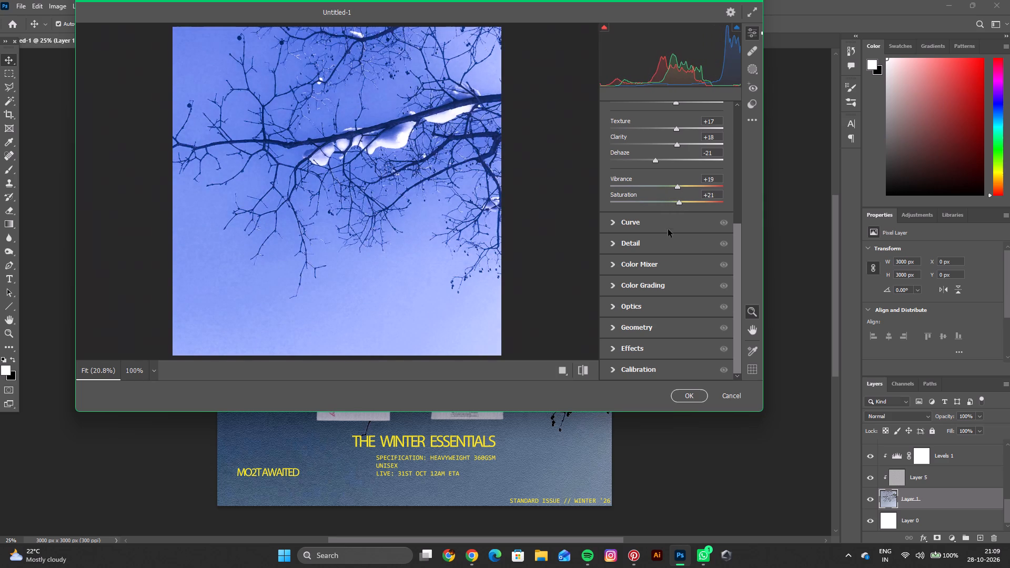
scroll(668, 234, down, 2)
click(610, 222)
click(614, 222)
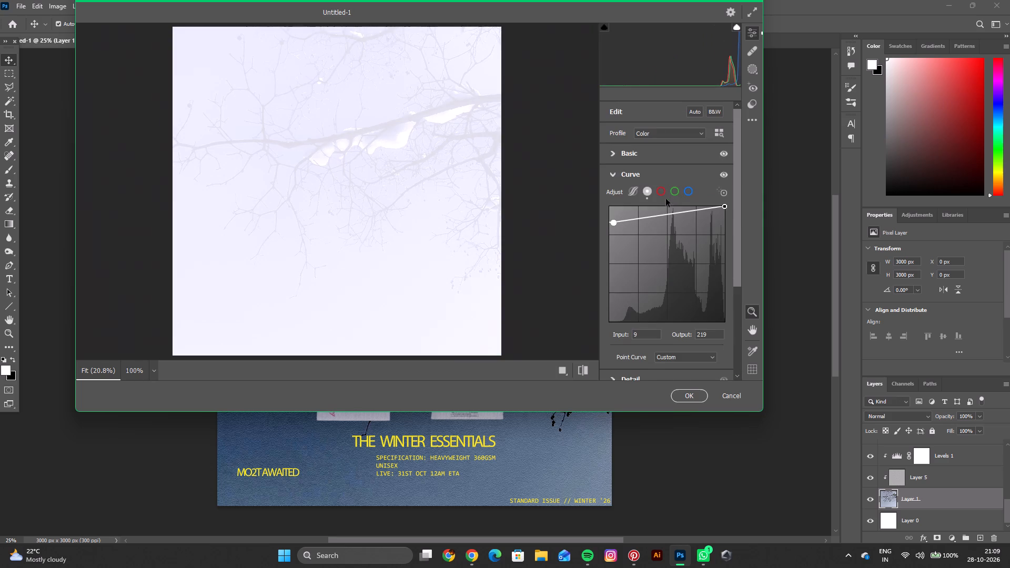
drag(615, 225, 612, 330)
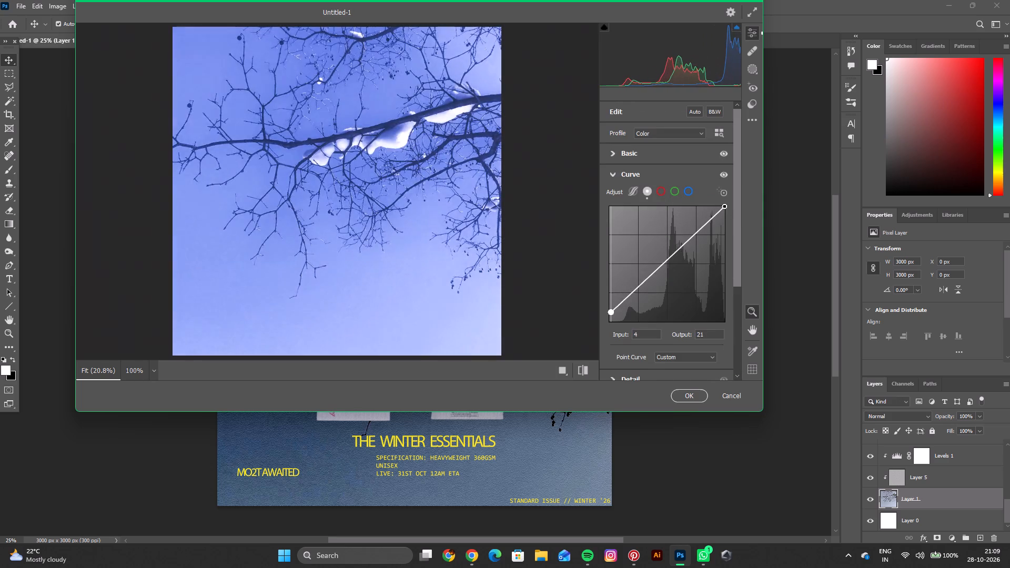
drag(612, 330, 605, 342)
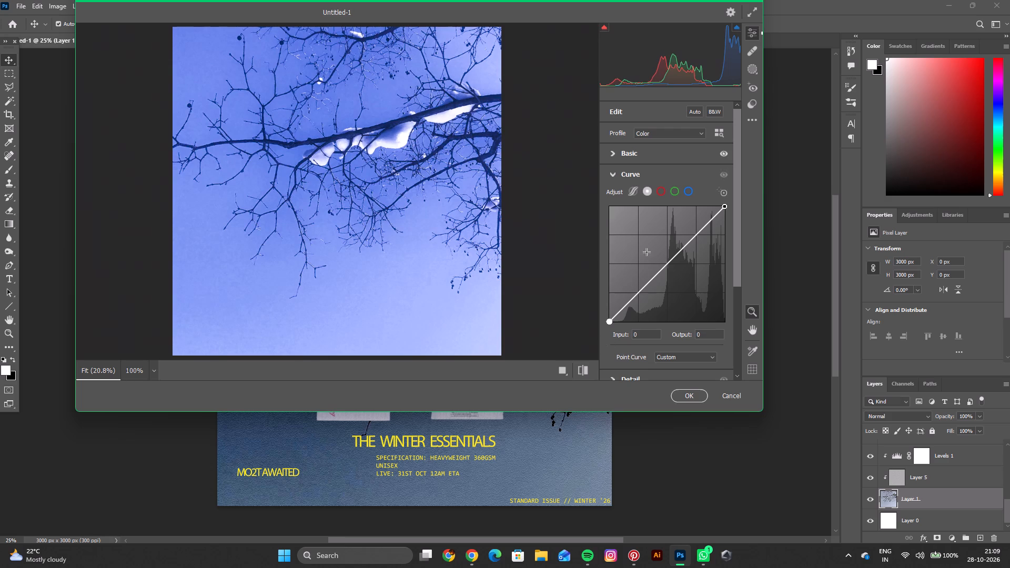
In Curve, shape the Blue channel with points at about input 56/output 74, 139/124 and 195/209.
click(684, 190)
click(669, 262)
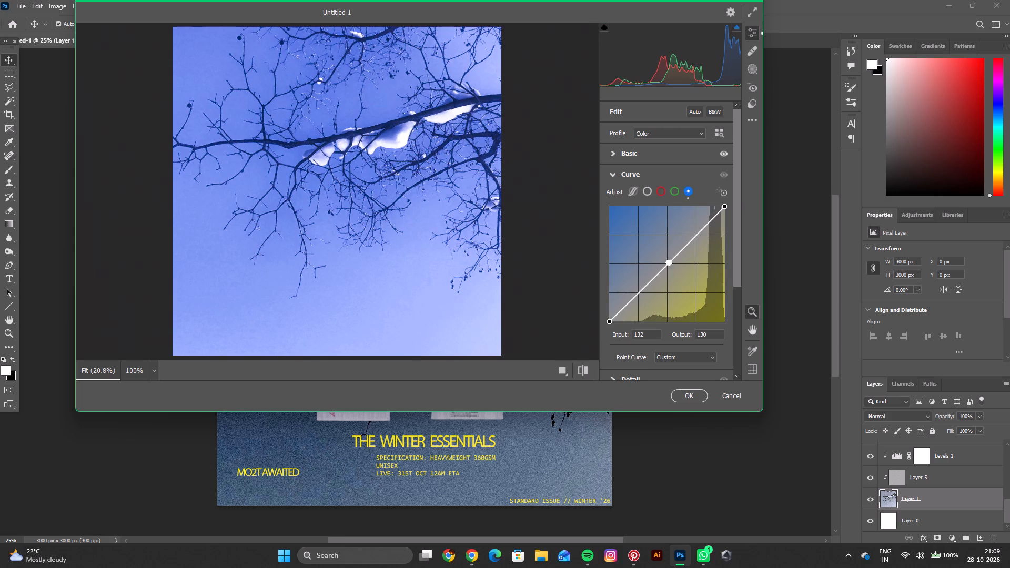
click(637, 293)
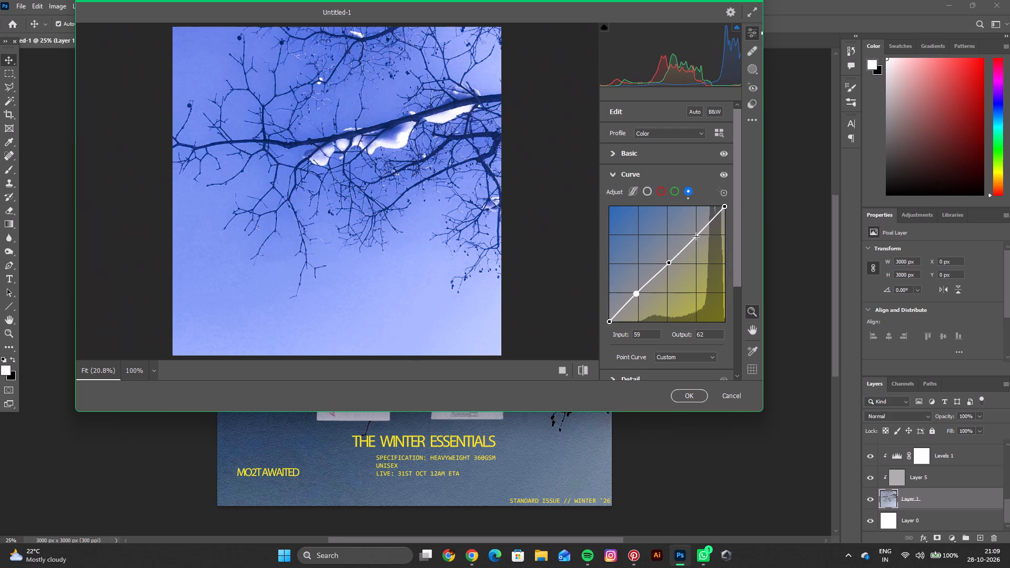
click(697, 236)
drag(697, 236, 695, 231)
drag(670, 261, 673, 266)
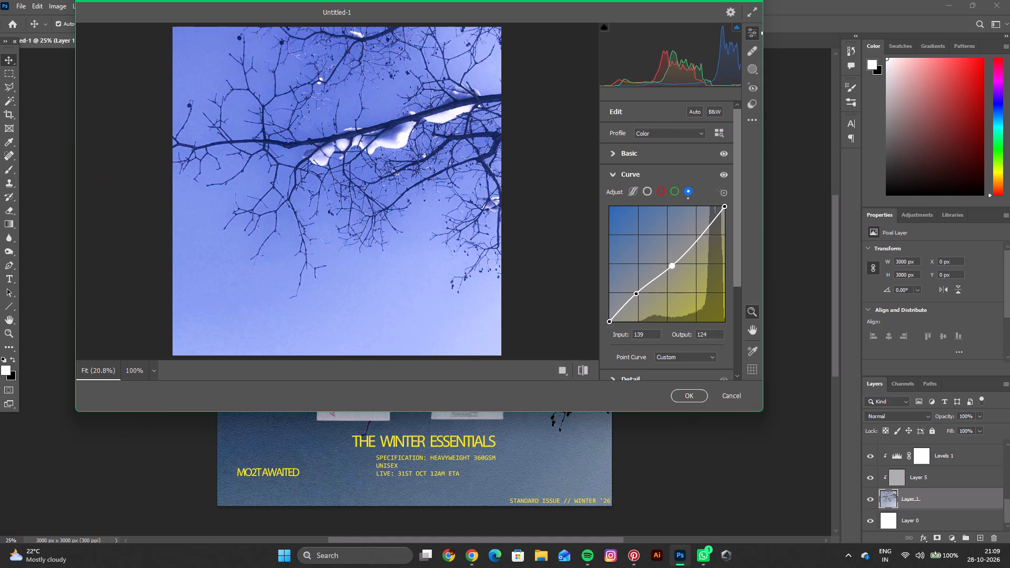
click(699, 236)
drag(699, 236, 694, 230)
drag(640, 292, 634, 287)
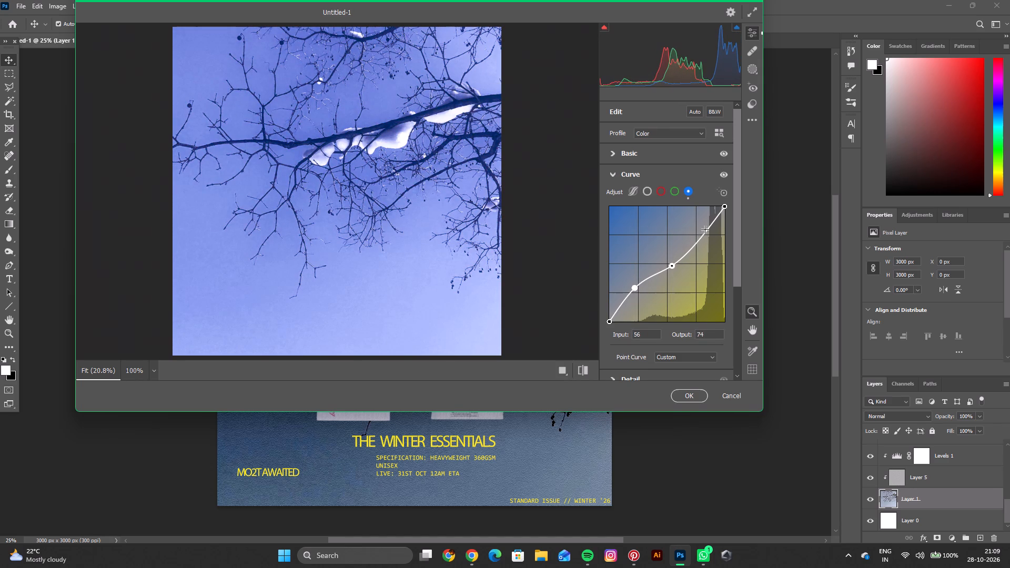
drag(699, 235, 704, 236)
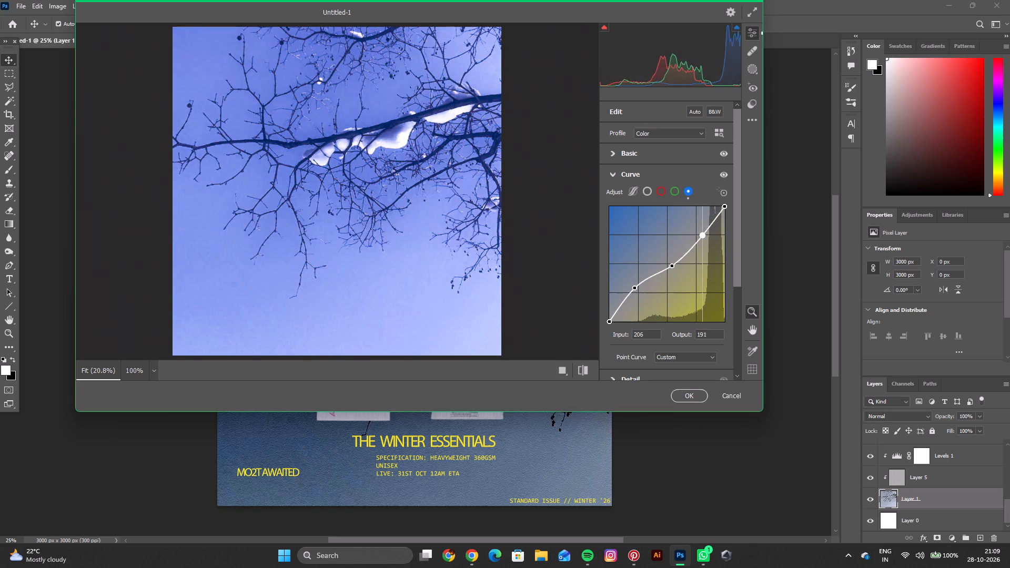
drag(704, 236, 698, 225)
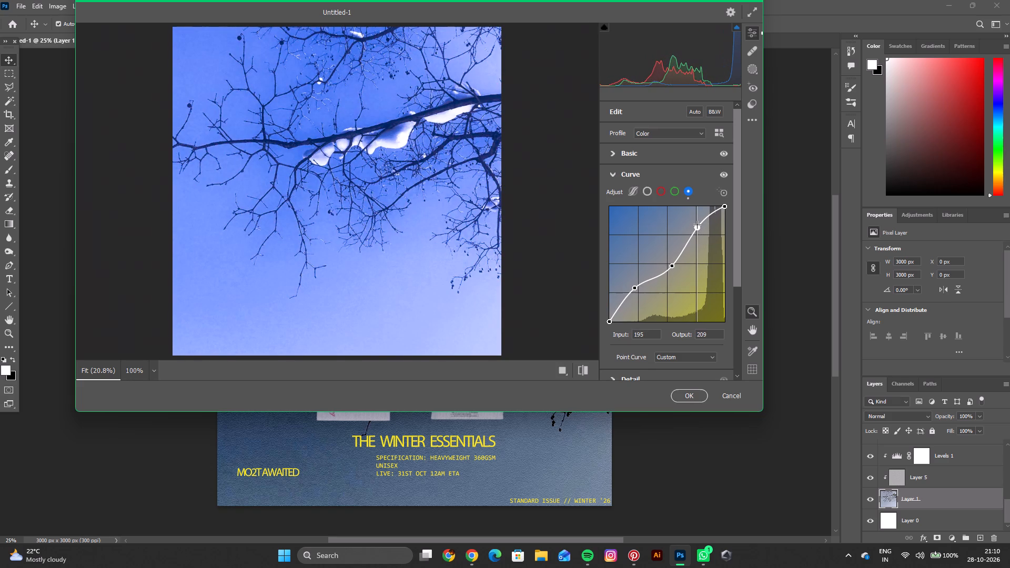
Set the tree background's Sharpening to 11 in Detail.
scroll(681, 333, down, 4)
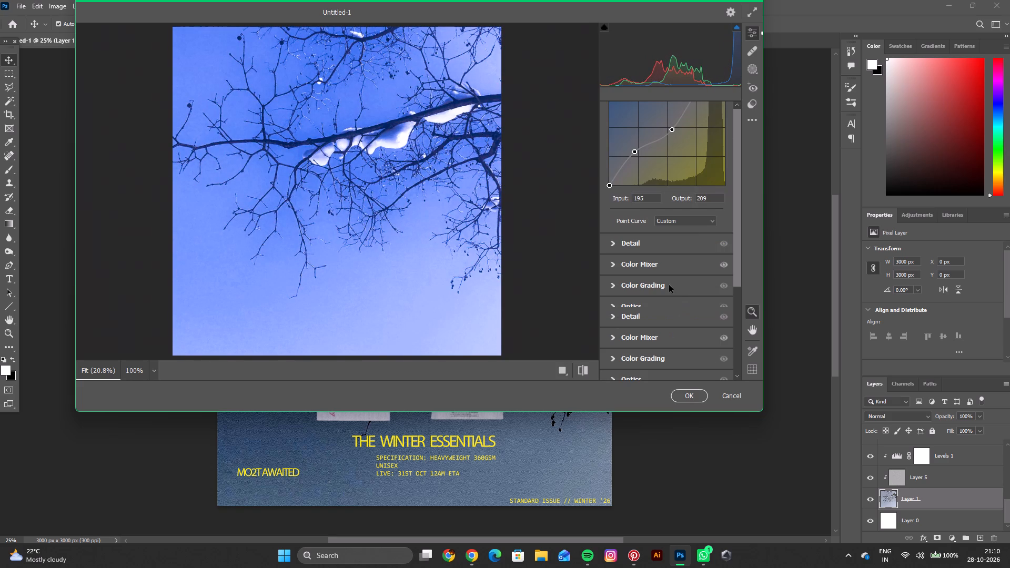
click(611, 245)
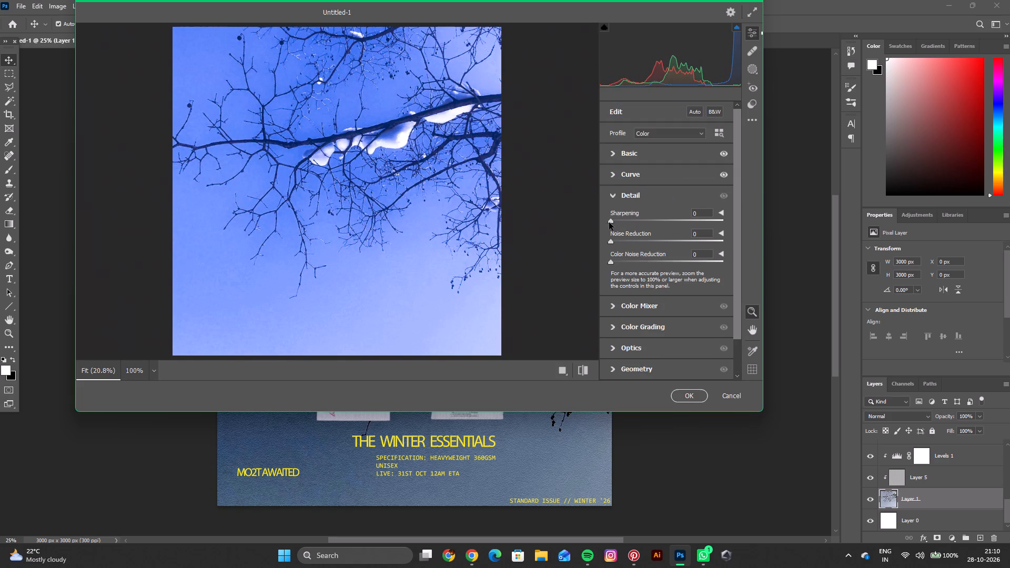
drag(612, 219, 620, 221)
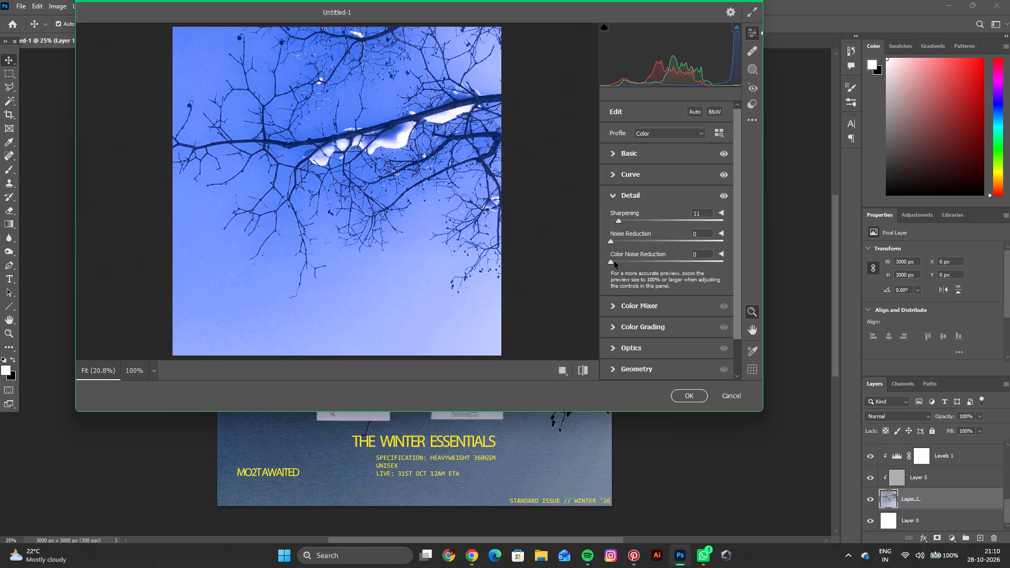
In the Color Mixer's Hue settings, set Reds to +50, Aquas to +38, Blues to +20, Purples to -25 and Magentas to +16.
scroll(629, 293, down, 3)
click(615, 262)
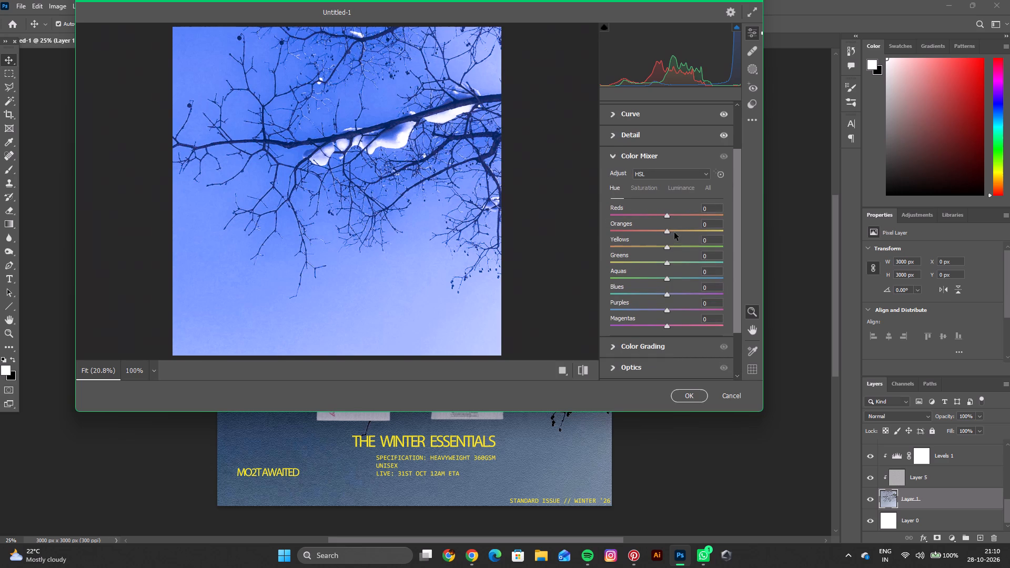
drag(667, 216, 692, 217)
drag(692, 217, 695, 222)
drag(668, 279, 690, 277)
drag(668, 292, 654, 296)
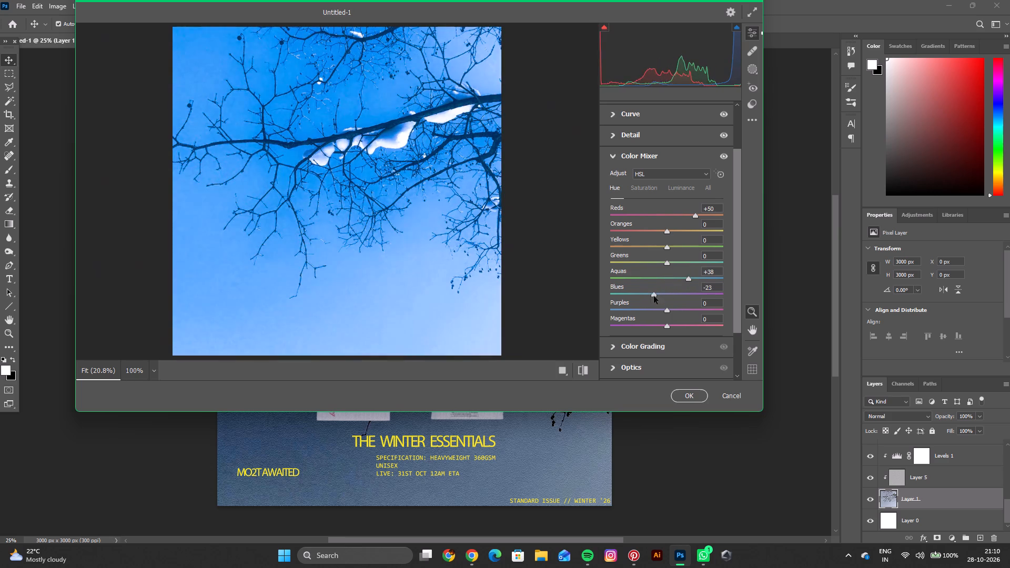
drag(654, 296, 677, 296)
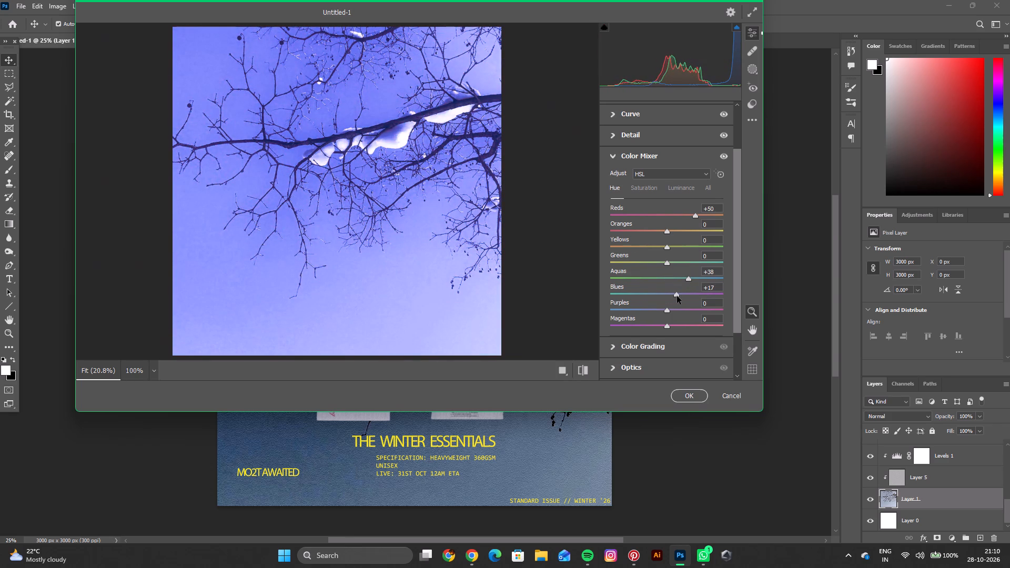
drag(677, 296, 679, 296)
drag(667, 309, 653, 310)
drag(668, 328, 677, 328)
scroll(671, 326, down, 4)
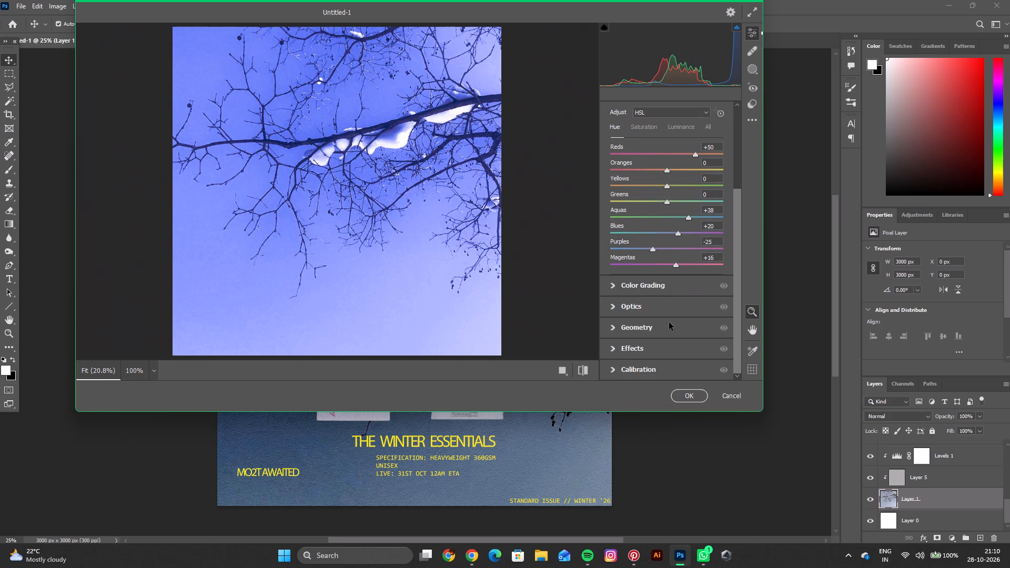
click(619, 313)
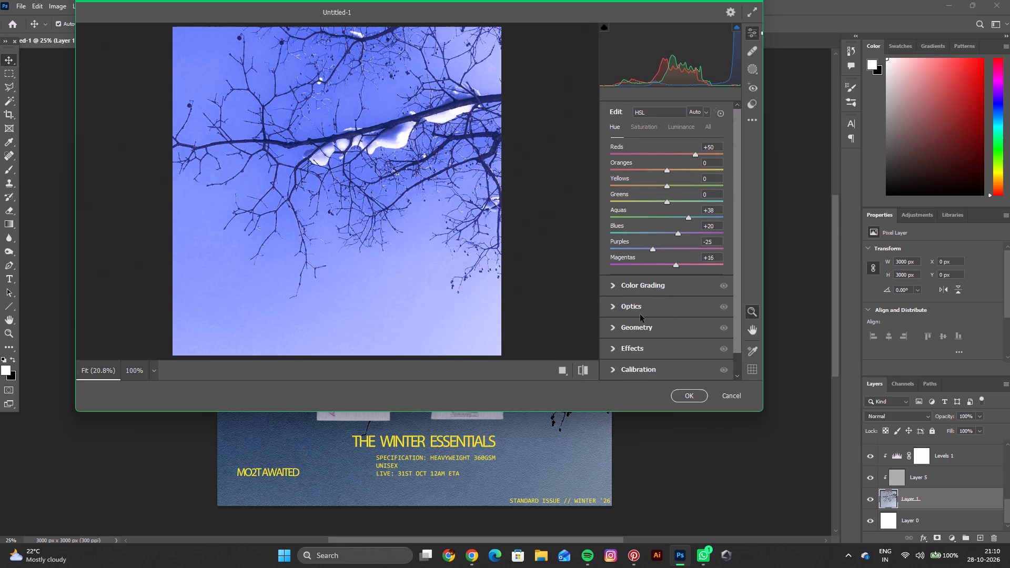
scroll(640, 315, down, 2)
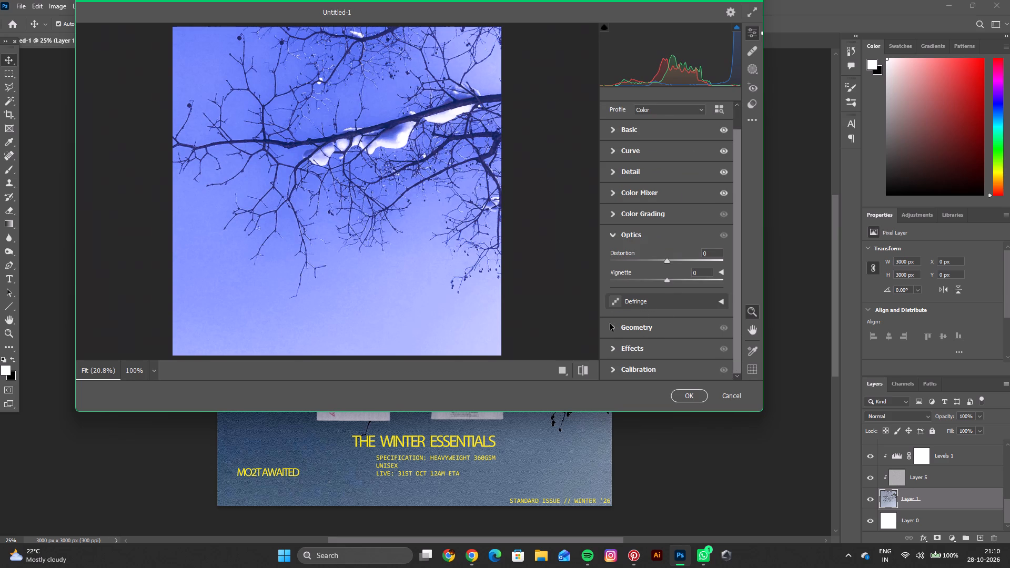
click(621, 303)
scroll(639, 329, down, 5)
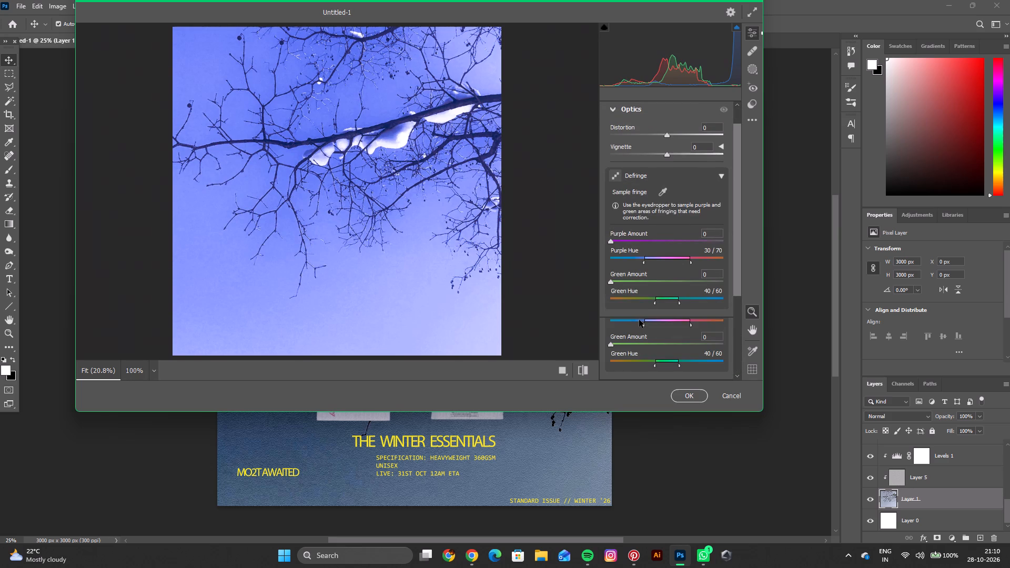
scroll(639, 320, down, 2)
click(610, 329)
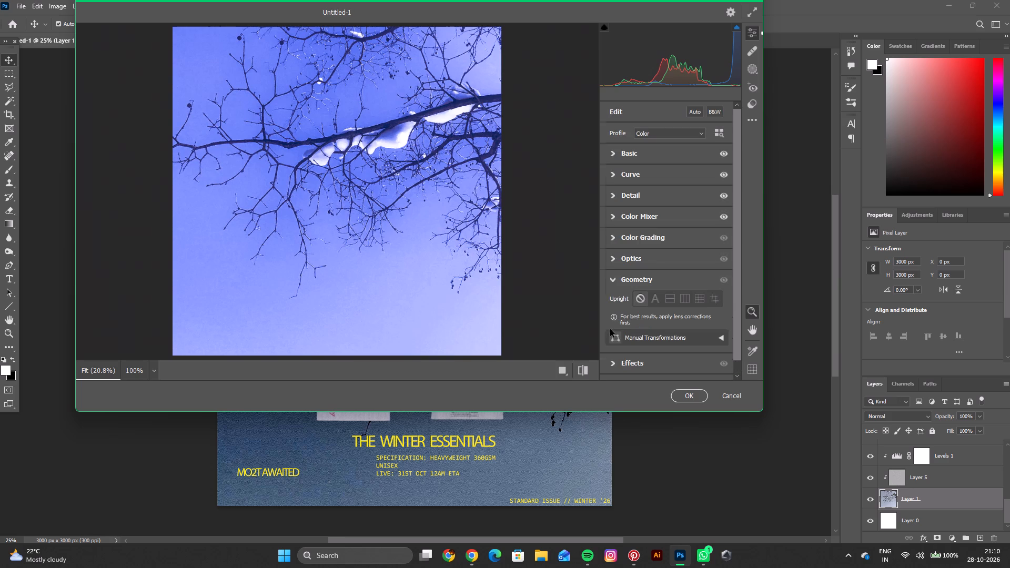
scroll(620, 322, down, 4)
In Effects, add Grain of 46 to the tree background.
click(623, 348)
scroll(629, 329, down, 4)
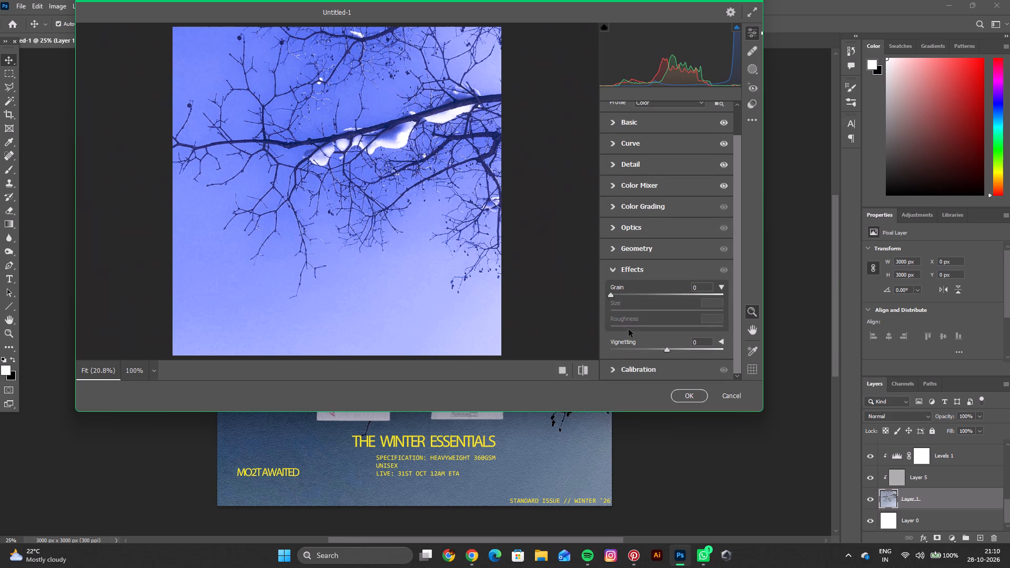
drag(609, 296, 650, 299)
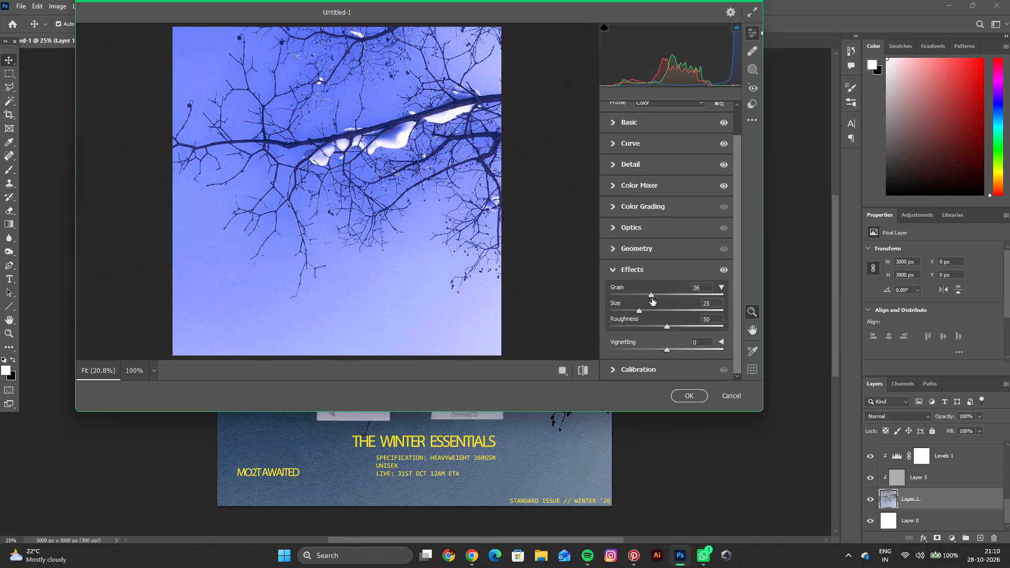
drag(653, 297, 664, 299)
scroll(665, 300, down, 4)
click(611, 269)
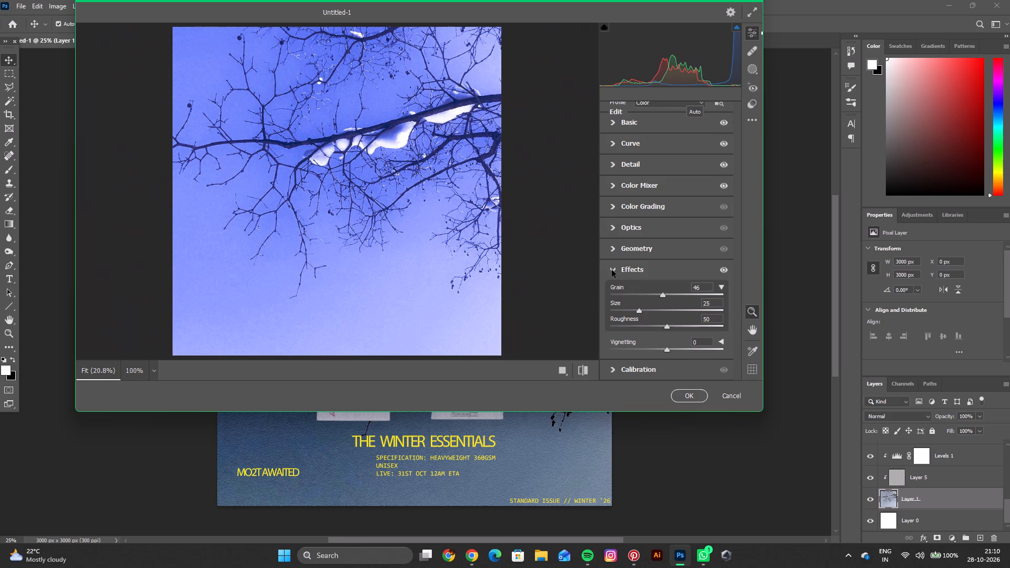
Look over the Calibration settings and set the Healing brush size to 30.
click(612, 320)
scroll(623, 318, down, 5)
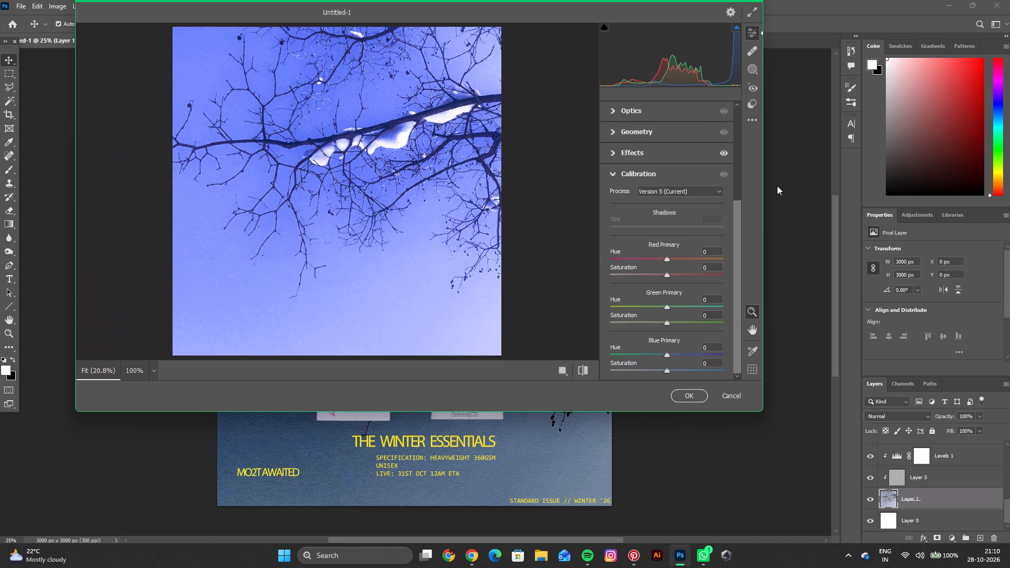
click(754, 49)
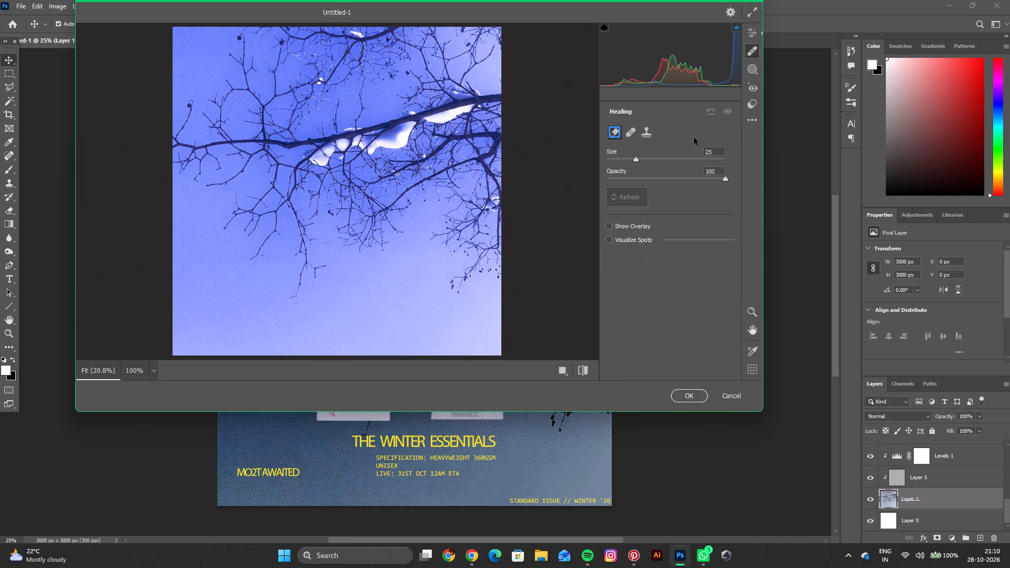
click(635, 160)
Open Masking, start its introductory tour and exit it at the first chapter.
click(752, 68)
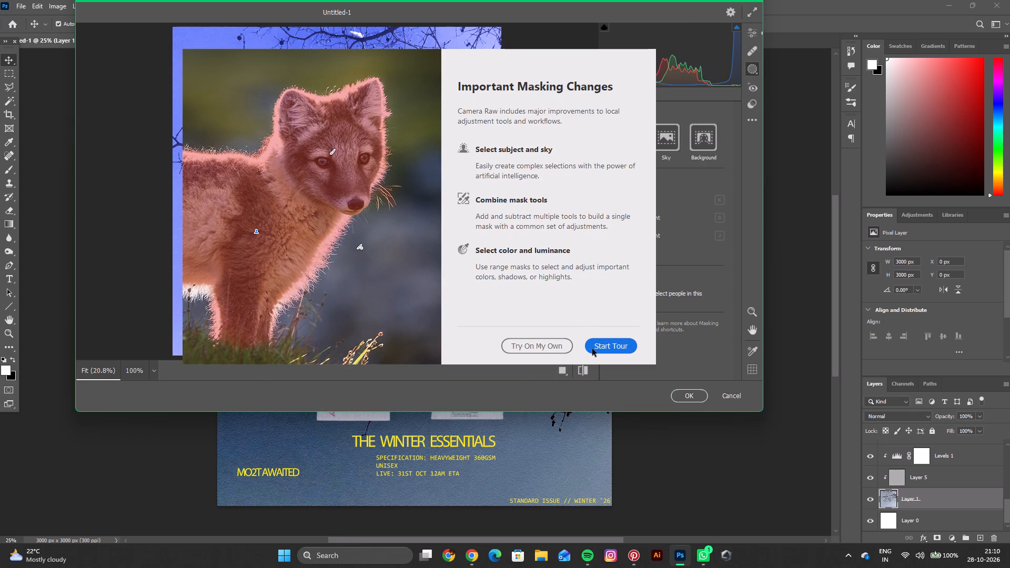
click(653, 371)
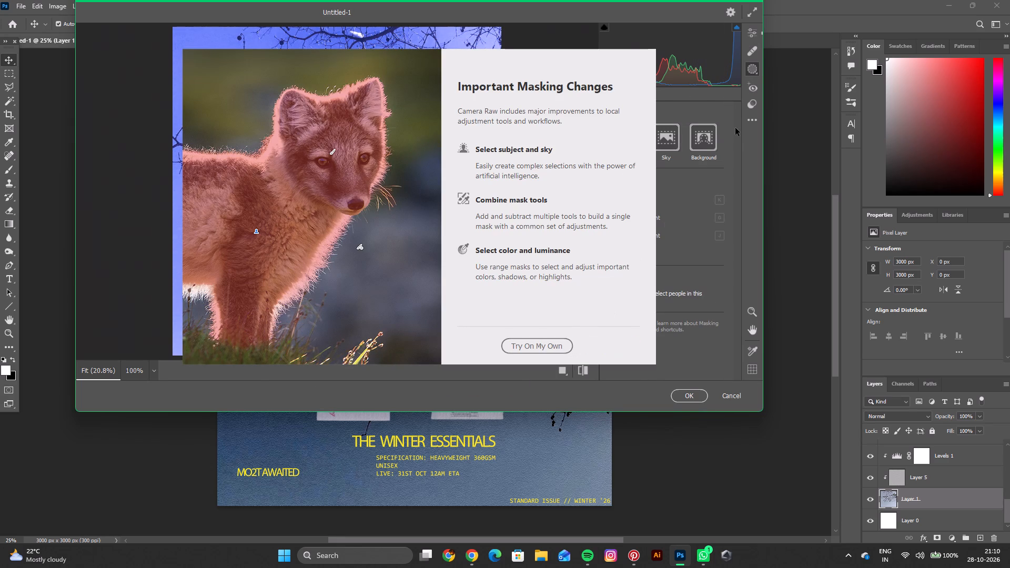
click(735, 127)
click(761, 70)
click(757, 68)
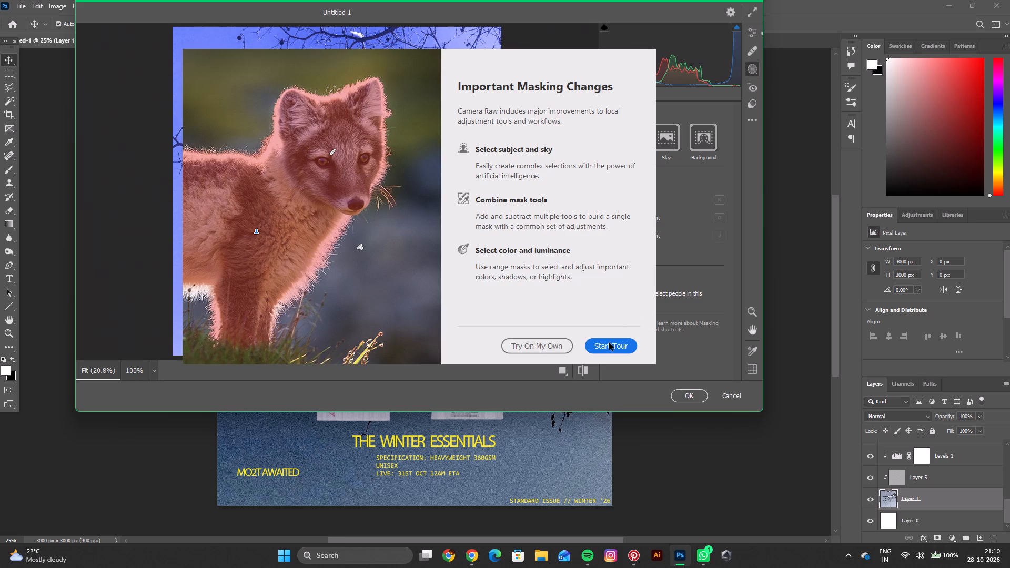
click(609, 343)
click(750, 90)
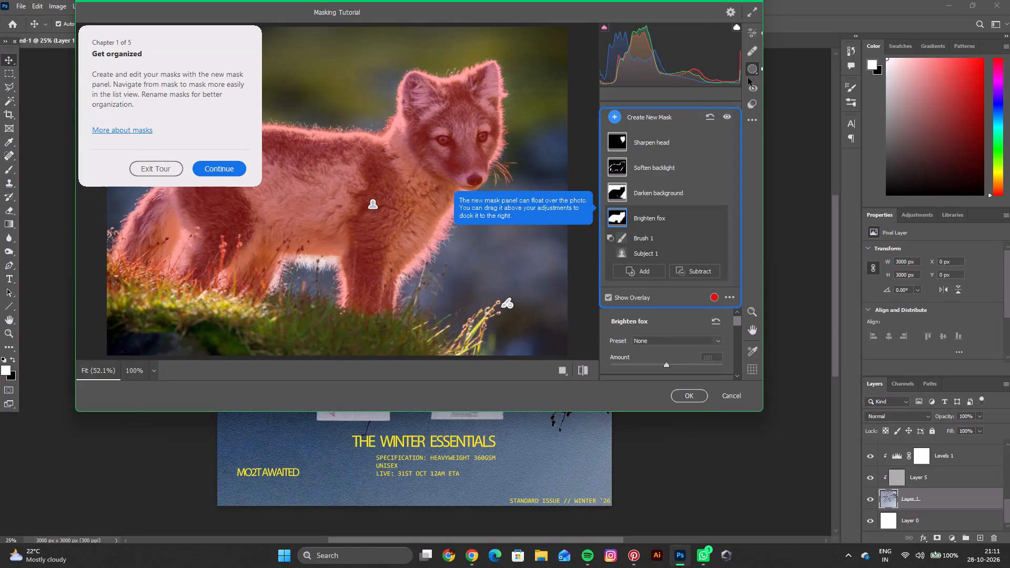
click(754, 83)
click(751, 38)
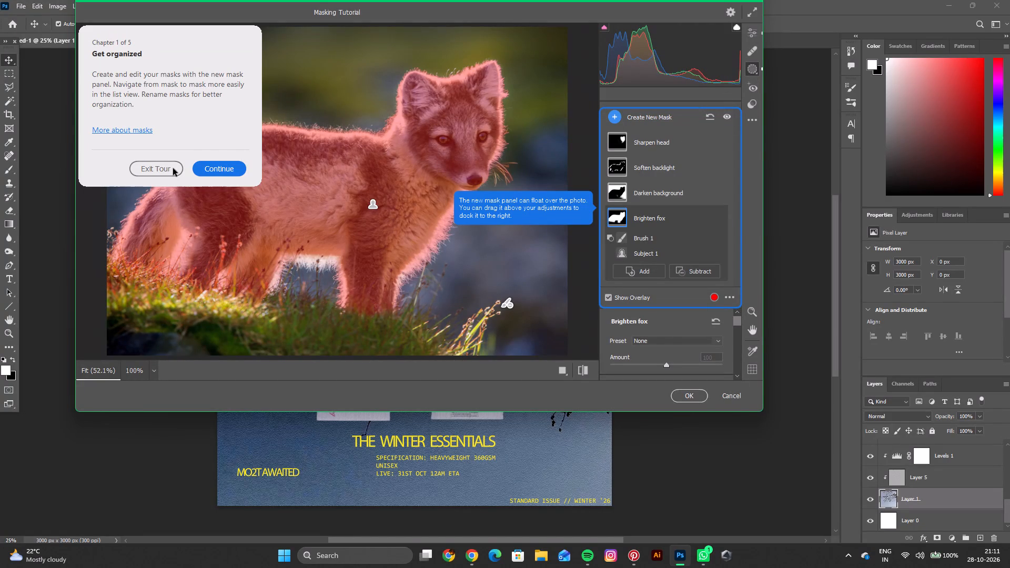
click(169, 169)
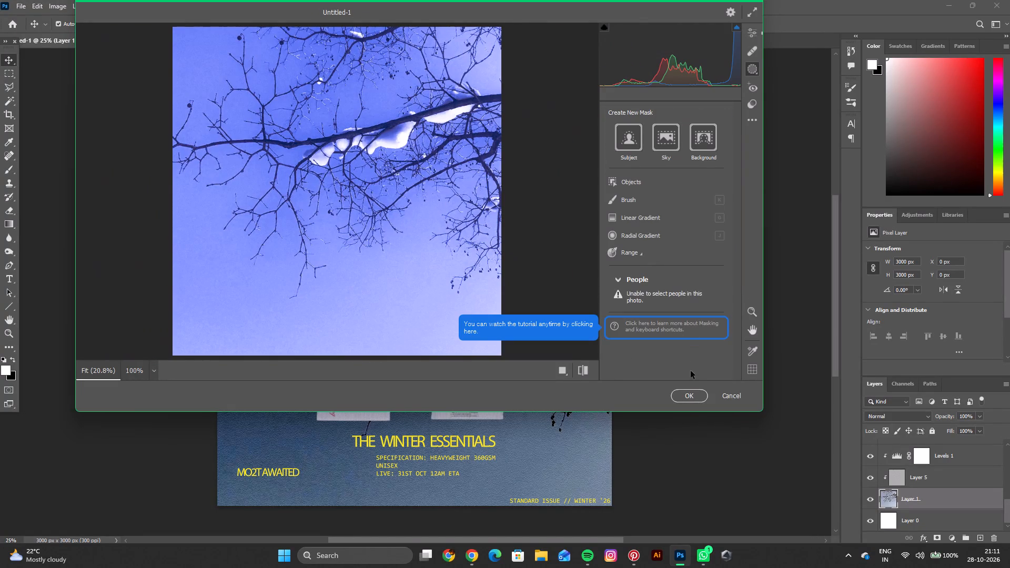
Look through the Camera Raw preset groups and the Adaptive: Sky presets.
scroll(683, 244, down, 1)
click(751, 85)
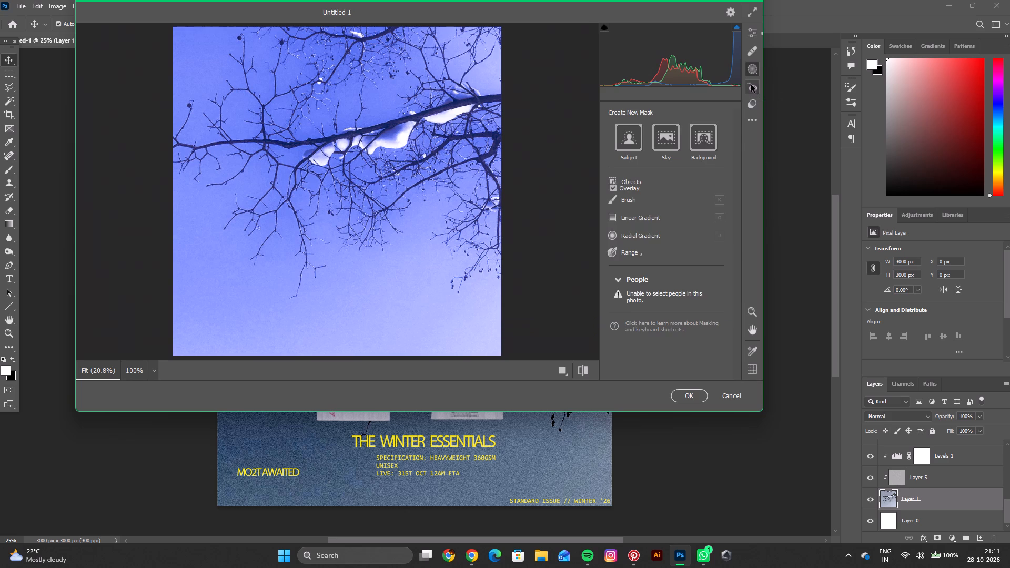
click(751, 106)
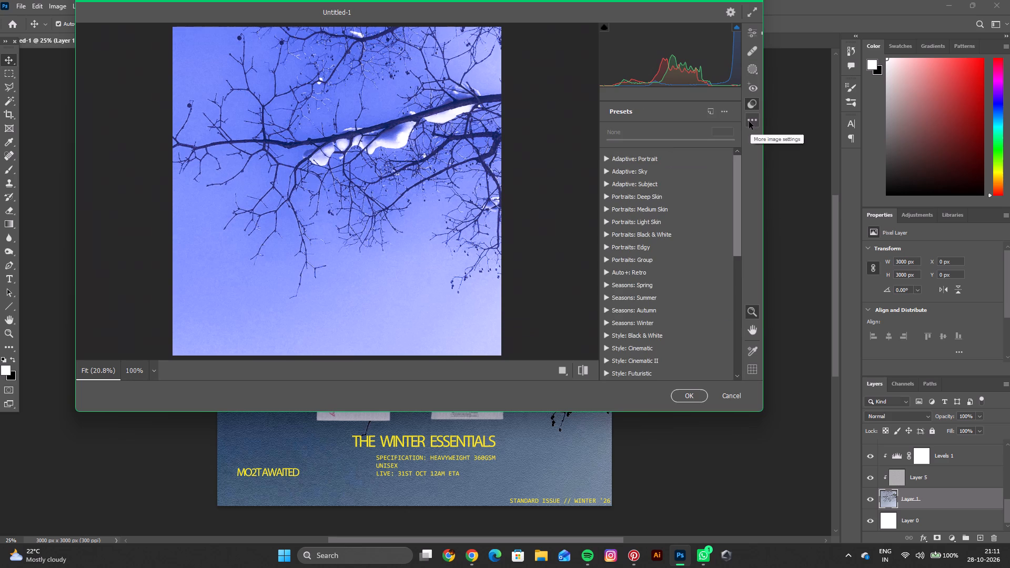
click(749, 121)
click(749, 123)
scroll(669, 242, down, 2)
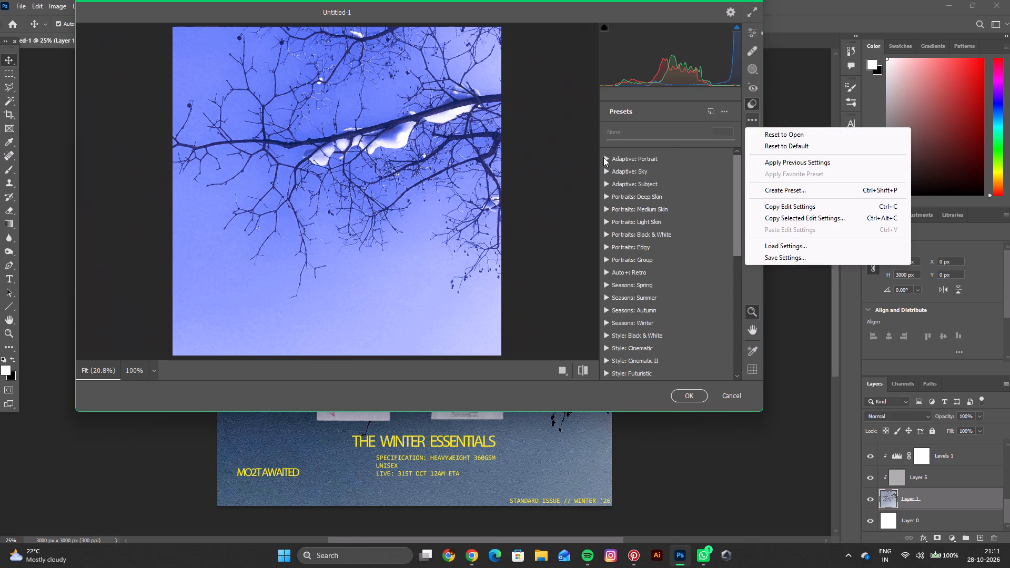
click(603, 157)
click(603, 157)
click(604, 172)
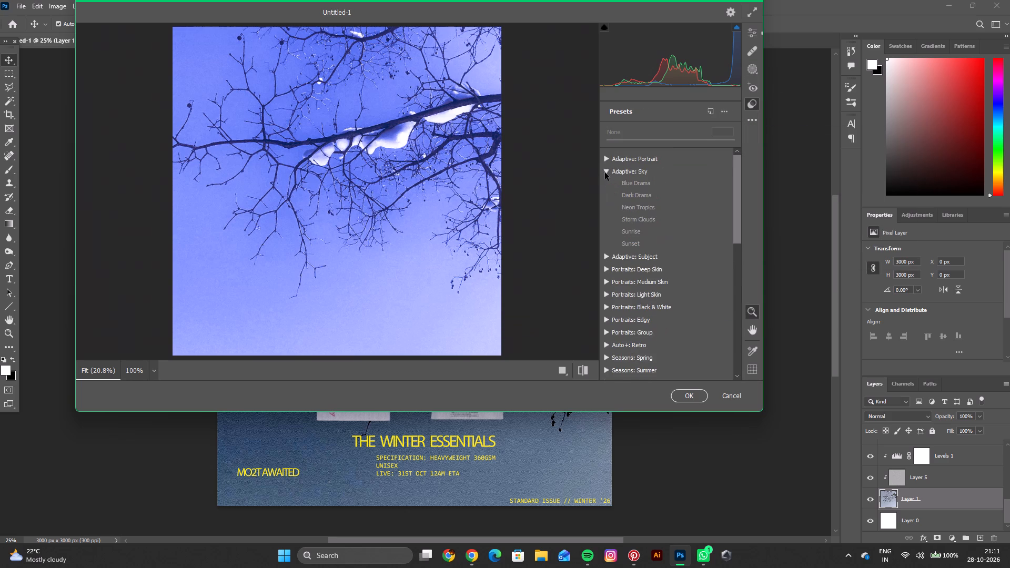
click(605, 173)
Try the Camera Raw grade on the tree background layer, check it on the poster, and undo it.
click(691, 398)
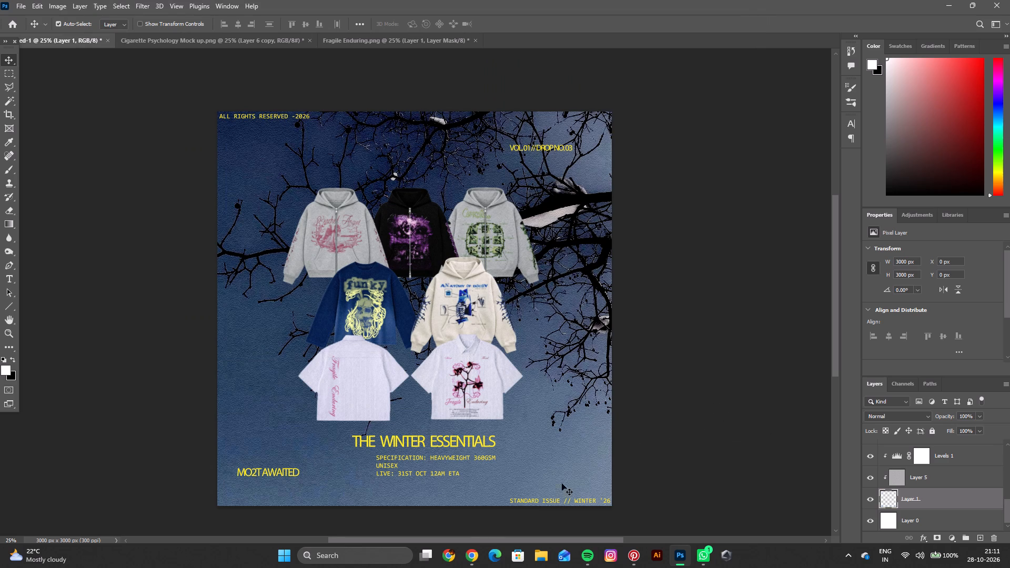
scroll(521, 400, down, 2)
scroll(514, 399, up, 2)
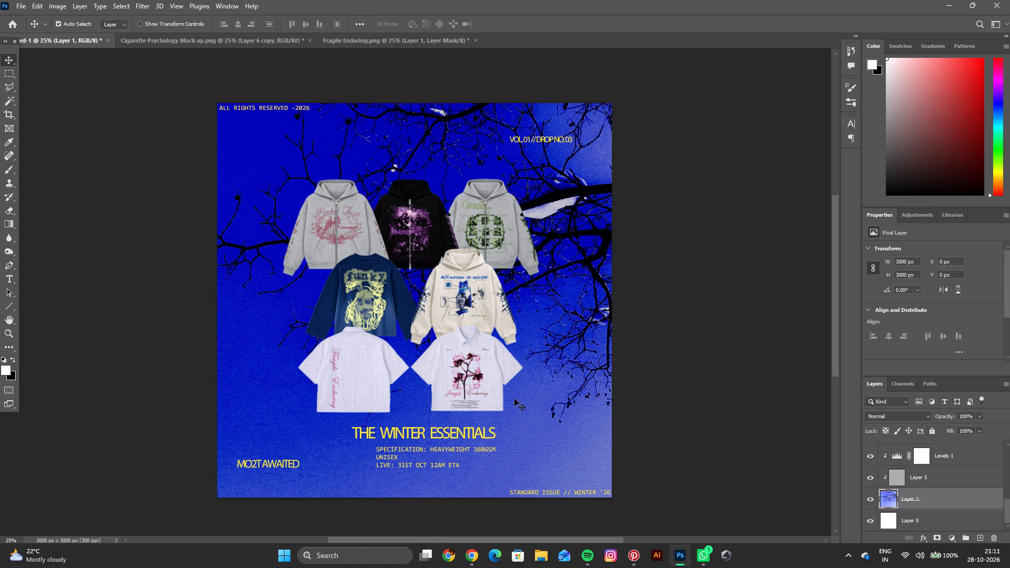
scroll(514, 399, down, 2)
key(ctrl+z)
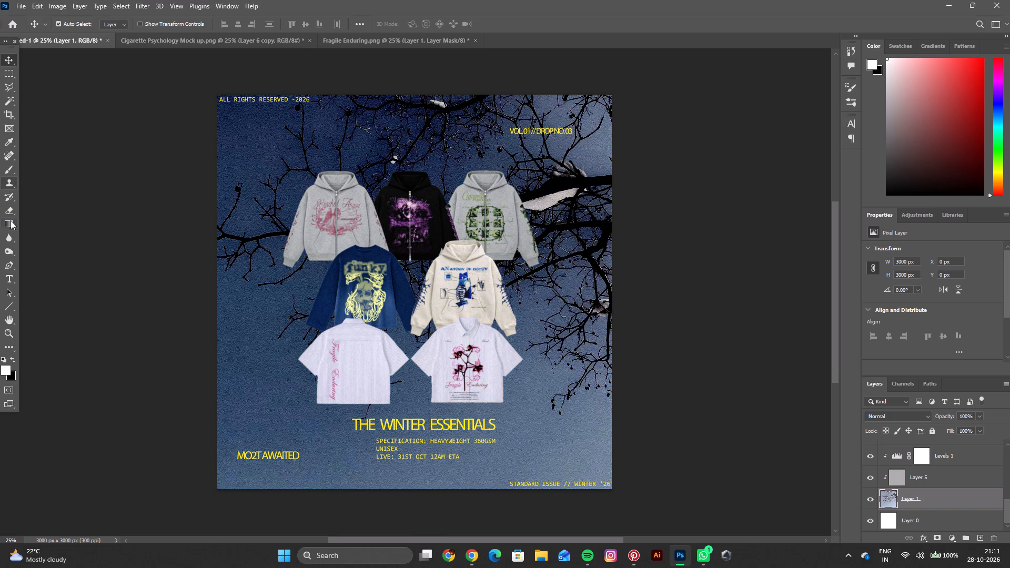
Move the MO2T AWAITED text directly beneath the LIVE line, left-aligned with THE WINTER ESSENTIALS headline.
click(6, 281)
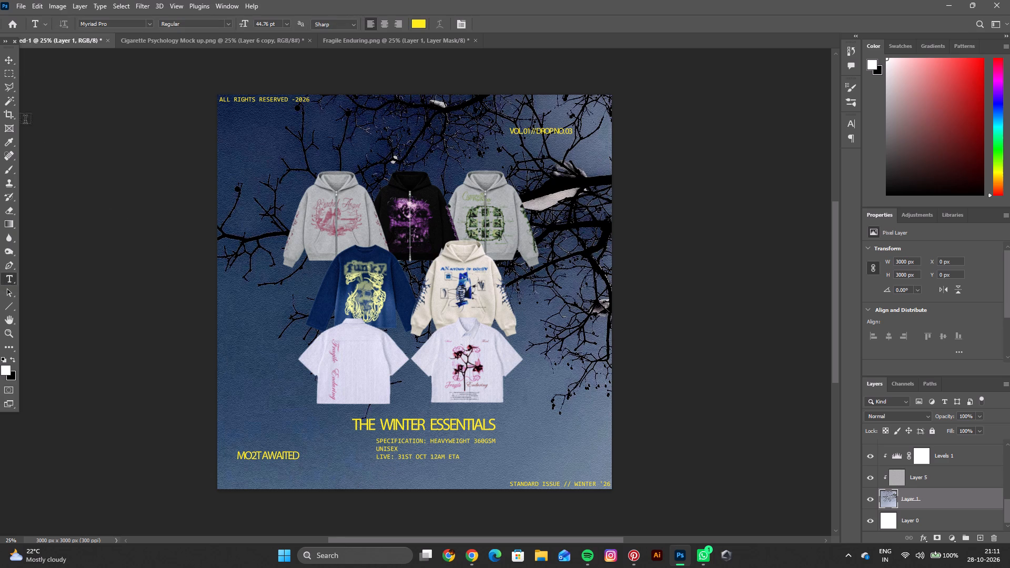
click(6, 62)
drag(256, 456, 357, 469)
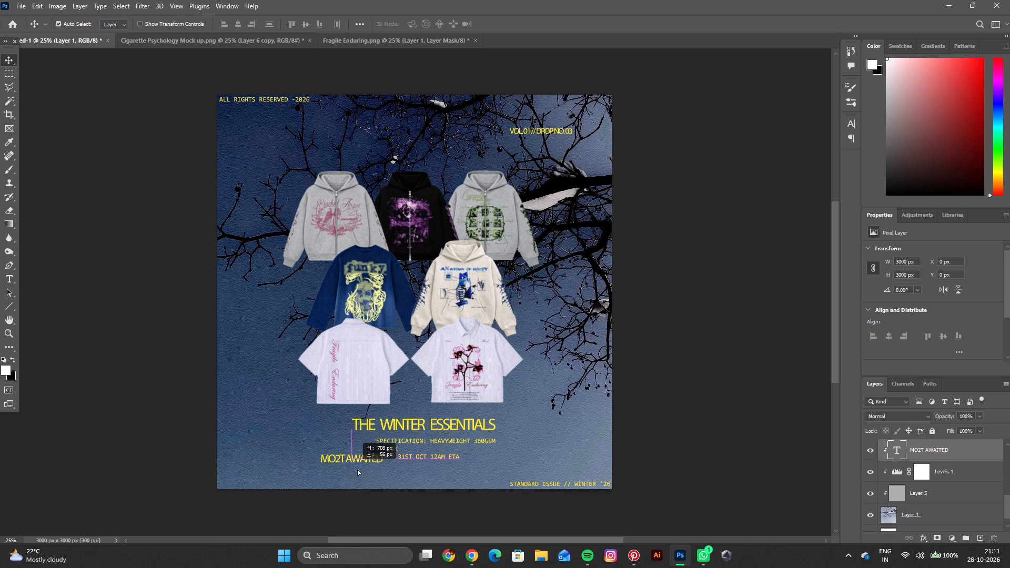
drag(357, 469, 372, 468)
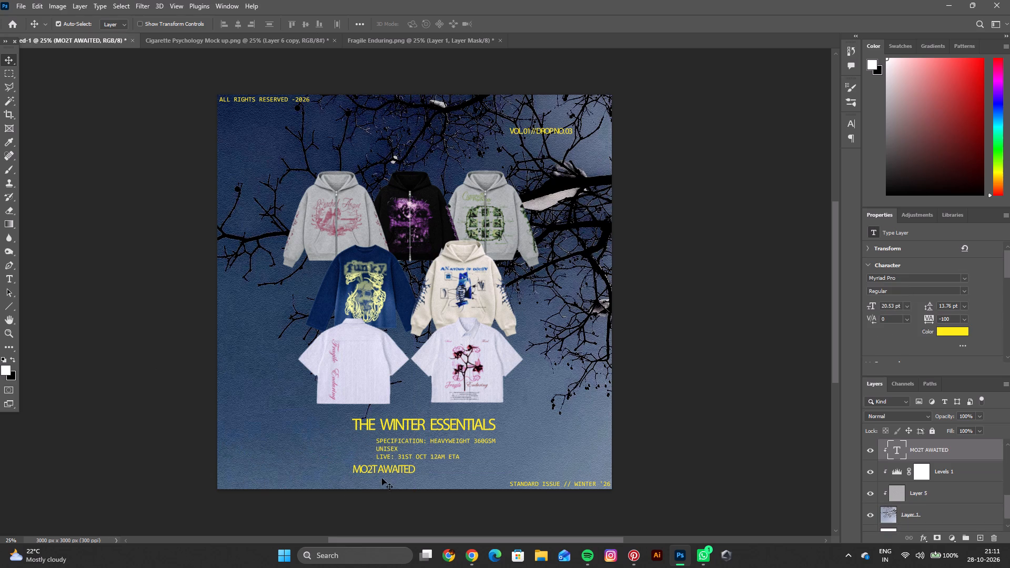
Move the MO2T AWAITED text above the black hoodie, left-aligned with the specification text and near the height of the VOL.01//DROP NO.03 line.
drag(381, 473, 352, 322)
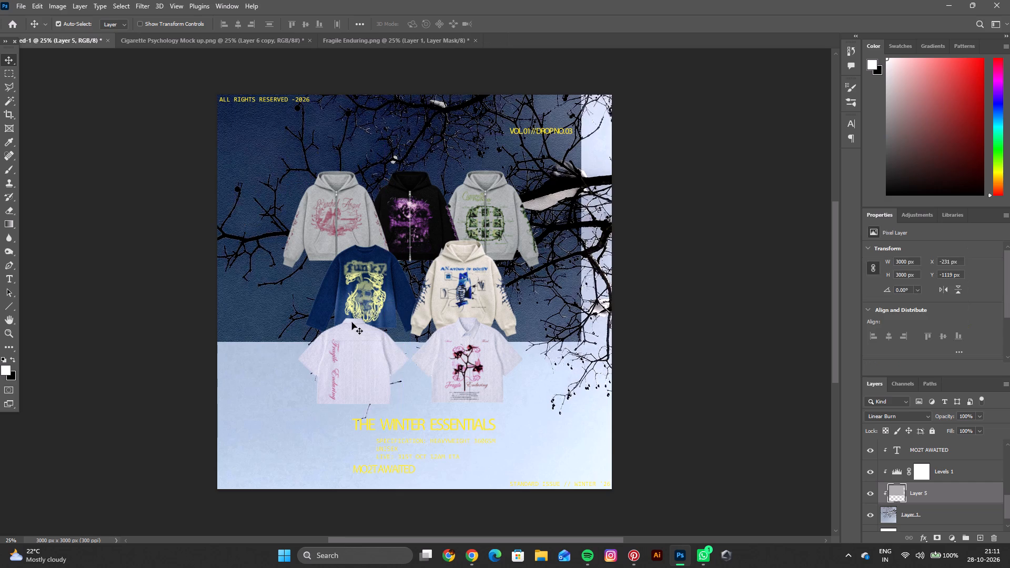
key(ctrl+z)
click(380, 469)
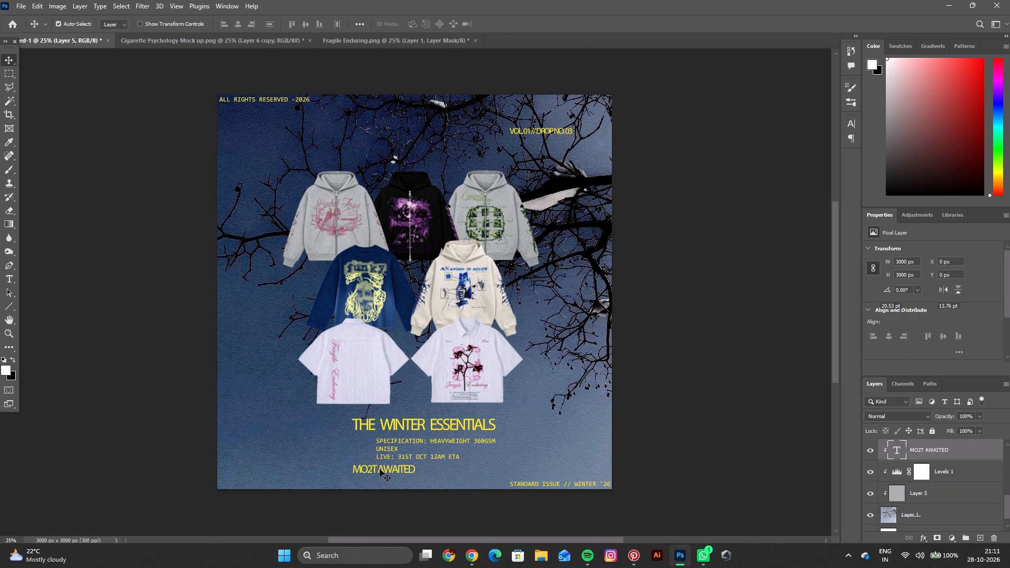
drag(380, 469, 376, 341)
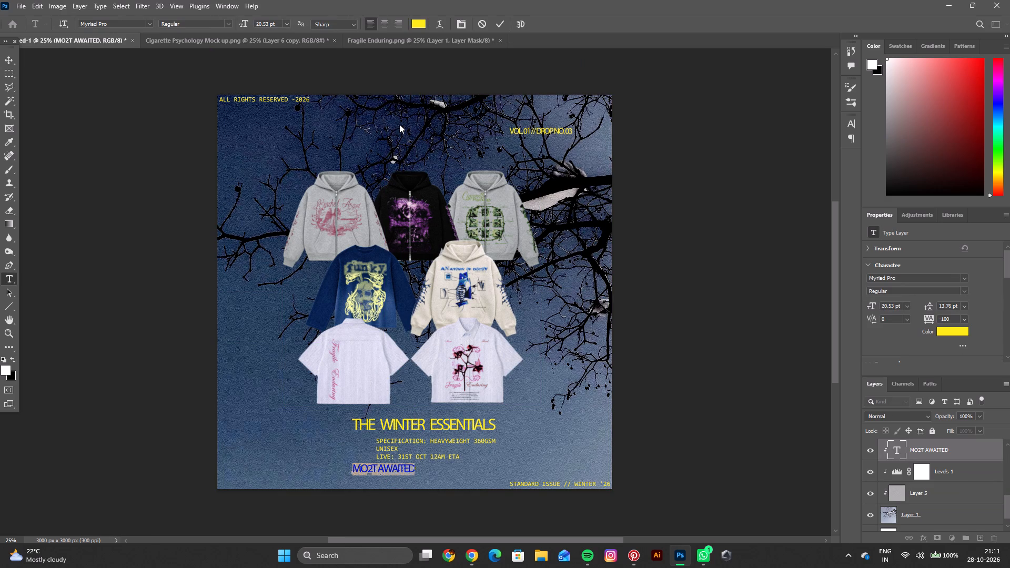
click(498, 24)
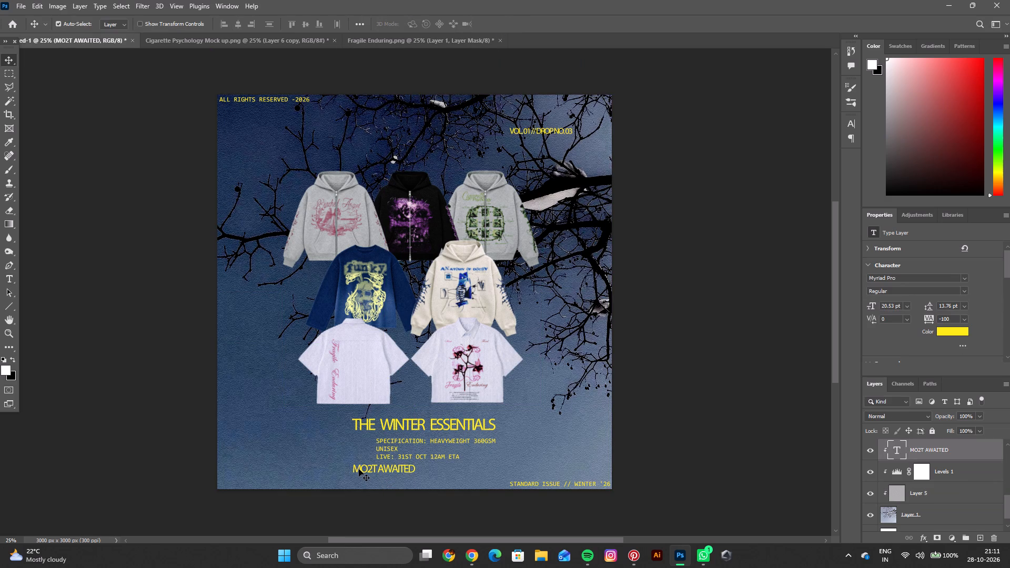
drag(359, 469, 382, 139)
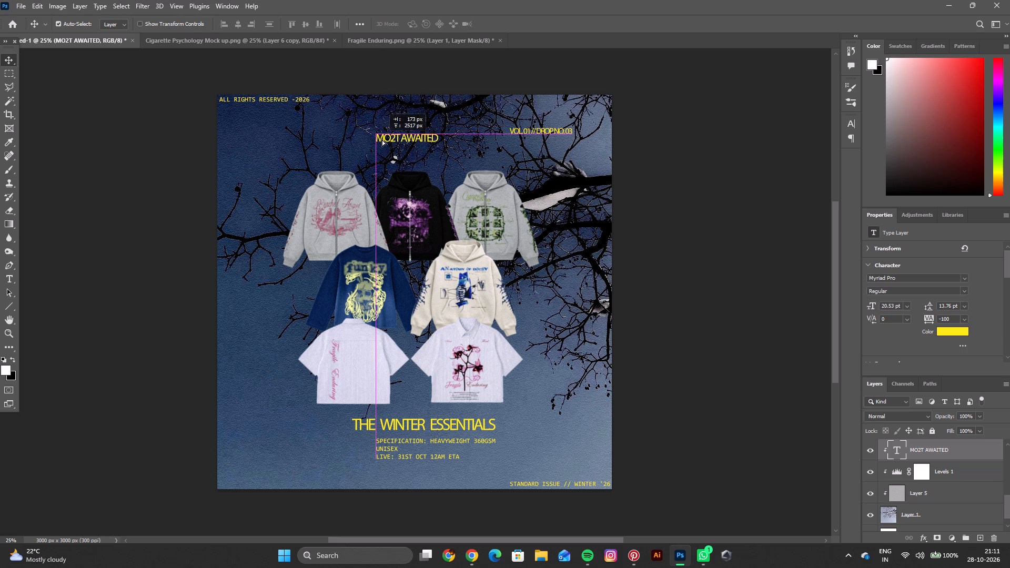
Centre the MO2T AWAITED text horizontally on the poster, a short distance above the black hoodie.
drag(382, 139, 389, 143)
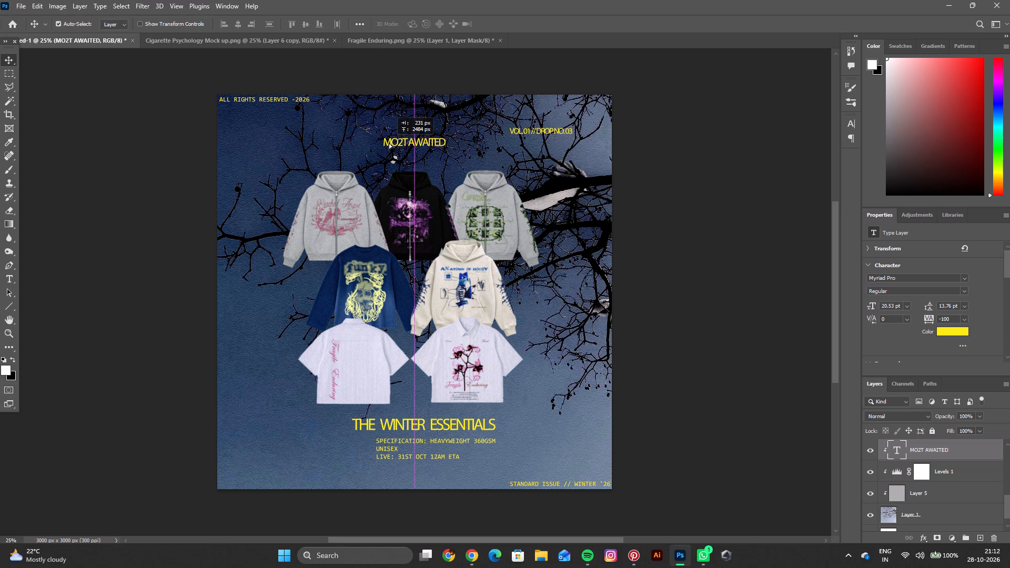
drag(389, 143, 389, 146)
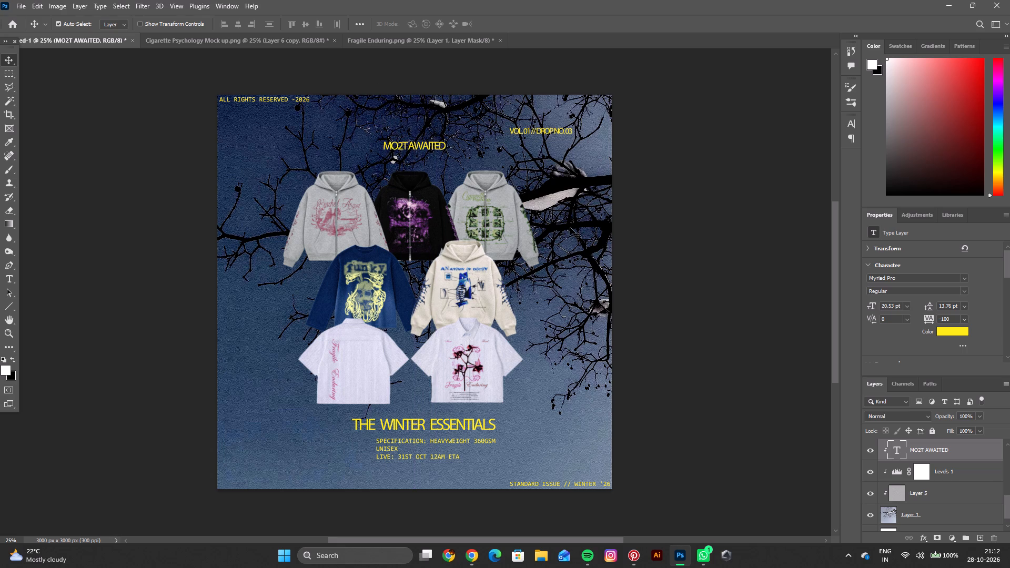
Add a new text line reading "LICENSED BY: GOTHBIRD" near the poster's lower-left corner.
click(11, 280)
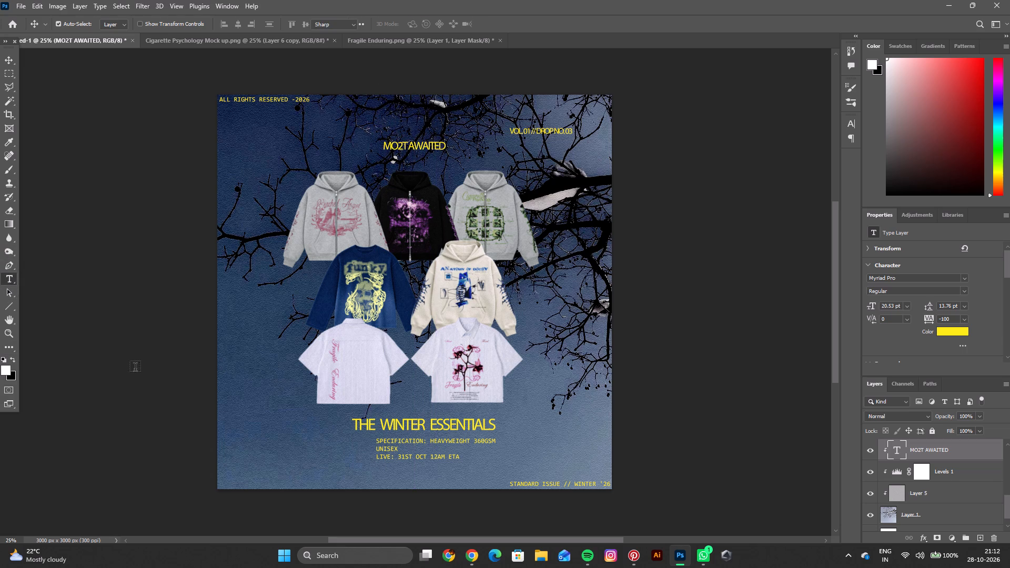
click(251, 481)
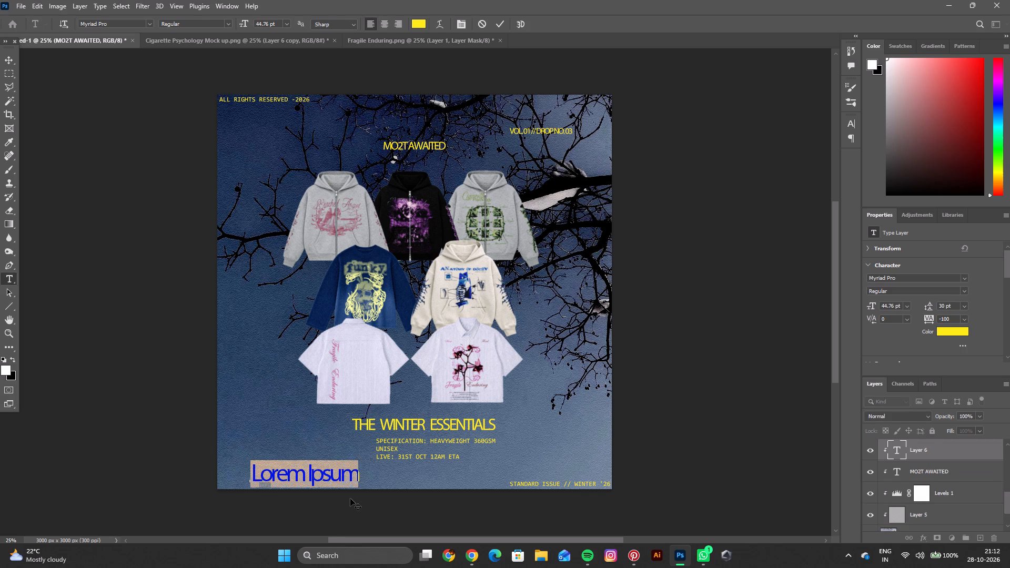
key(BackSpace)
text(li)
key(BackSpace)
key(BackSpace)
text(LICE)
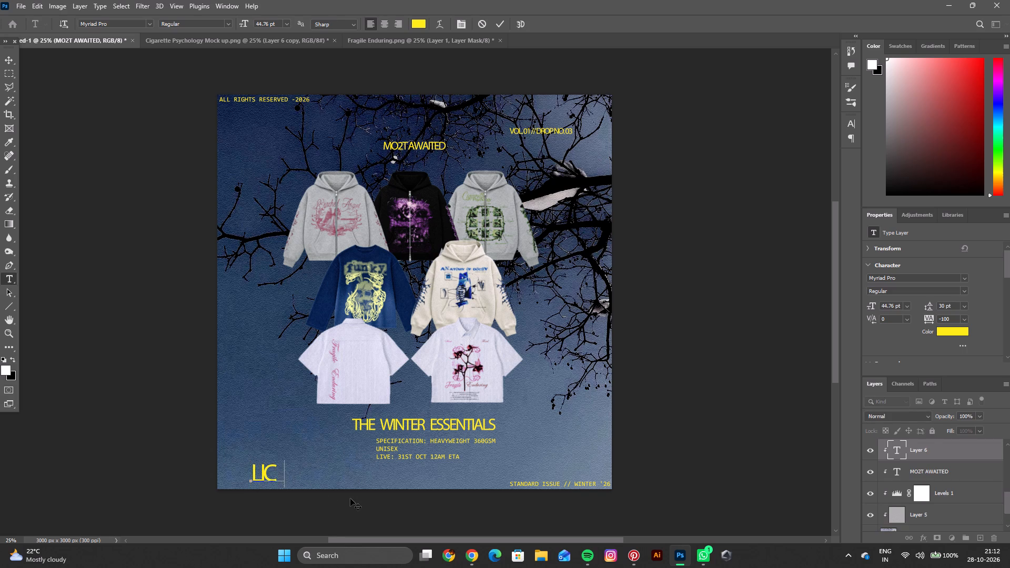
key(BackSpace)
key(BackSpace)
key(e)
key(BackSpace)
text(CENSED)
key(space)
text(BY)
key(space)
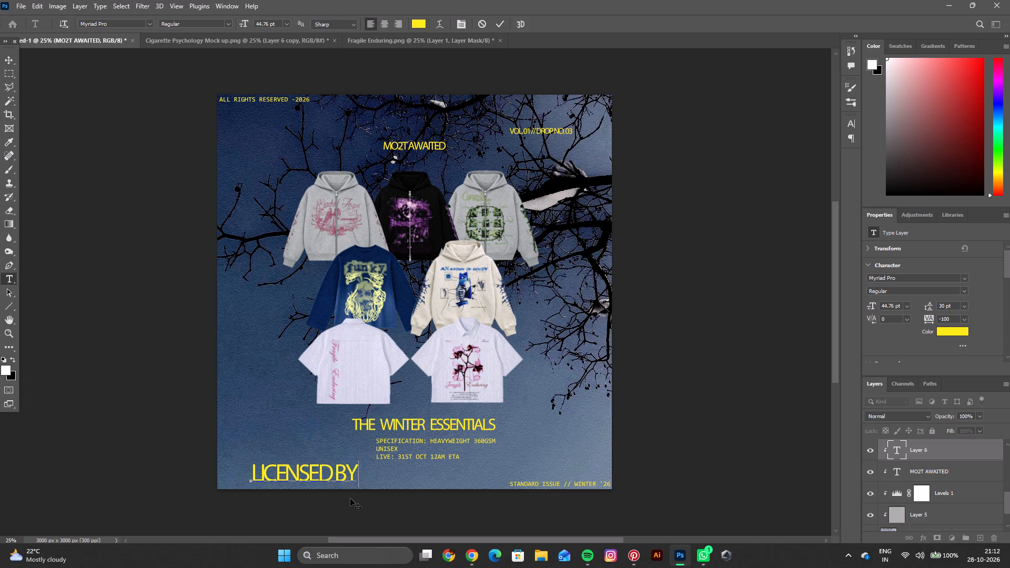
key(BackSpace)
key(semicolon)
key(BackSpace)
text(:)
key(space)
text(GPTHB)
key(BackSpace)
key(BackSpace)
key(BackSpace)
key(BackSpace)
text(OTHBIR)
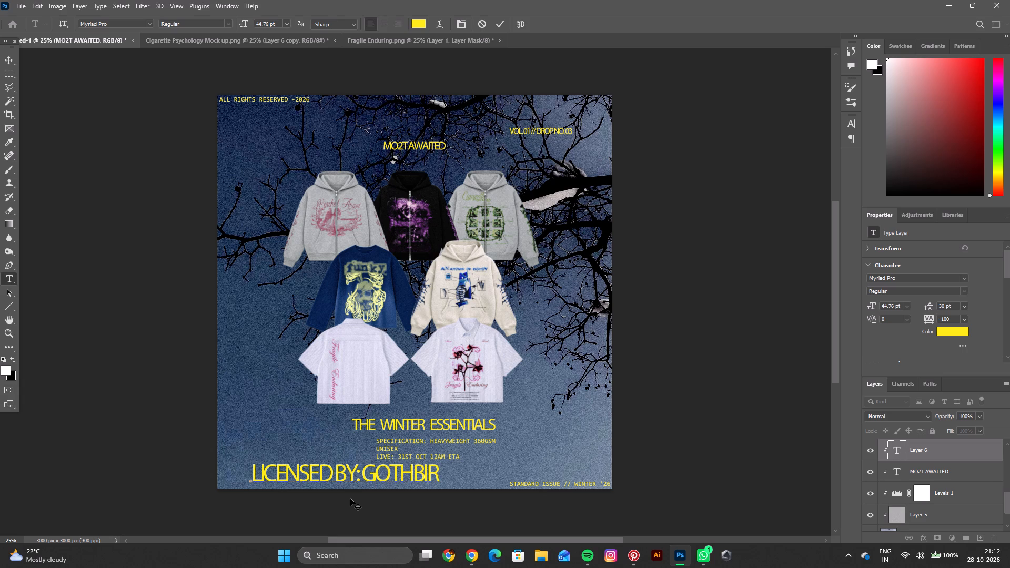
key(d)
Switch to Chrome and search Google for "tm symbol" in a new tab.
click(467, 557)
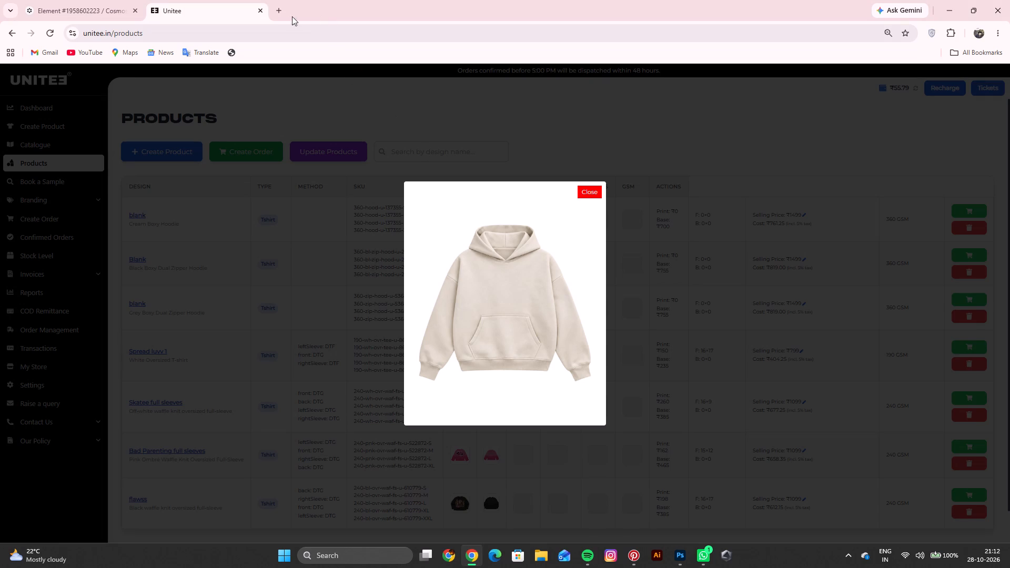
click(281, 15)
click(282, 15)
click(373, 209)
text(T,)
key(BackSpace)
key(BackSpace)
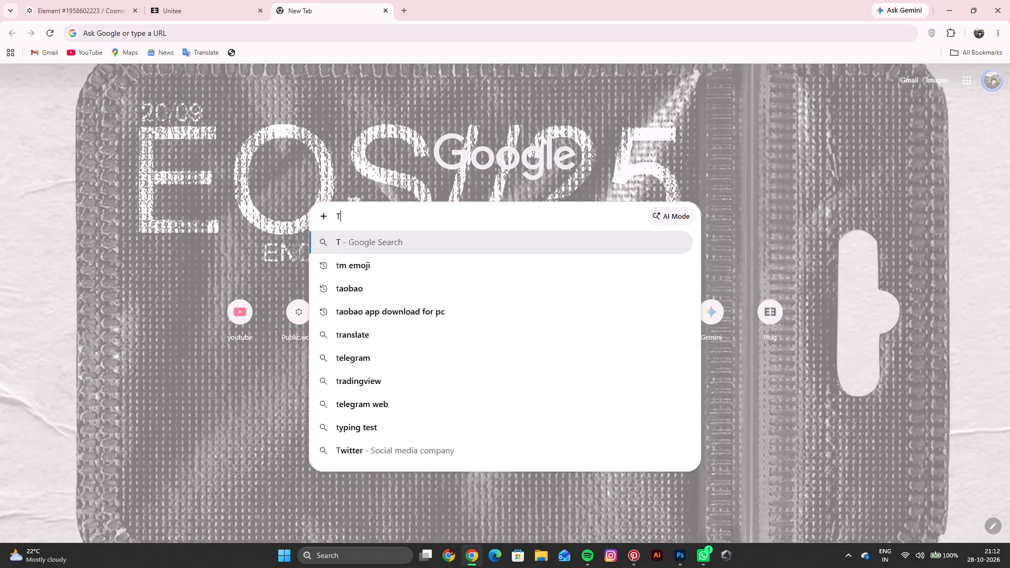
text(M TM)
key(space)
key(BackSpace)
key(BackSpace)
key(BackSpace)
key(BackSpace)
key(BackSpace)
key(BackSpace)
key(BackSpace)
key(BackSpace)
key(BackSpace)
key(BackSpace)
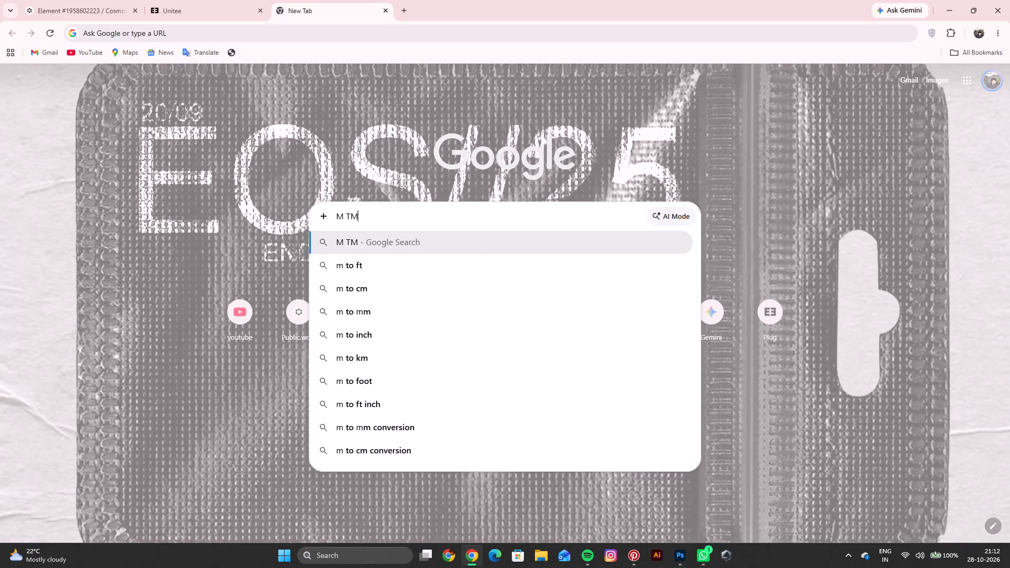
text(TM)
key(space)
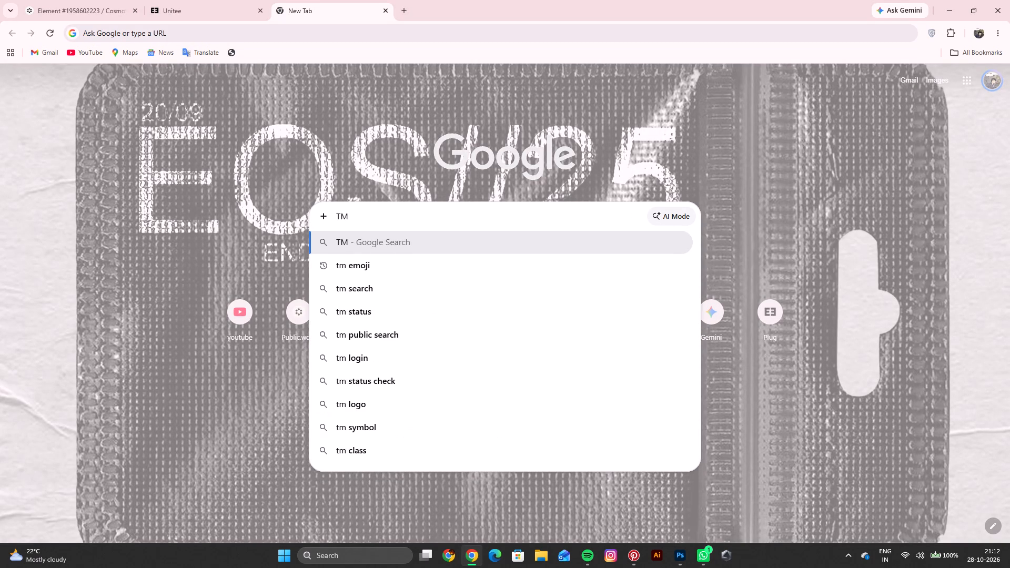
text(sumb)
key(BackSpace)
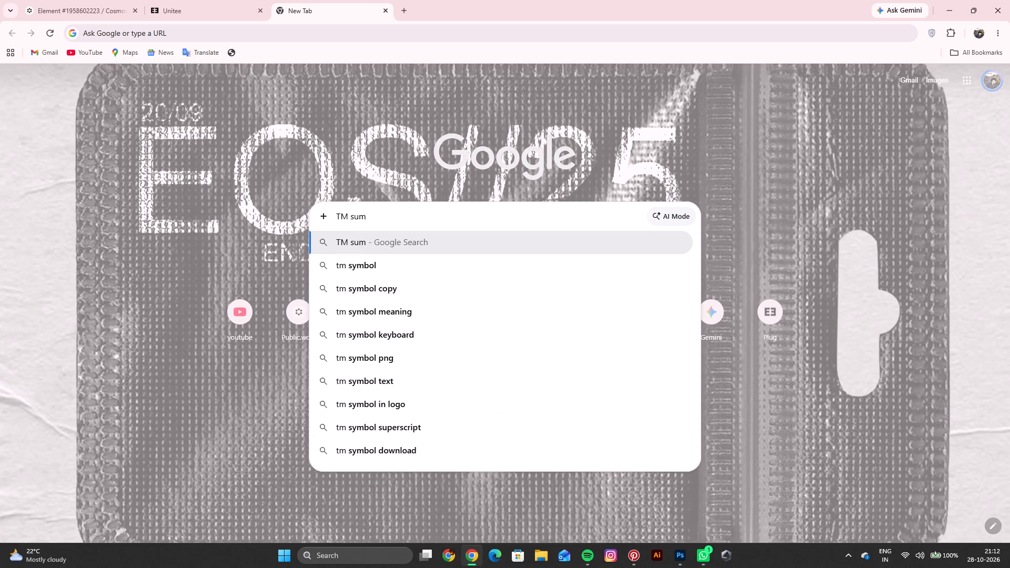
key(BackSpace)
text(ymbol)
key(Return)
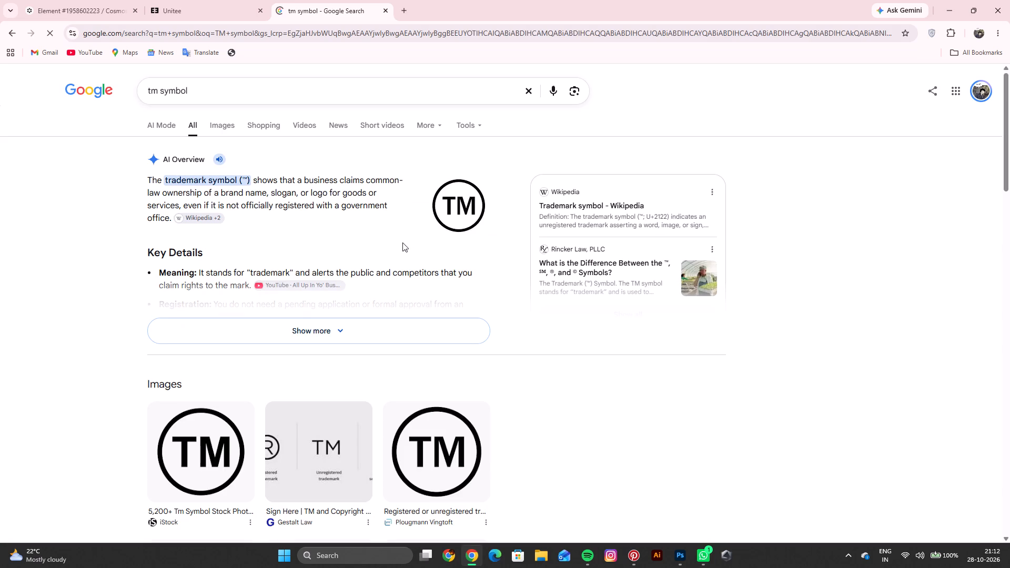
Find the ™ character in the search results' question answers and copy it.
scroll(302, 387, down, 3)
scroll(304, 382, up, 3)
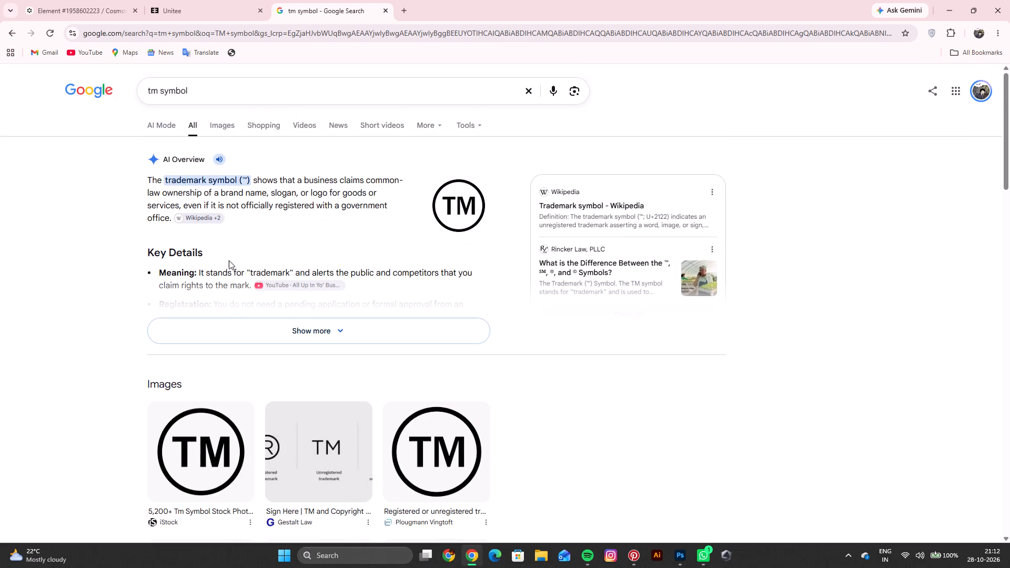
click(214, 327)
scroll(266, 367, down, 4)
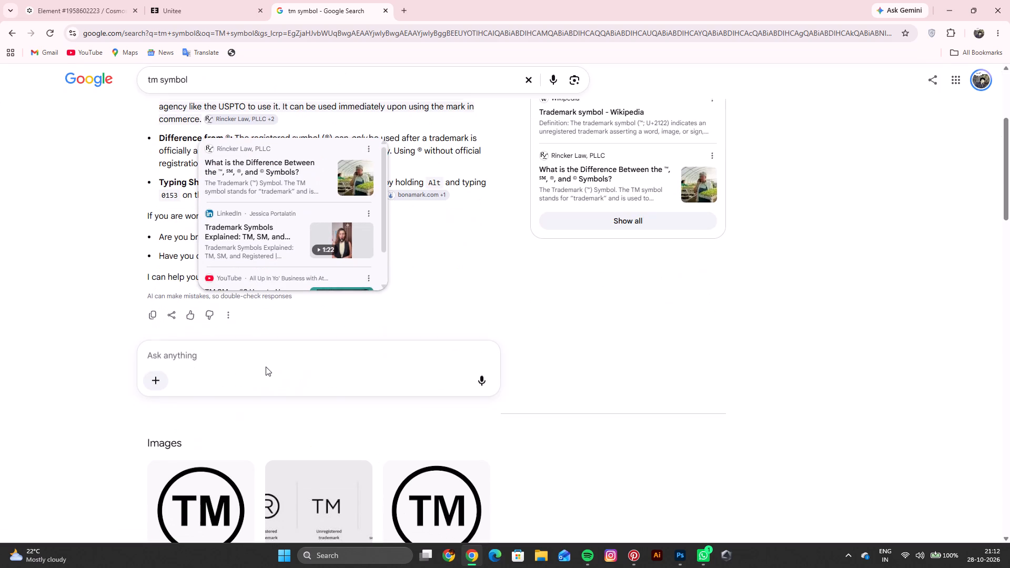
scroll(237, 425, down, 9)
scroll(330, 426, down, 4)
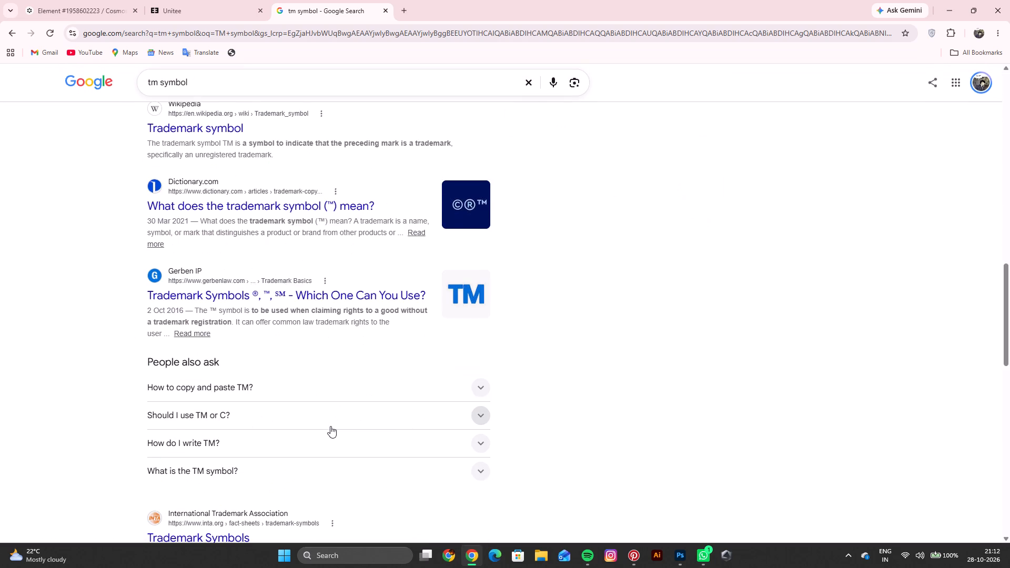
click(286, 395)
scroll(290, 397, down, 2)
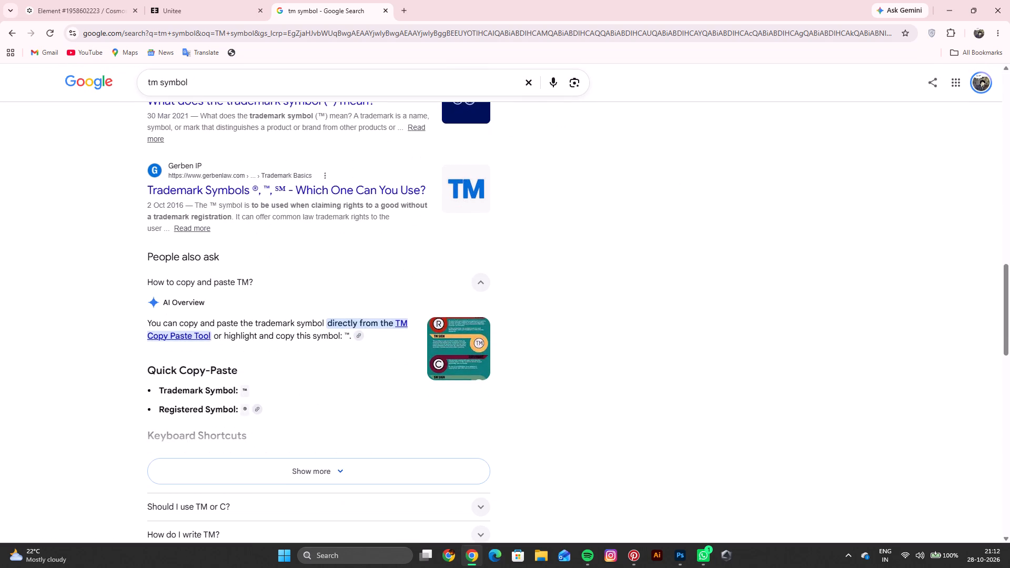
drag(395, 320, 400, 320)
scroll(261, 441, down, 3)
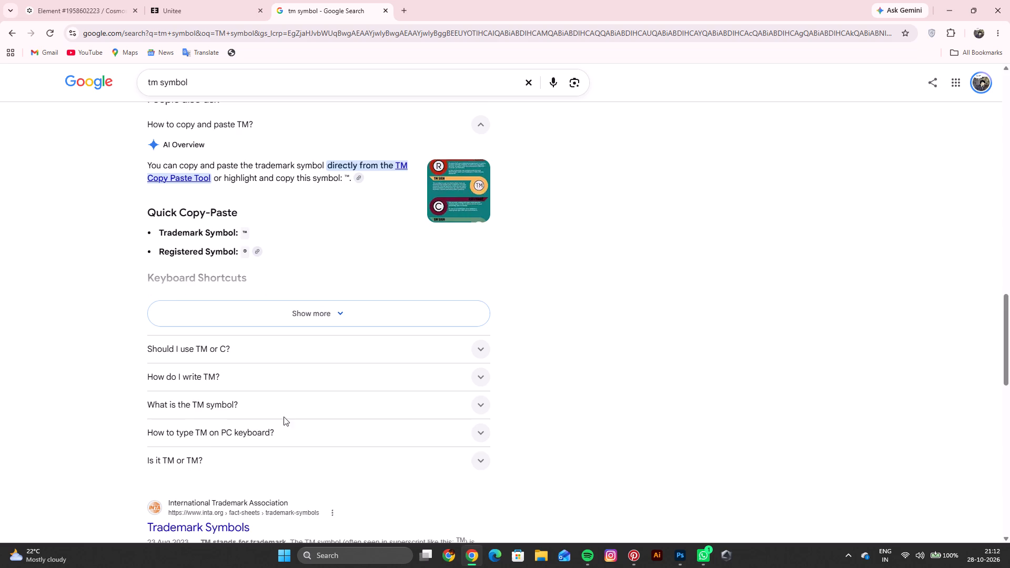
scroll(261, 439, down, 2)
click(256, 252)
click(264, 238)
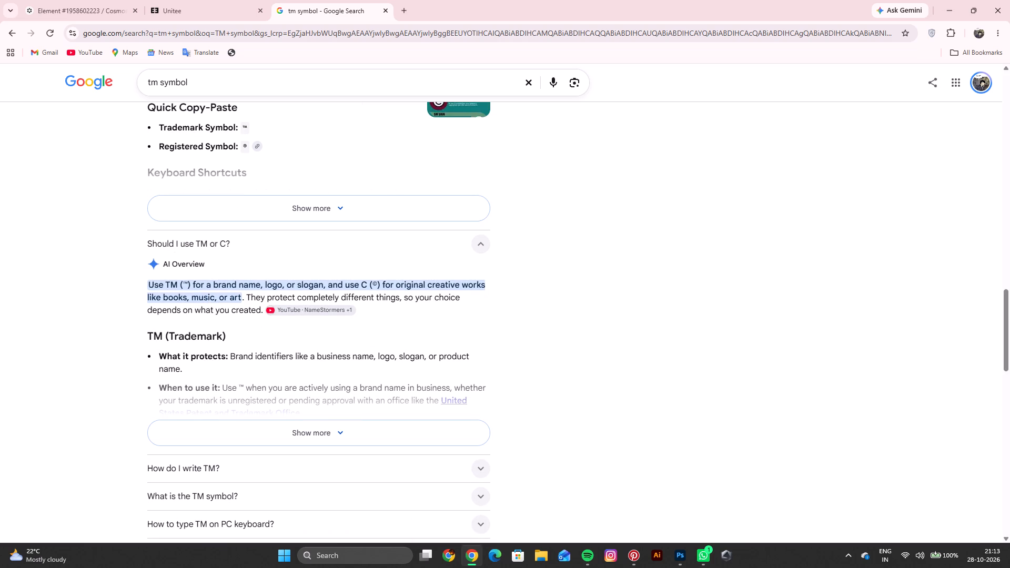
drag(182, 282, 188, 281)
drag(184, 282, 192, 283)
key(ctrl+c)
click(699, 252)
Return to Photoshop and paste the ™ symbol directly after GOTHBIRD in the new text line.
click(950, 16)
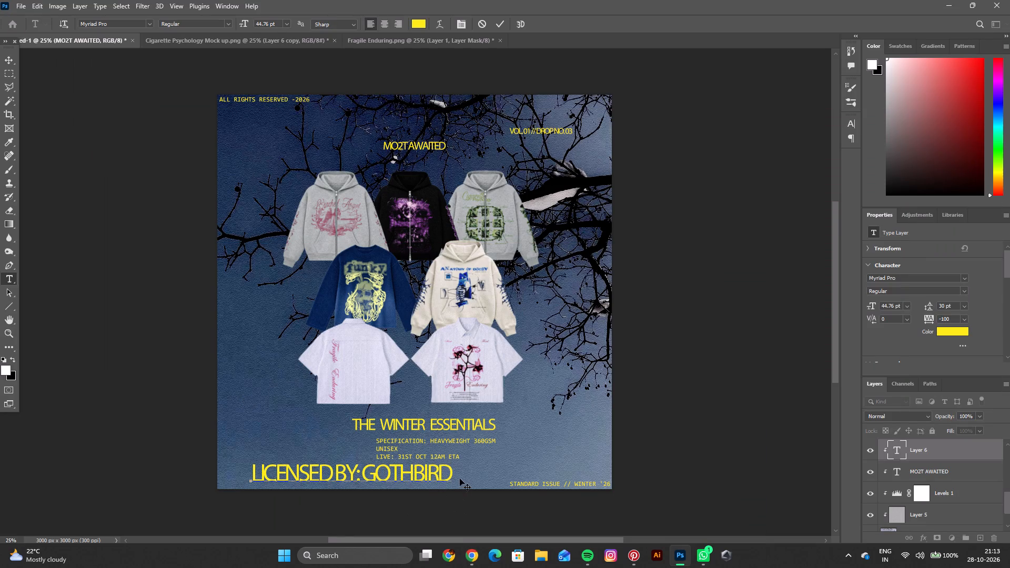
key(ctrl+v)
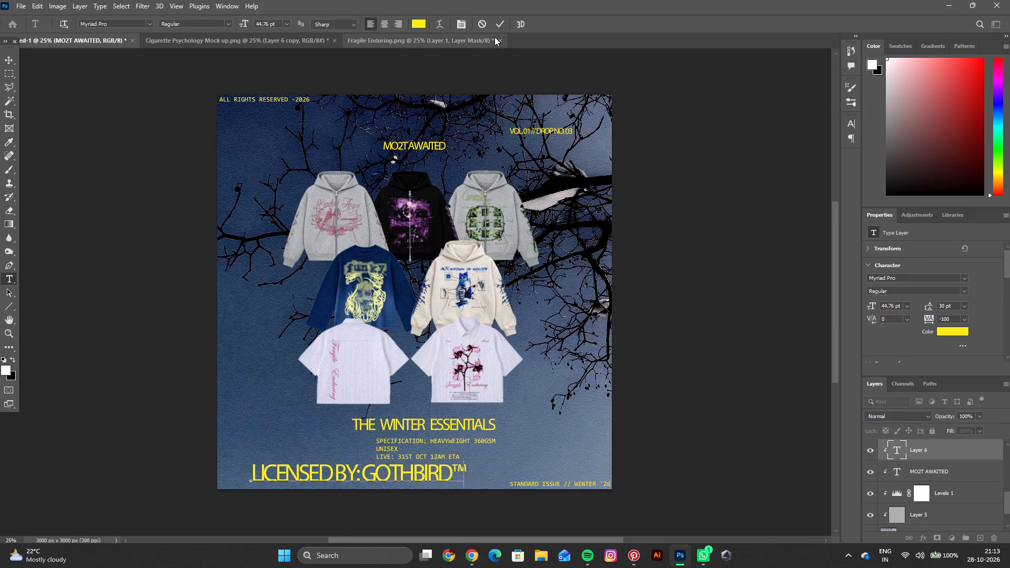
click(497, 30)
Scale the LICENSED BY: GOTHBIRD™ text to about 40% and place it in the poster's bottom-left corner, level with the STANDARD ISSUE line.
click(14, 60)
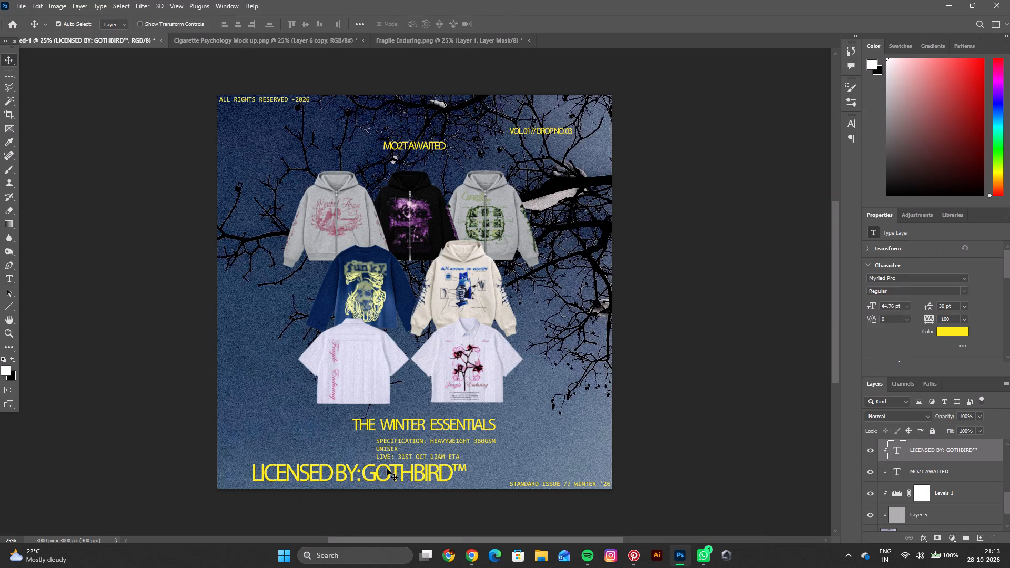
drag(386, 477, 361, 482)
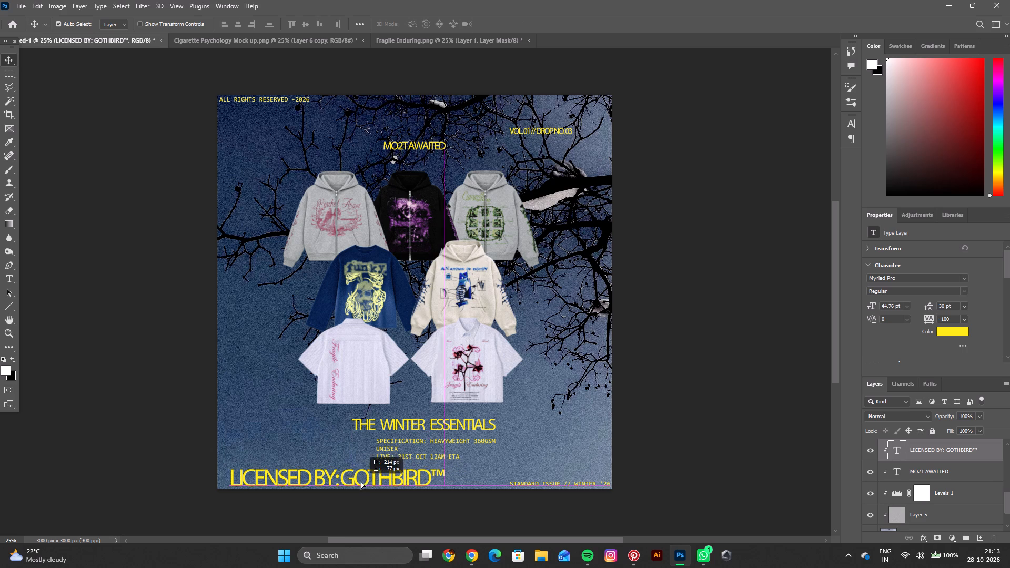
drag(361, 482, 358, 482)
key(ctrl+t)
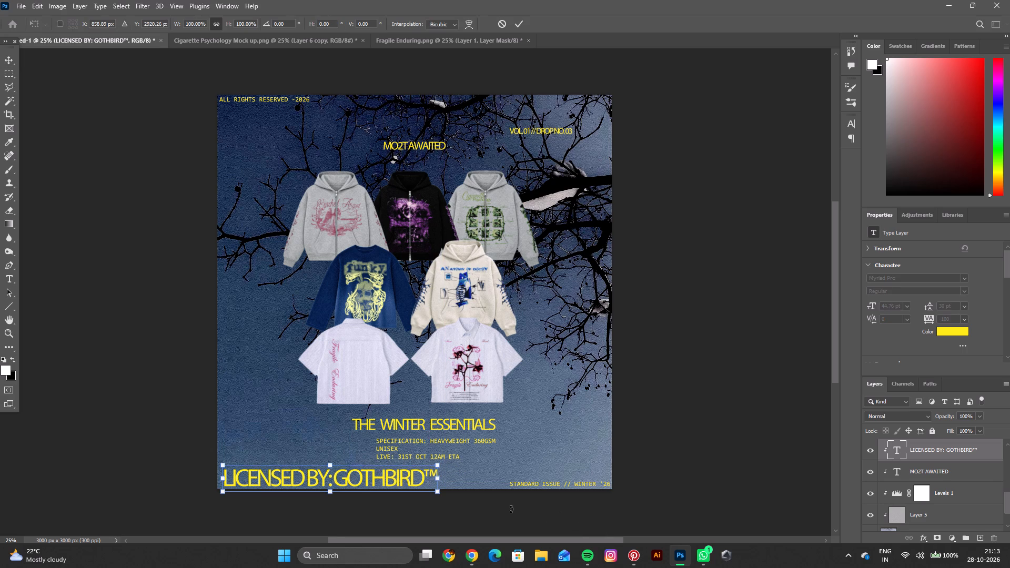
drag(438, 482, 353, 495)
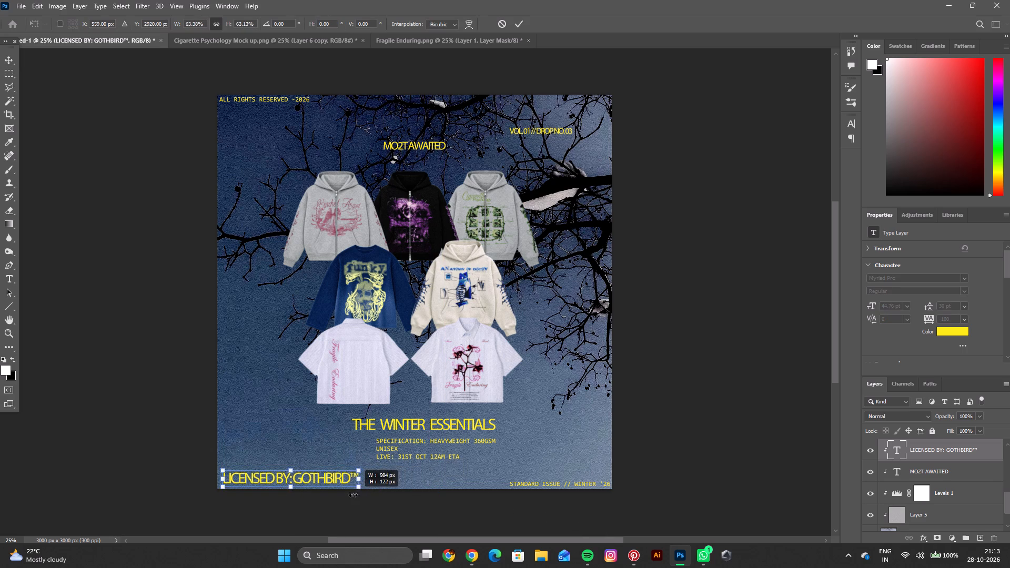
drag(353, 495, 316, 495)
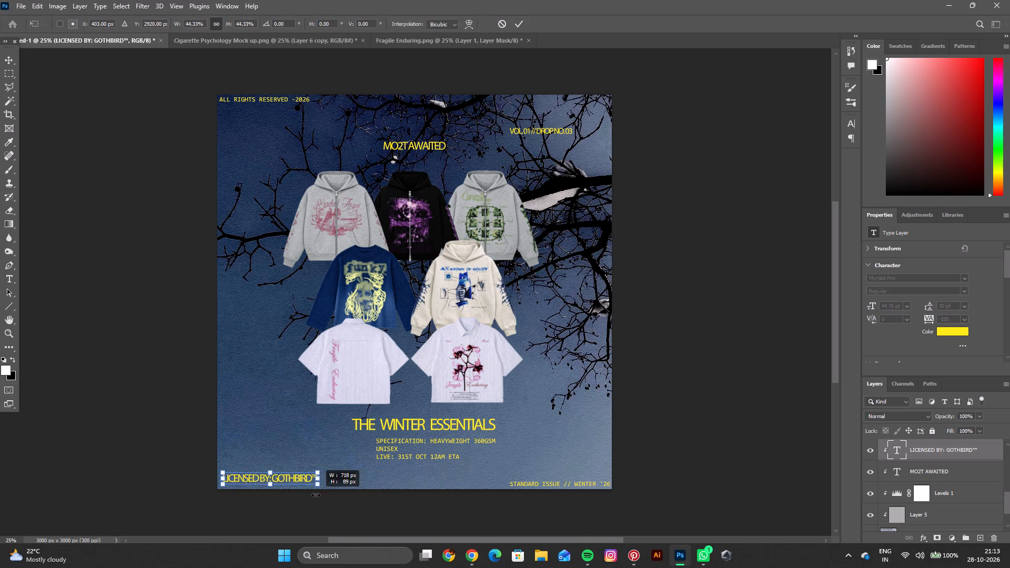
drag(316, 495, 309, 495)
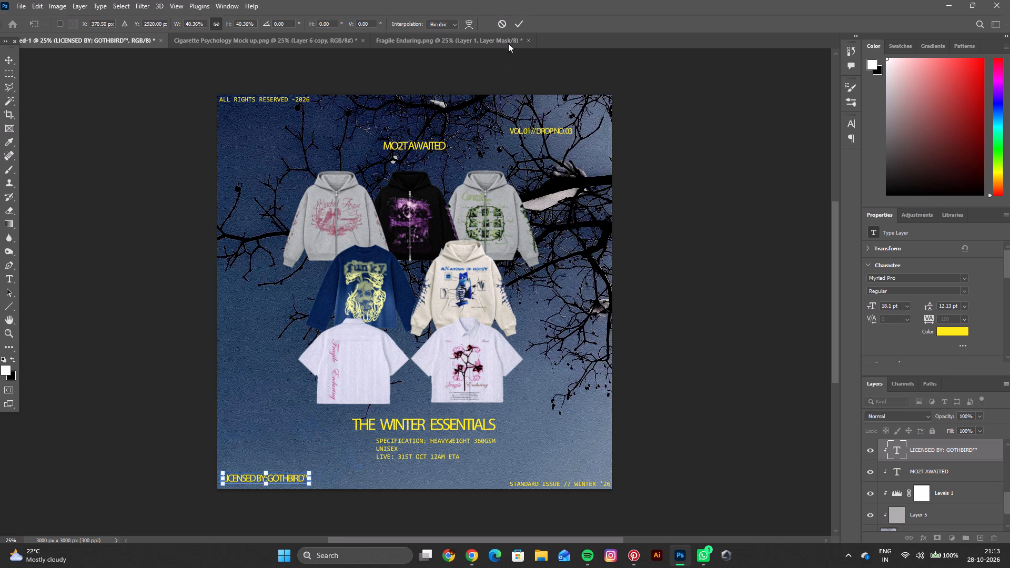
click(523, 22)
click(285, 481)
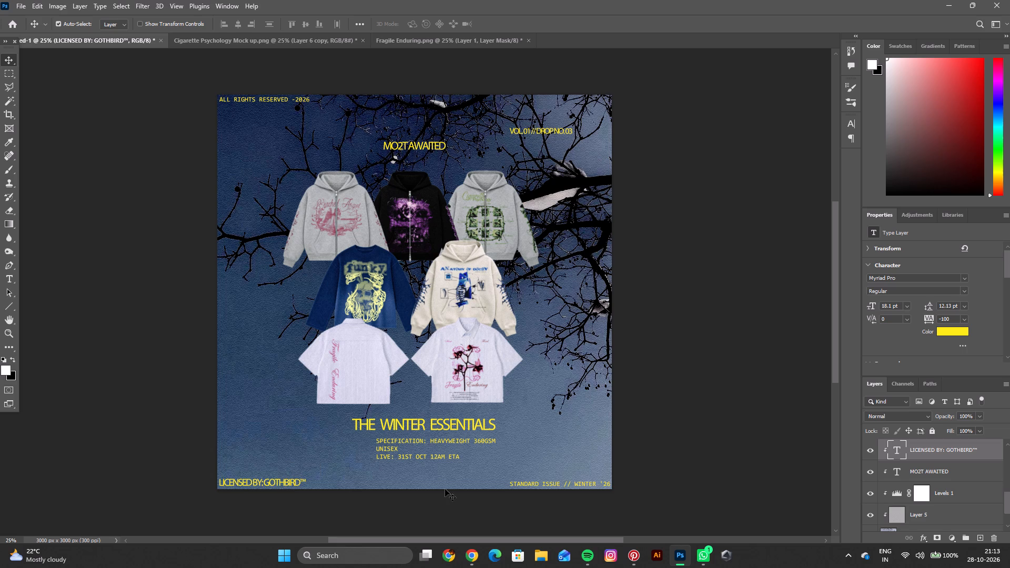
Scale the LICENSED BY: GOTHBIRD™ text down to about 72% and place it beside the UNISEX line, under the white shirt.
drag(265, 483, 266, 481)
drag(266, 481, 279, 455)
key(ctrl+t)
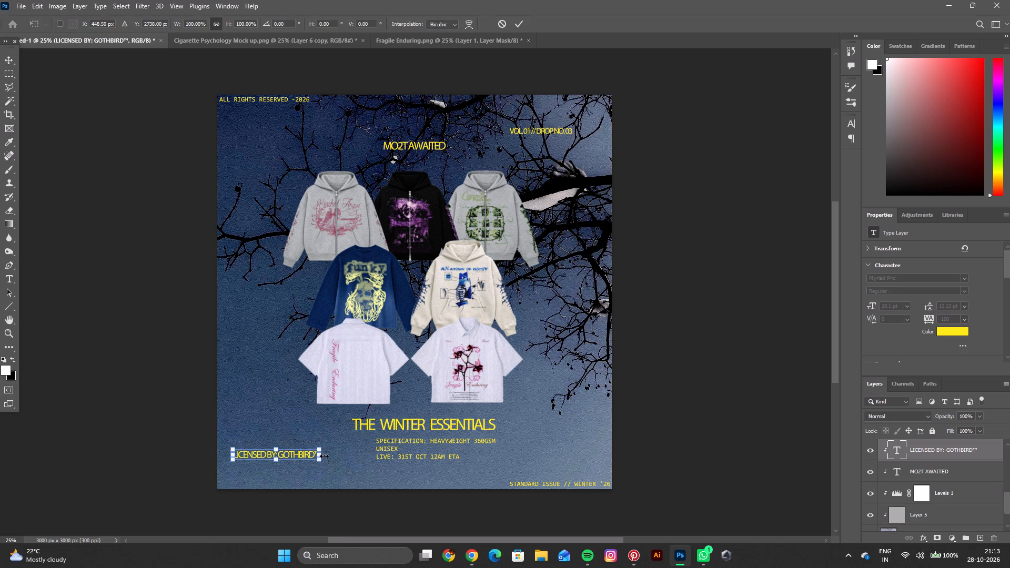
drag(322, 455, 305, 460)
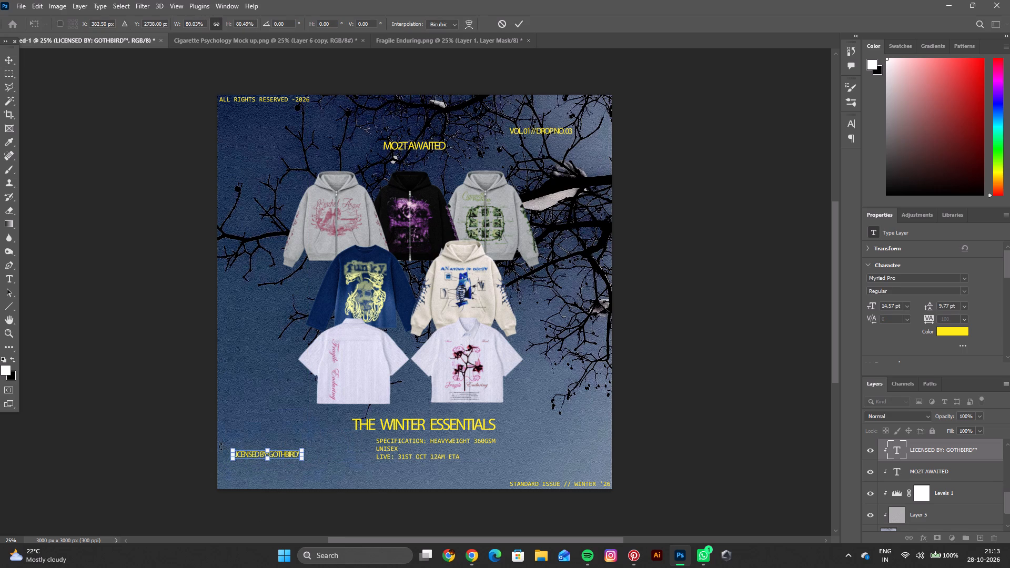
drag(305, 453, 297, 455)
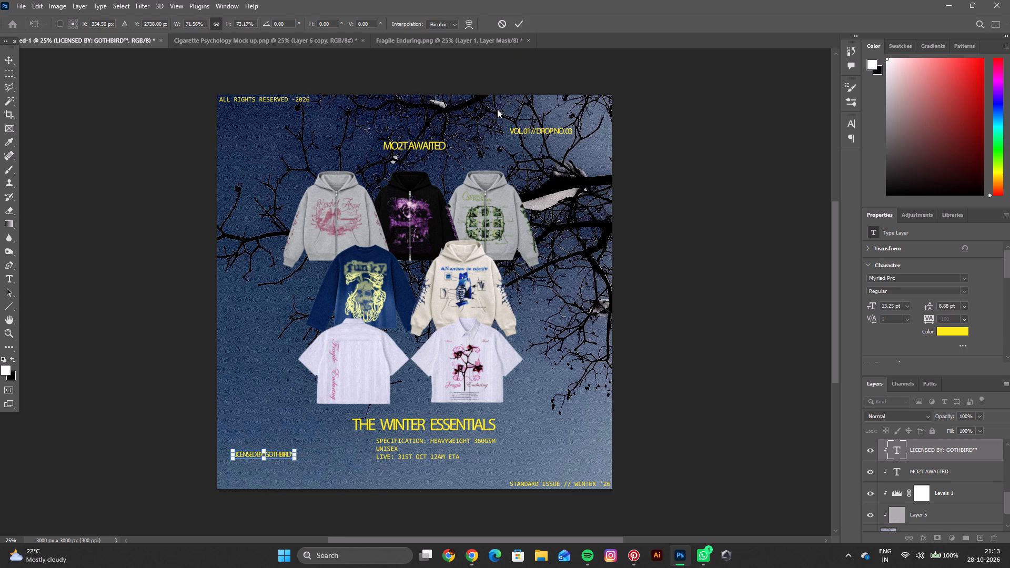
click(520, 23)
drag(274, 454, 291, 447)
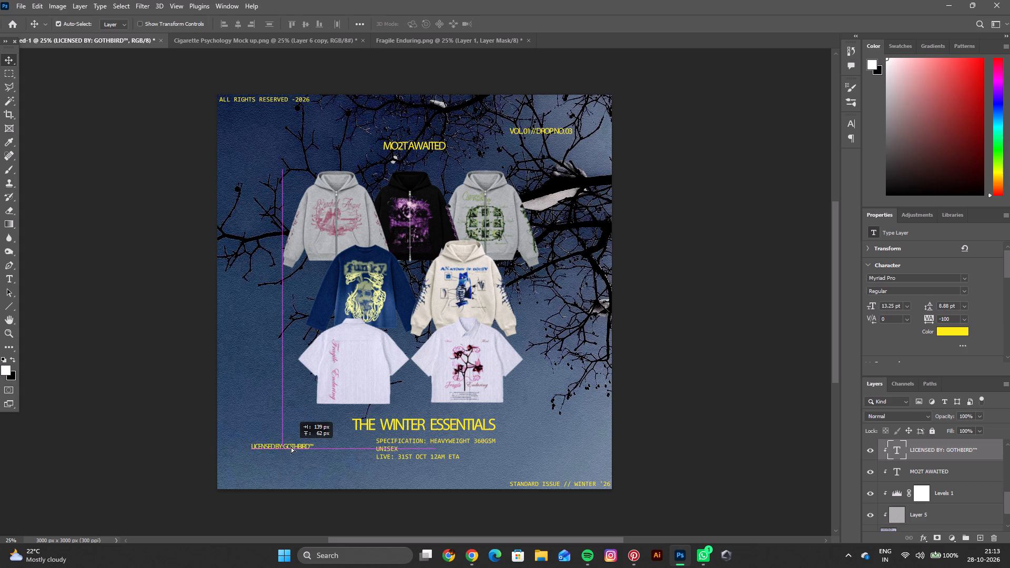
drag(291, 447, 292, 437)
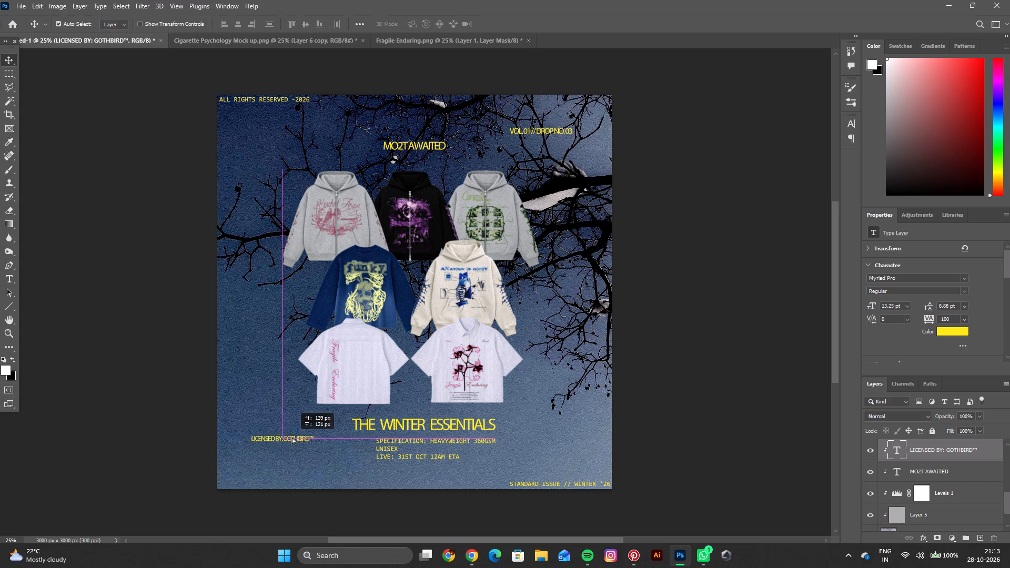
drag(292, 437, 292, 434)
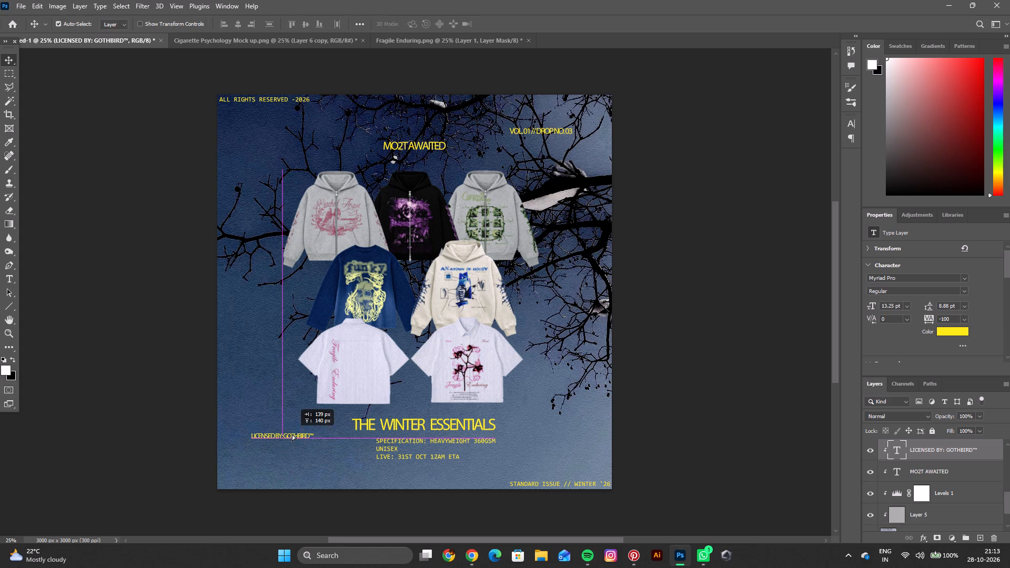
drag(292, 434, 292, 449)
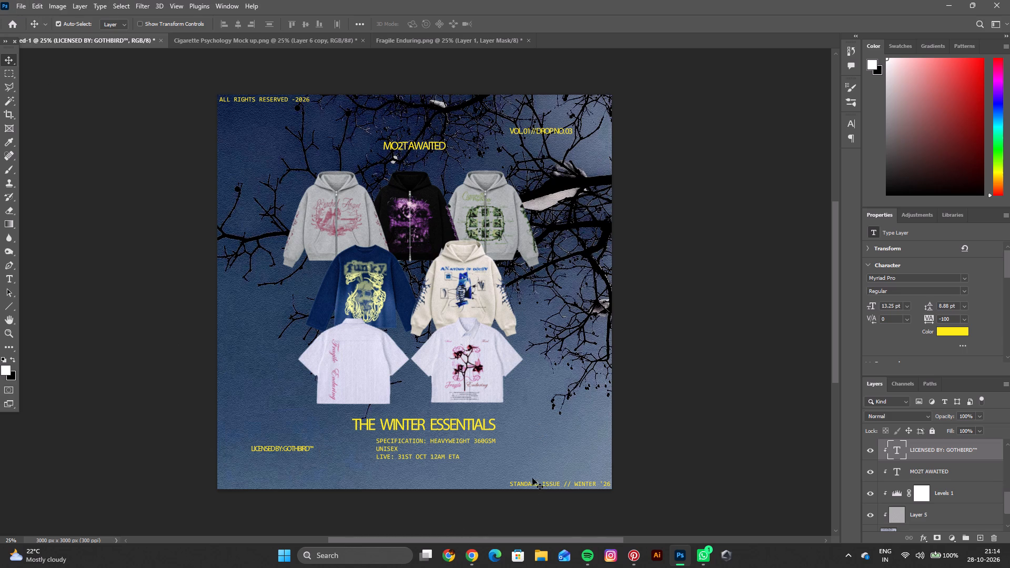
Switch to Pinterest and search for "texture".
click(634, 562)
scroll(340, 291, down, 1)
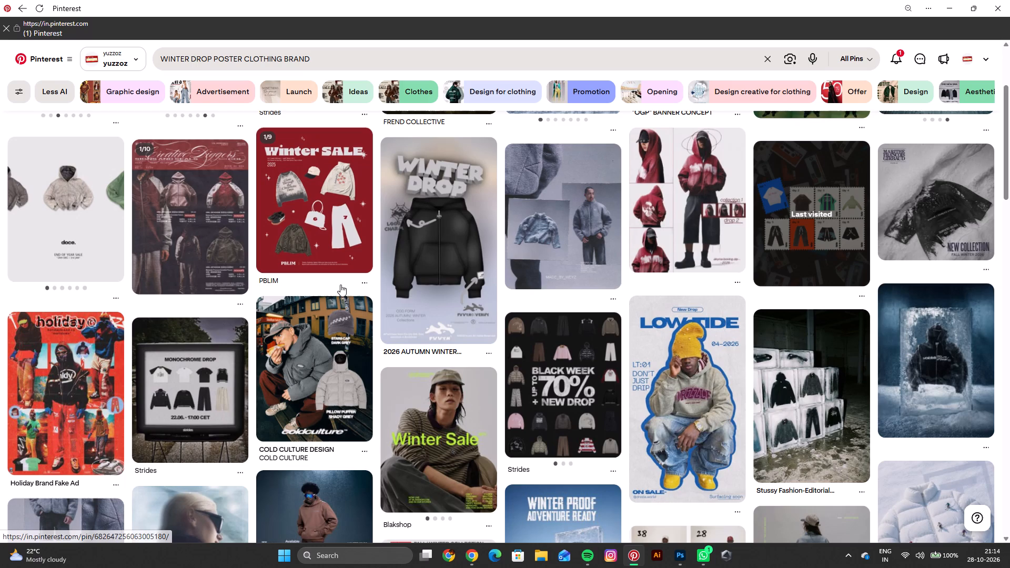
scroll(353, 252, up, 4)
drag(328, 53, 211, 56)
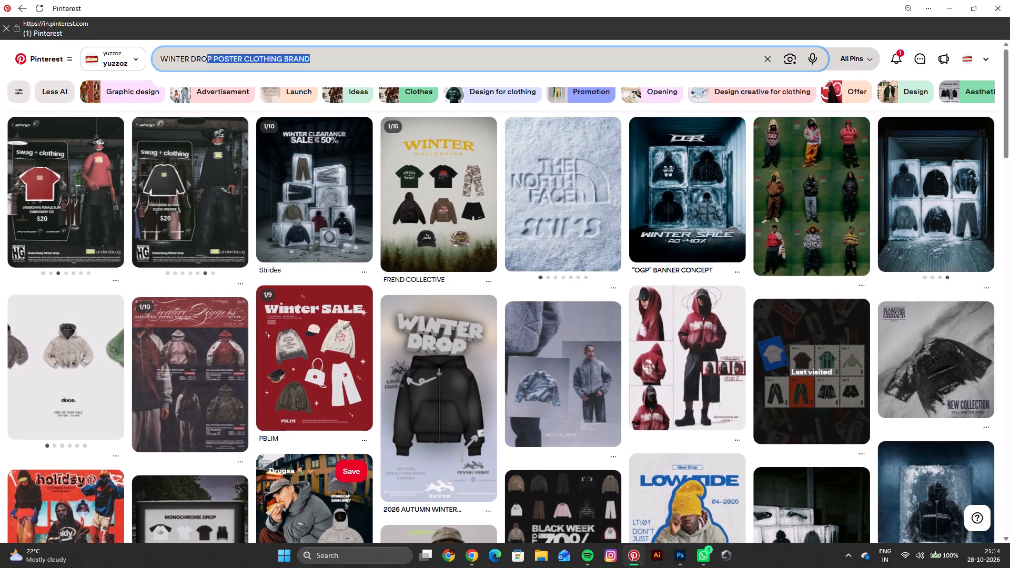
drag(316, 57, 180, 55)
click(325, 62)
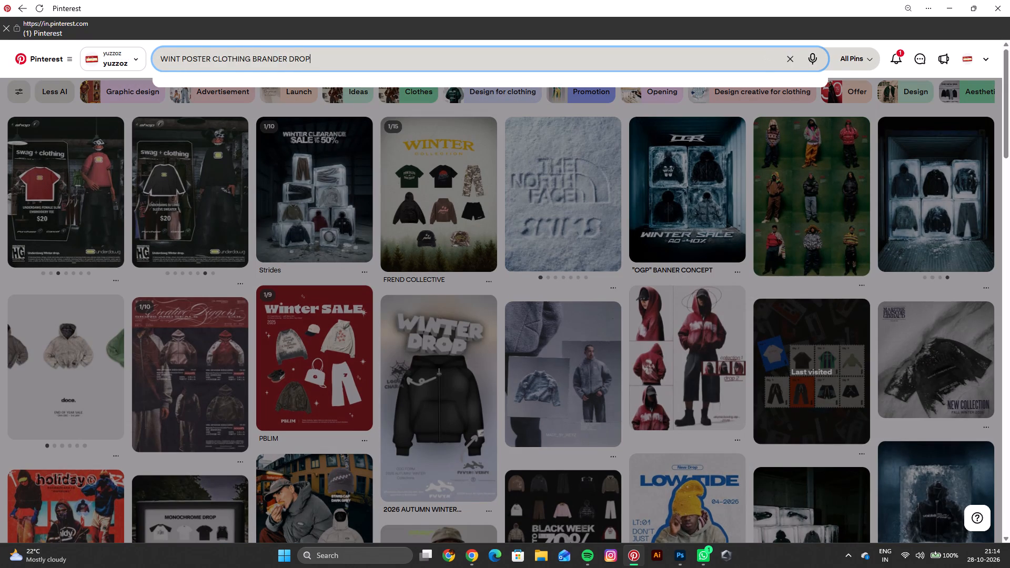
drag(325, 60, 154, 56)
key(BackSpace)
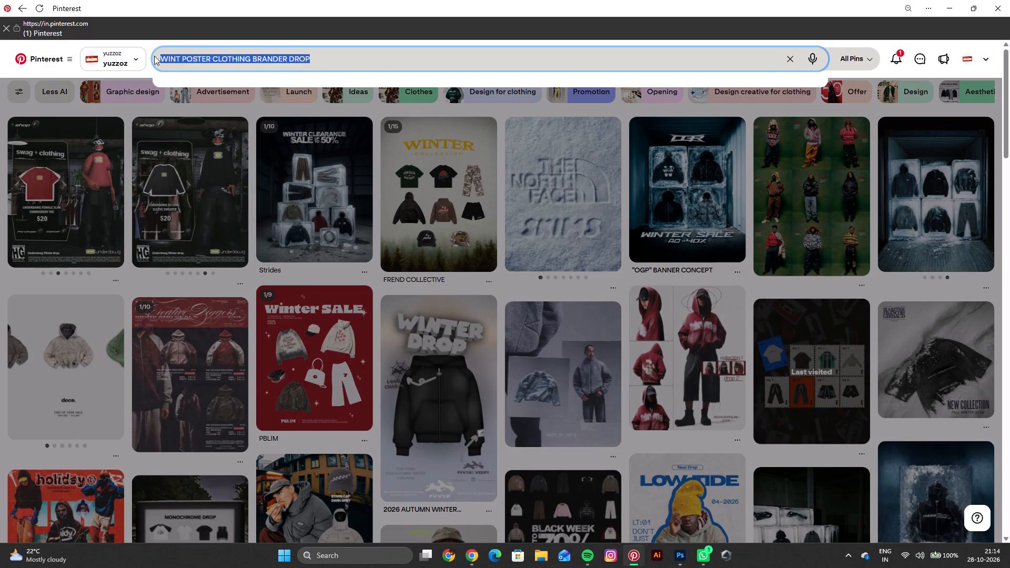
text(texture)
key(Return)
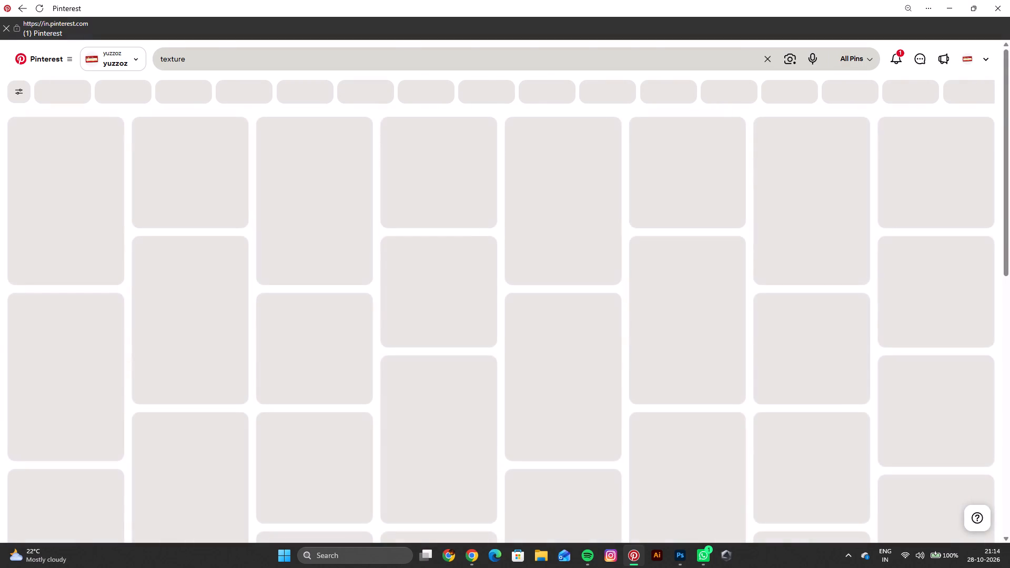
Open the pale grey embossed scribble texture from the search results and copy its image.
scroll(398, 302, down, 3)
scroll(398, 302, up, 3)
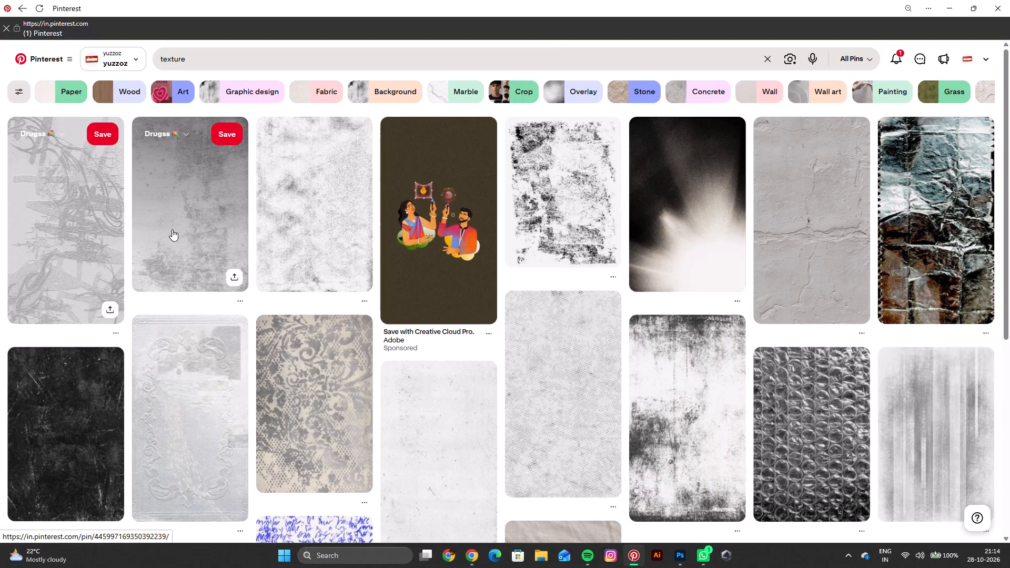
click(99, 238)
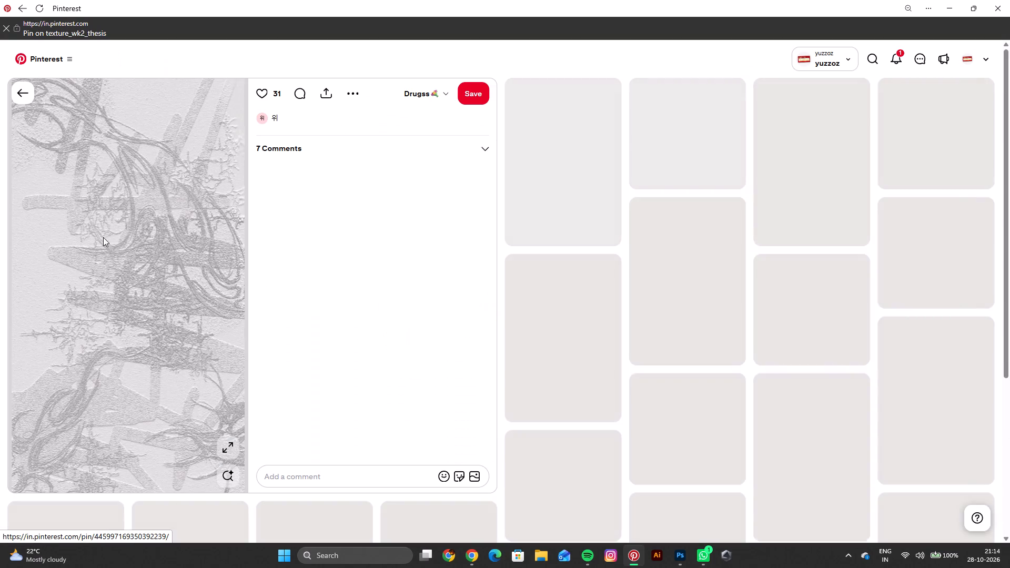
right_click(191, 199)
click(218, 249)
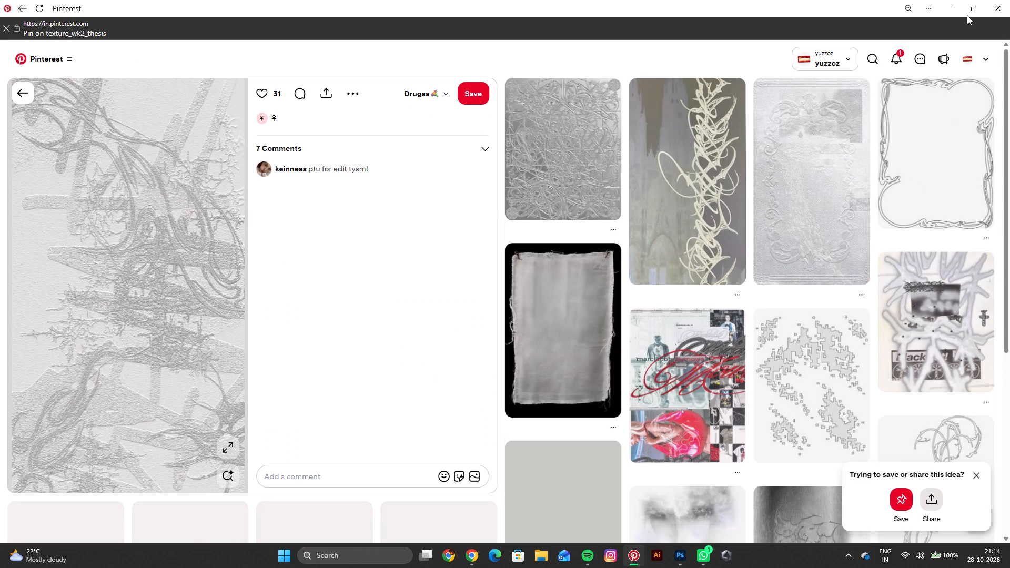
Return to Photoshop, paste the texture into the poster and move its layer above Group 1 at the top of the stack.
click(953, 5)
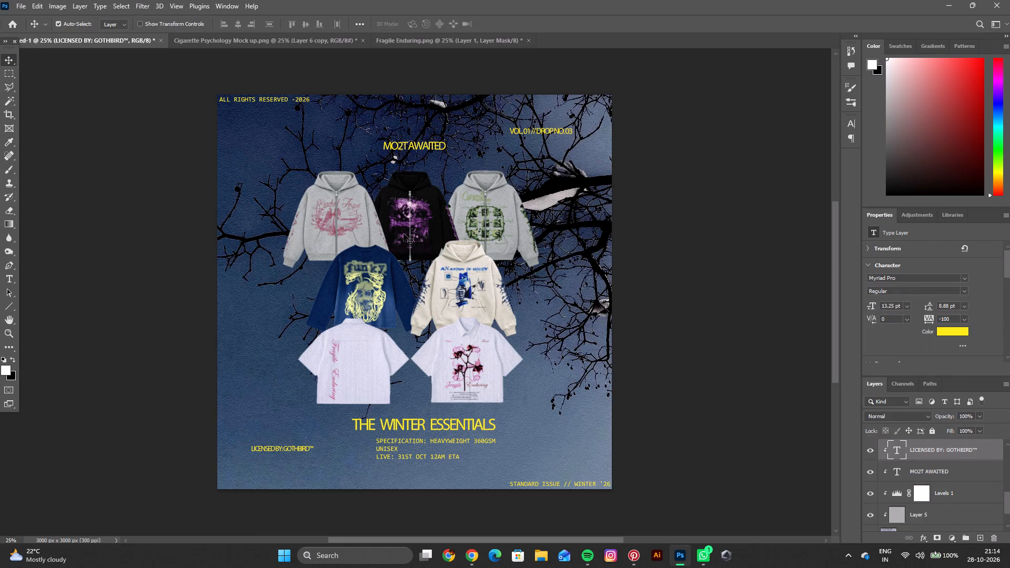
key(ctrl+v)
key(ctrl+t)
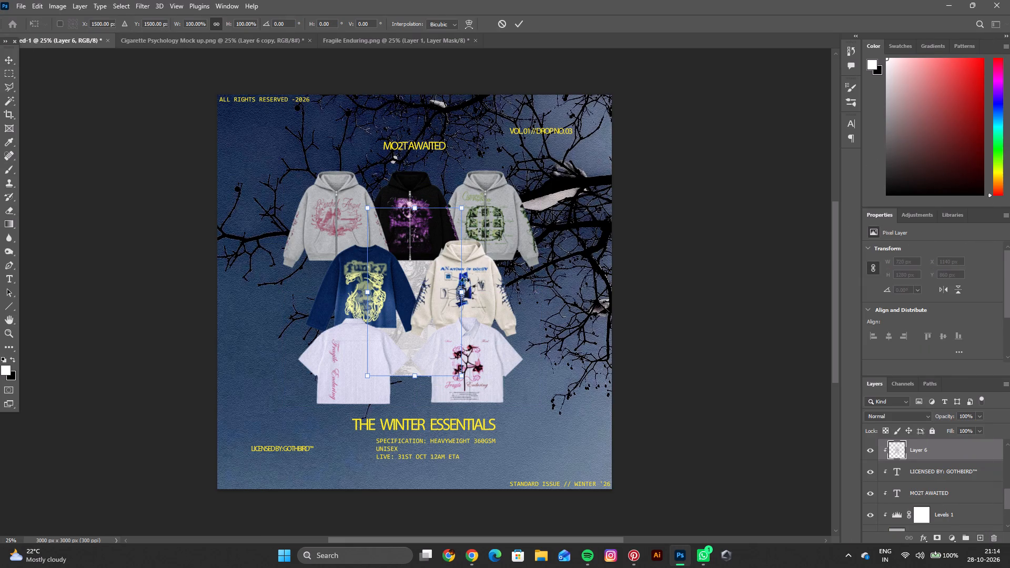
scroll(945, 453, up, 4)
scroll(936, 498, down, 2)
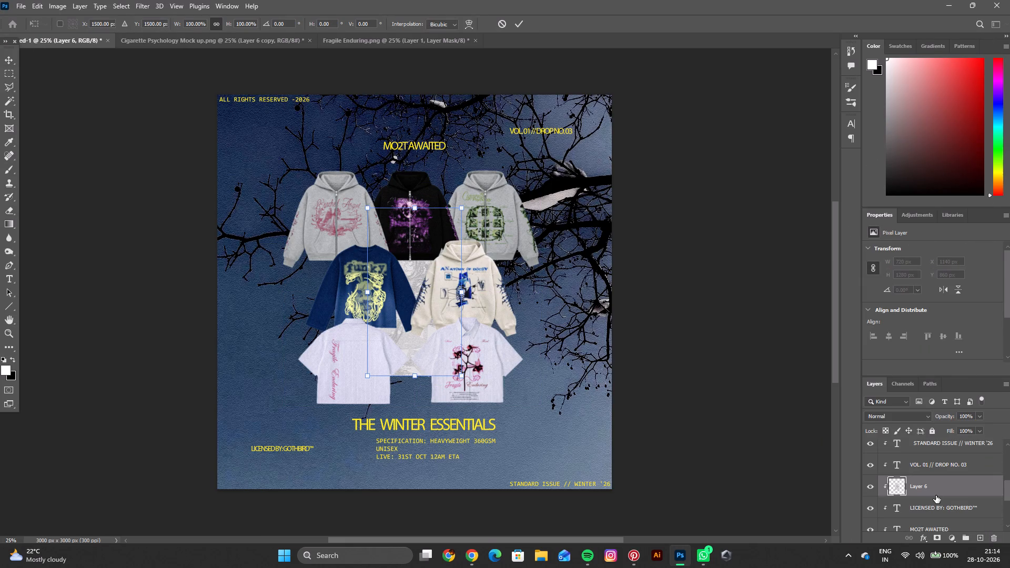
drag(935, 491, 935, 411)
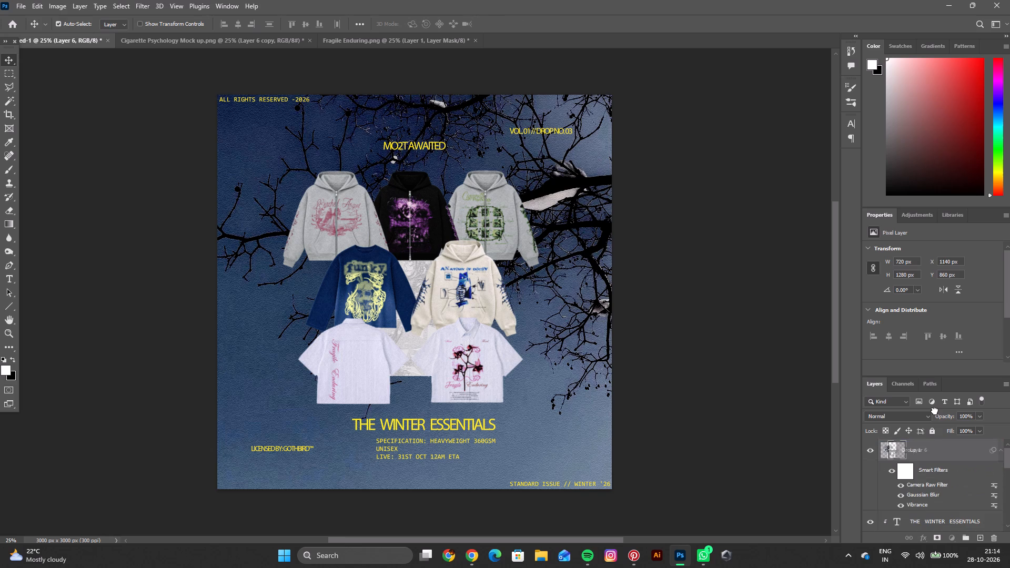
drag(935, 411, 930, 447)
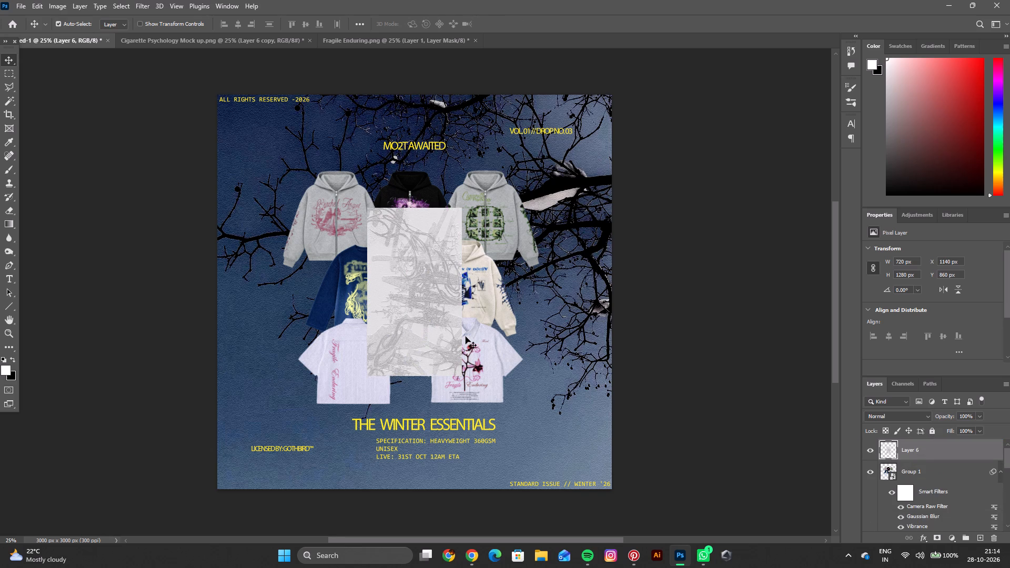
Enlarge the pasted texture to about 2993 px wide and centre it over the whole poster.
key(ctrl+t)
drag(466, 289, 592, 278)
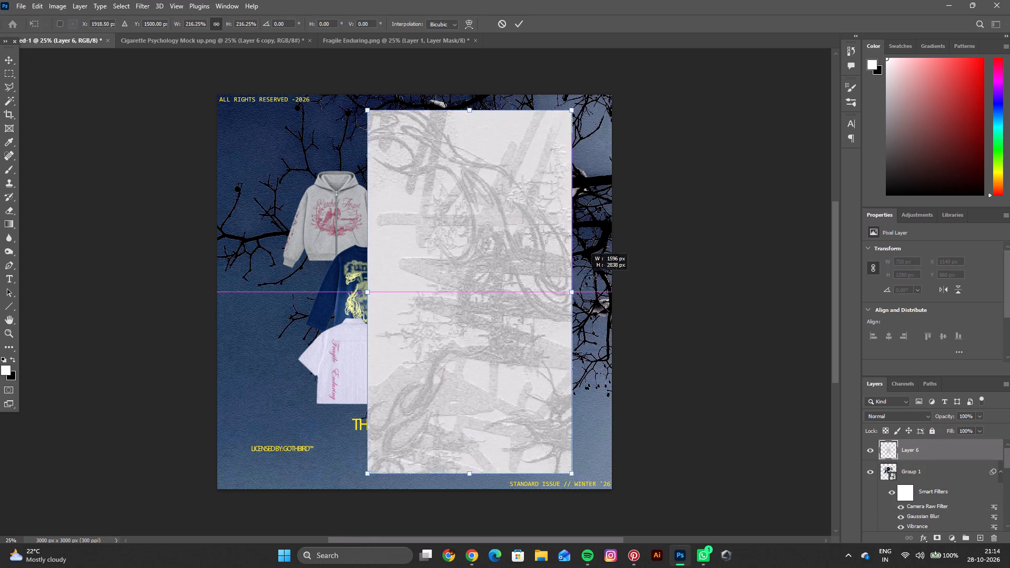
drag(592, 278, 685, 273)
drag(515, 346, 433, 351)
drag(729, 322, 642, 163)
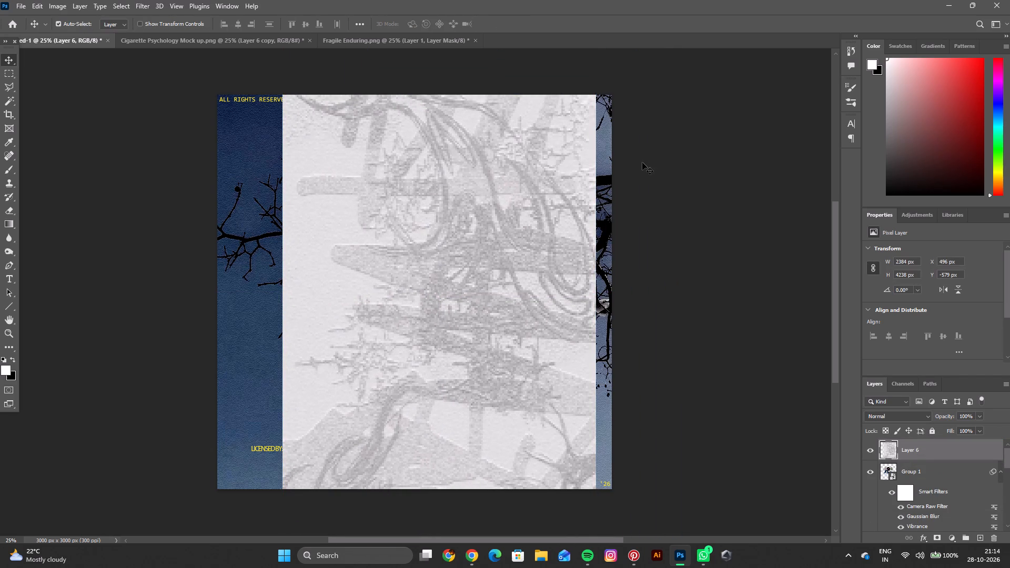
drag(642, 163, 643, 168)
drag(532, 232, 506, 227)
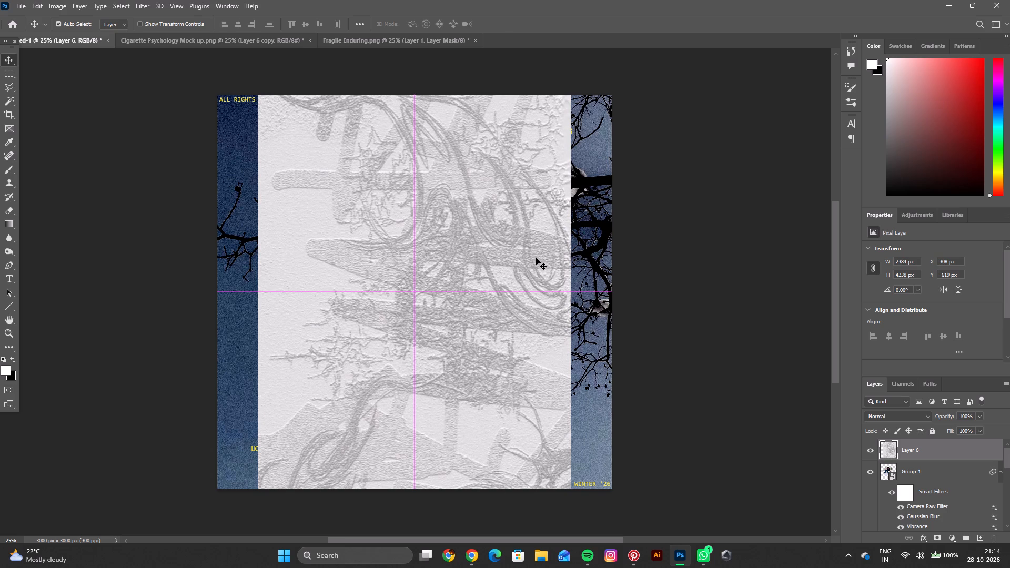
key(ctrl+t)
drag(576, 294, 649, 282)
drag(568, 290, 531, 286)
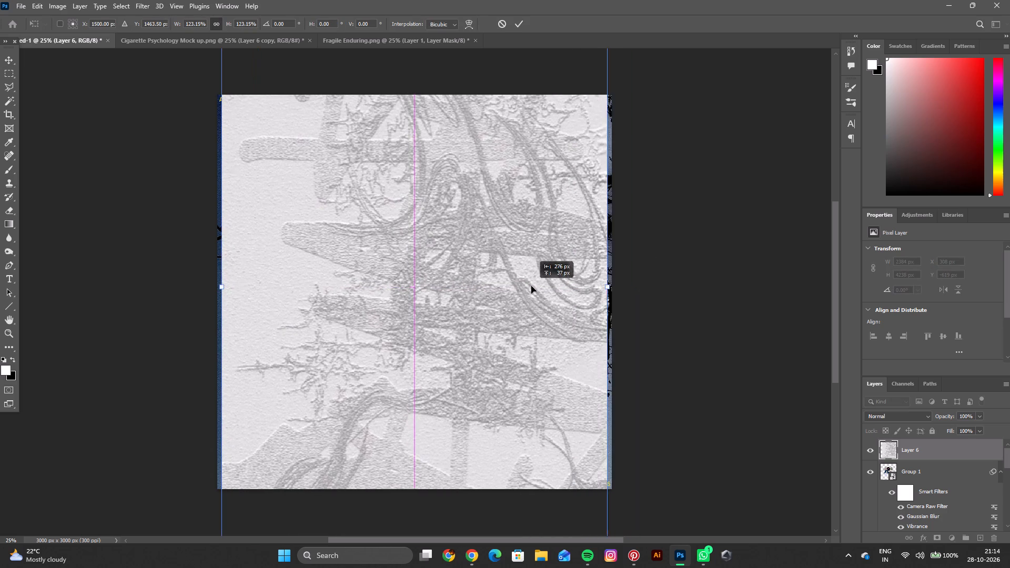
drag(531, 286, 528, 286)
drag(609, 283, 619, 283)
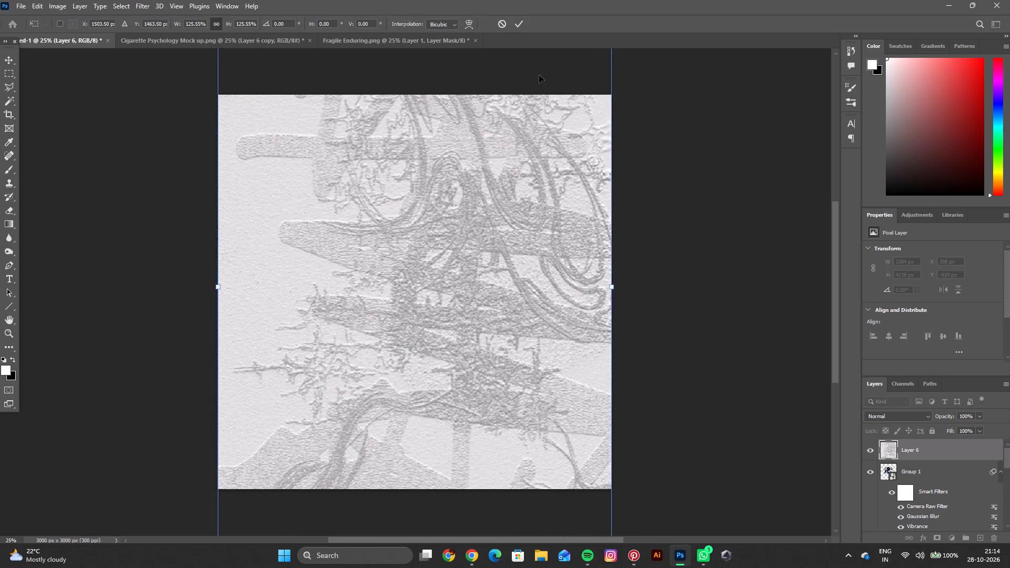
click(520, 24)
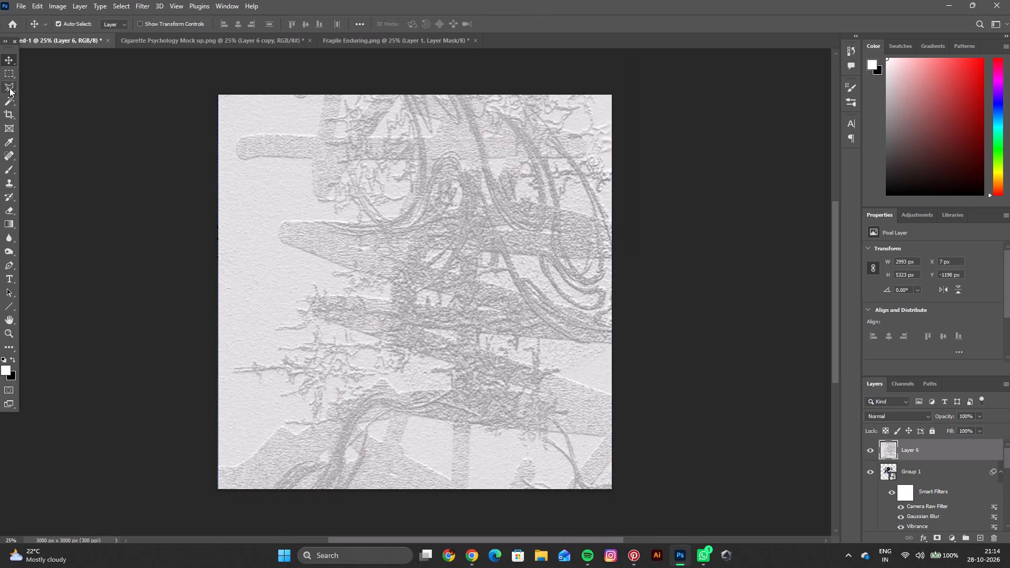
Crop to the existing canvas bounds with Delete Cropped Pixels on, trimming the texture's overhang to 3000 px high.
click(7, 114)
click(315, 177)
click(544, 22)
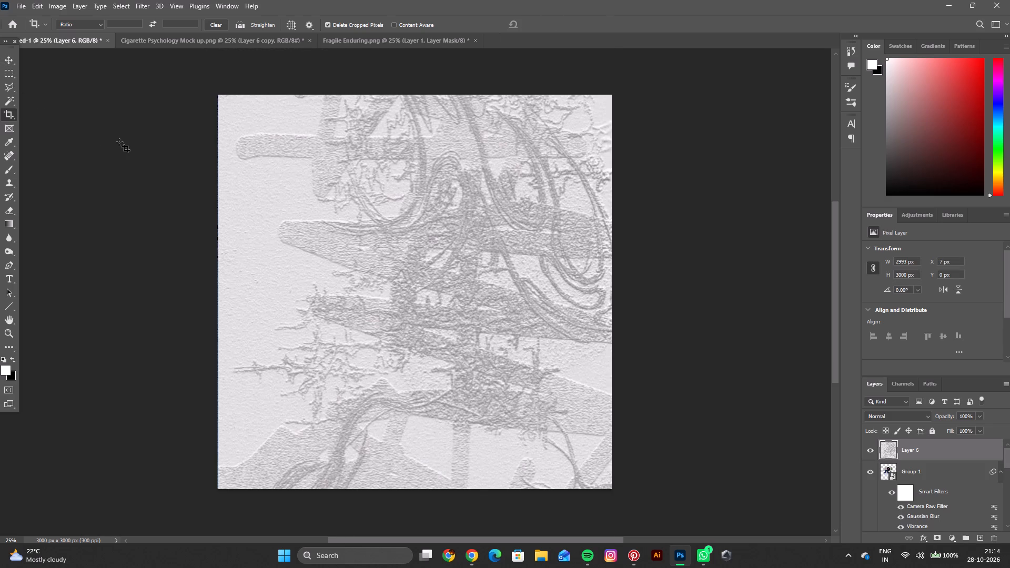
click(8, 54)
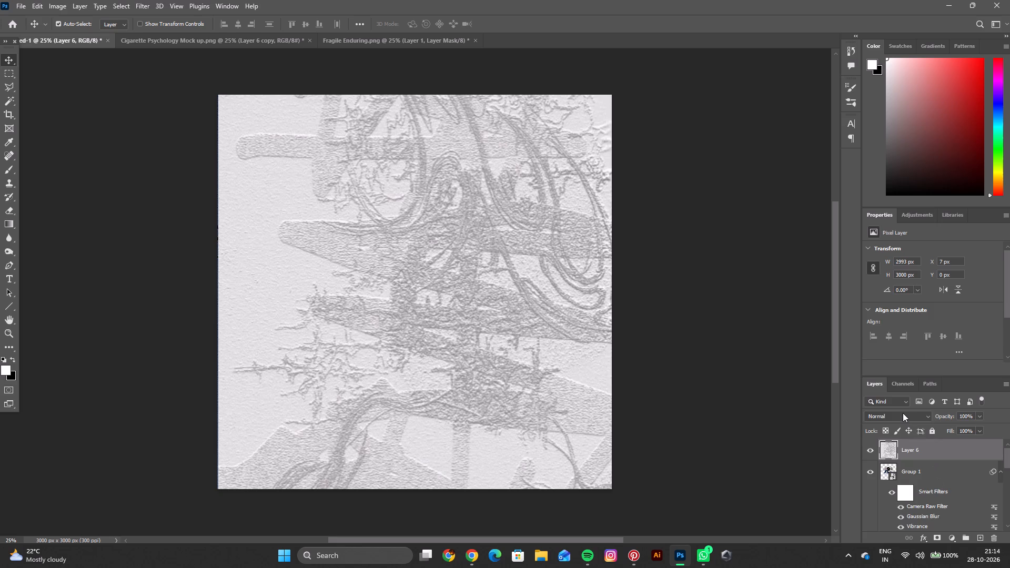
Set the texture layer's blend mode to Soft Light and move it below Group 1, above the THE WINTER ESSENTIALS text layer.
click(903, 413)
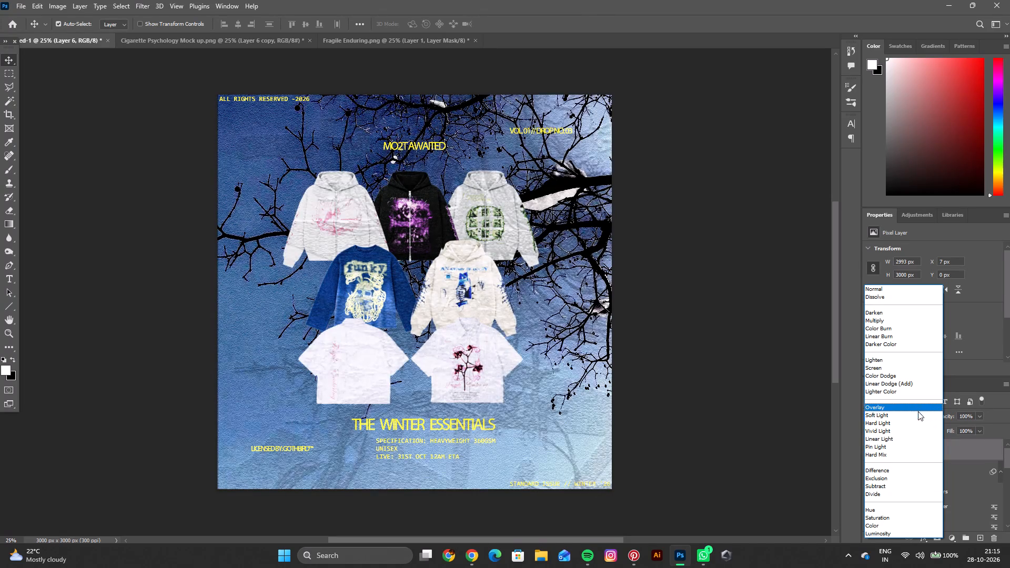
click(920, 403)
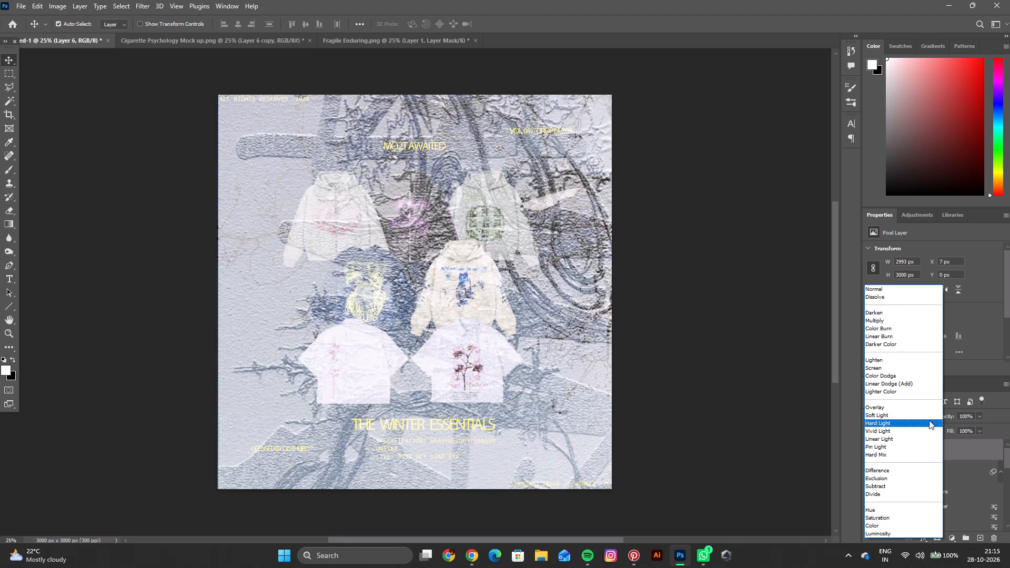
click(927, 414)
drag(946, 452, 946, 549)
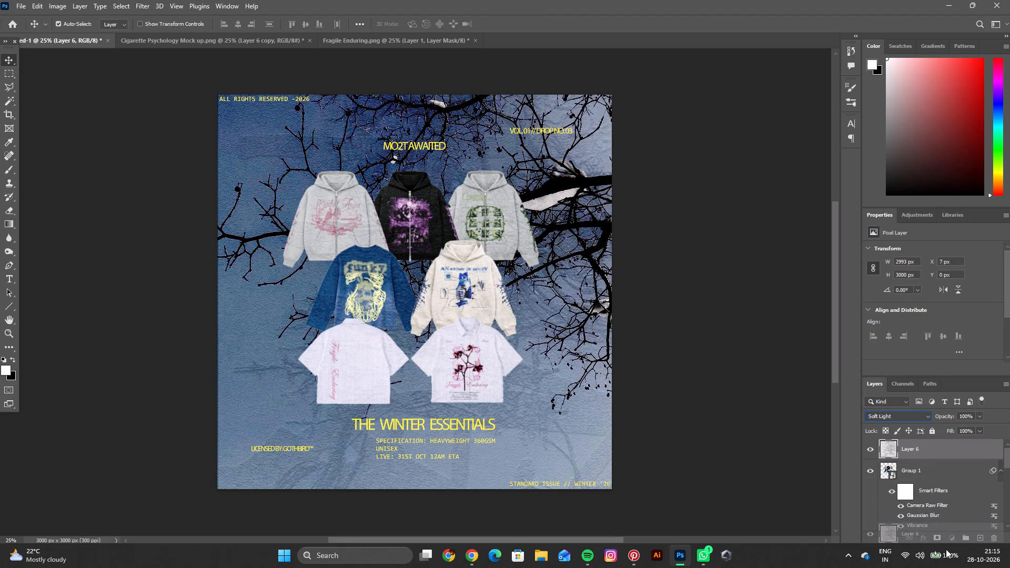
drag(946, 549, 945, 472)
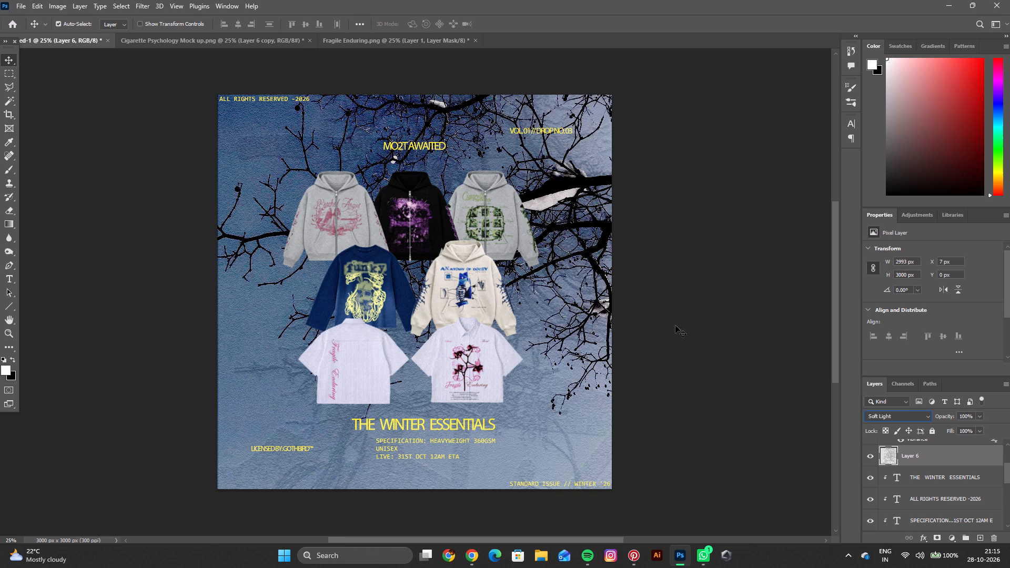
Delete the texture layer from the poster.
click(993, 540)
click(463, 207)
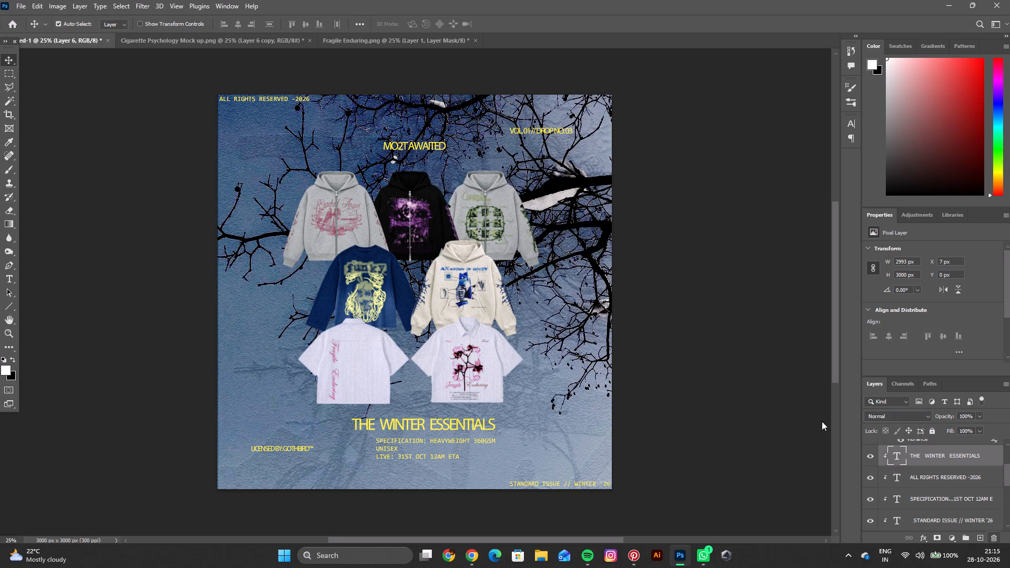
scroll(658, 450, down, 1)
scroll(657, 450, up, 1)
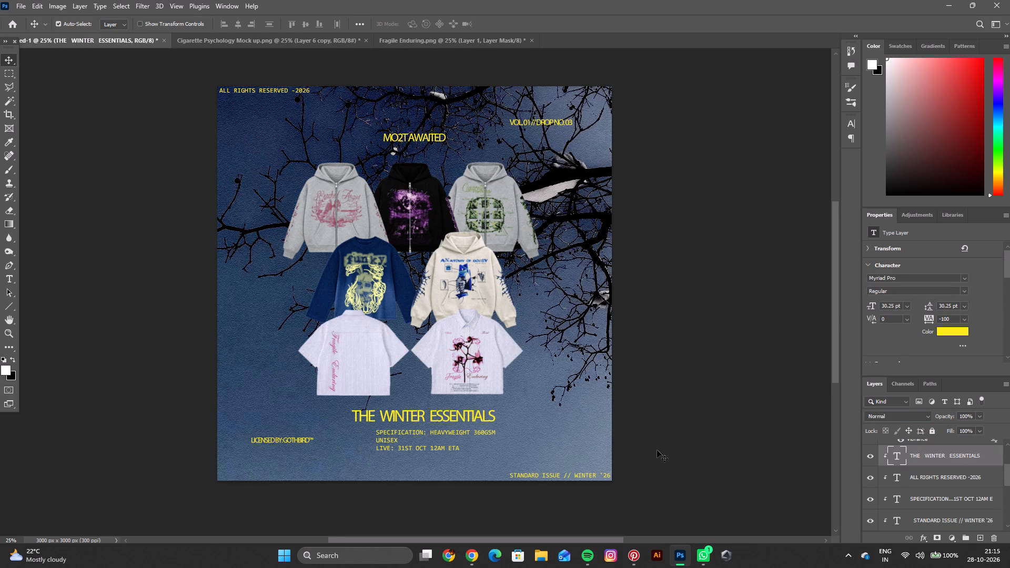
Open the GB logo png image from the Gothbird folder.
key(ctrl+o)
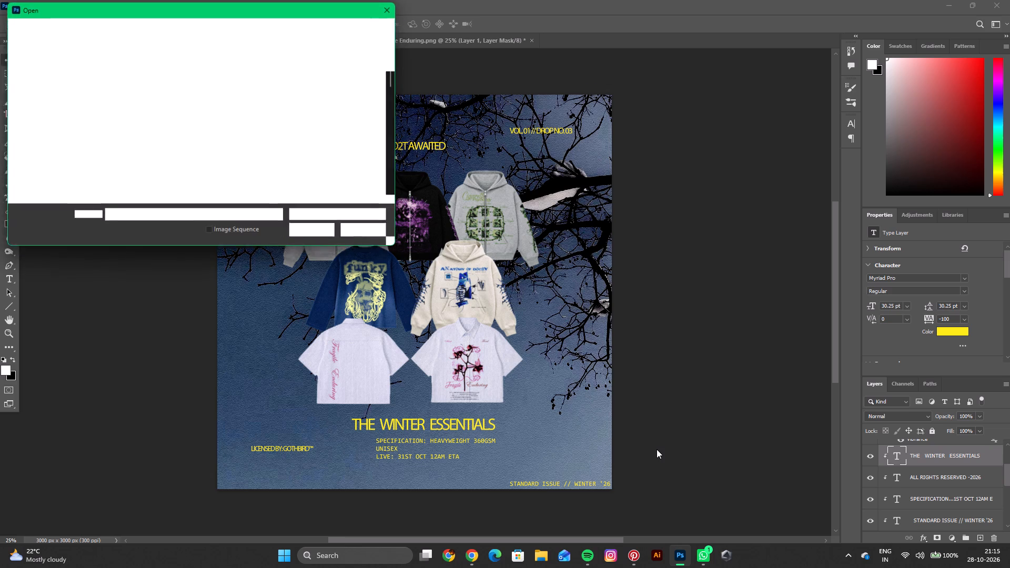
scroll(38, 136, up, 2)
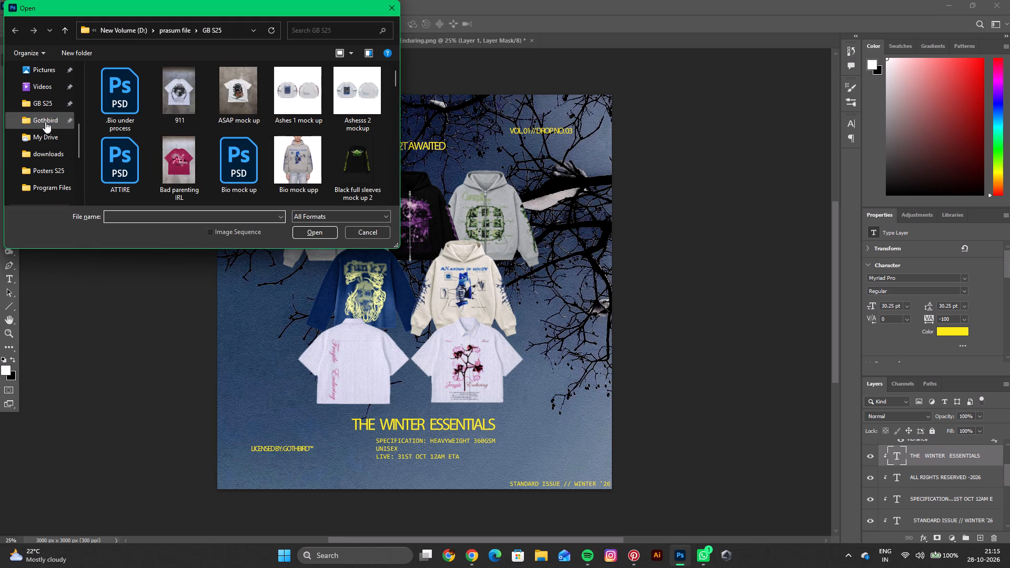
click(45, 121)
scroll(235, 151, down, 4)
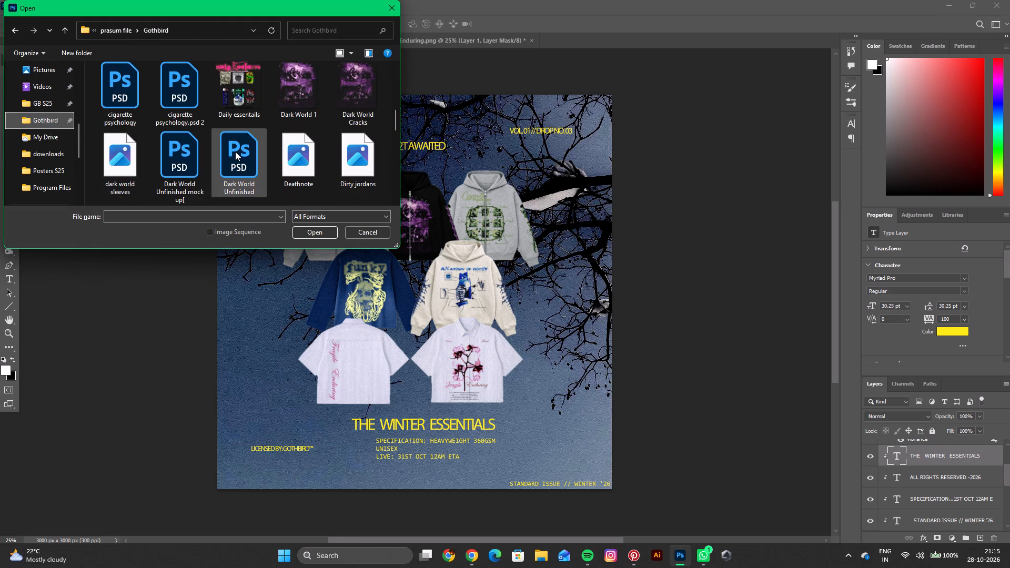
scroll(235, 151, down, 1)
scroll(191, 153, down, 3)
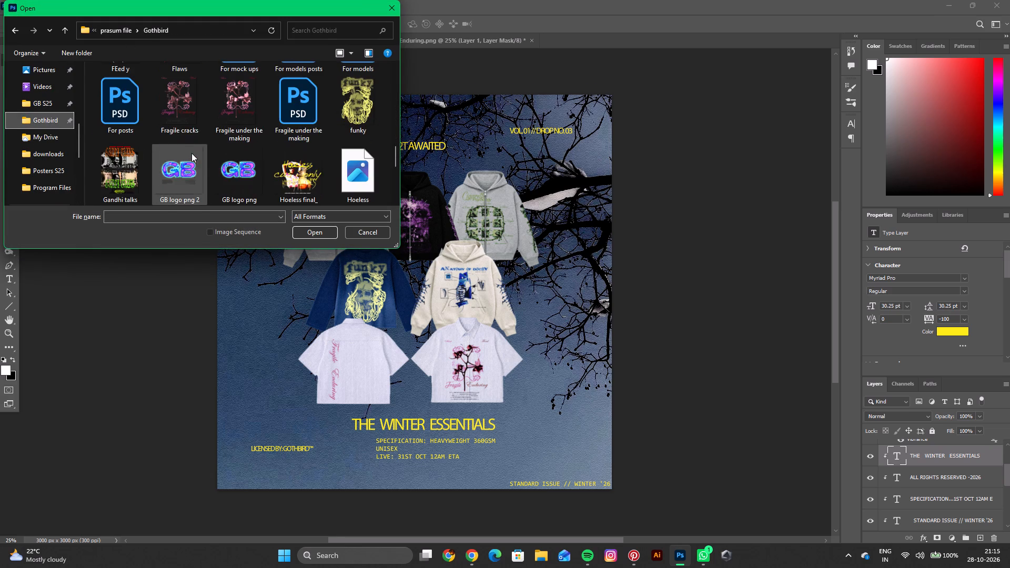
scroll(192, 153, down, 1)
double_click(234, 132)
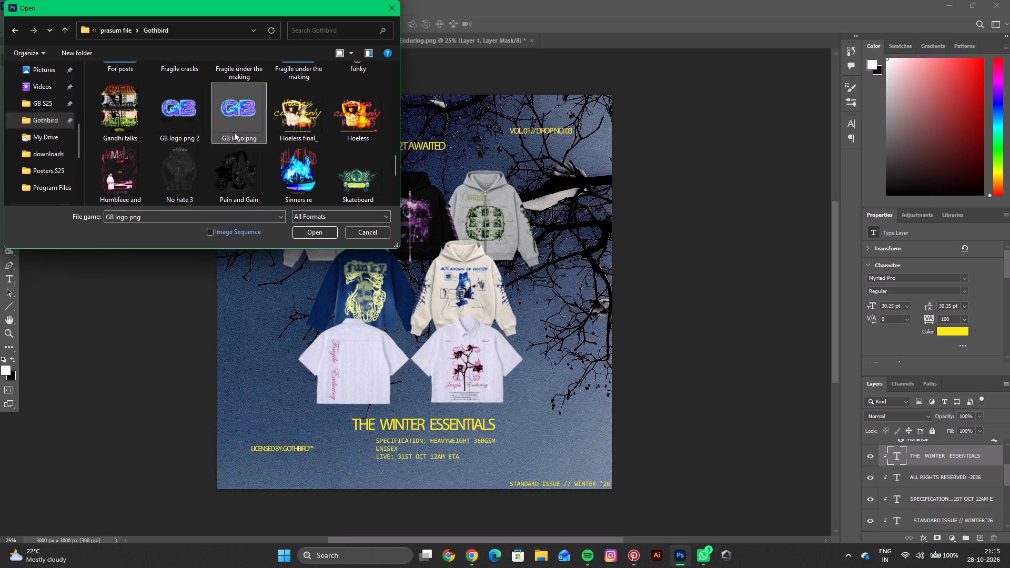
Close the Fragile Enduring.png document.
click(437, 44)
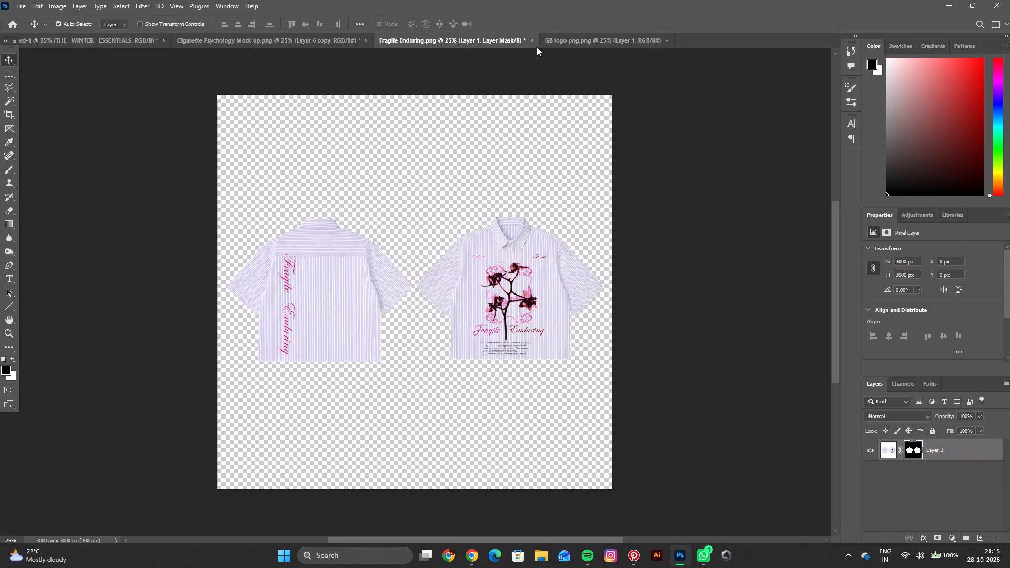
click(532, 41)
click(514, 205)
Copy the GB logo artwork and paste it into the poster above the THE WINTER ESSENTIALS text layer.
click(265, 46)
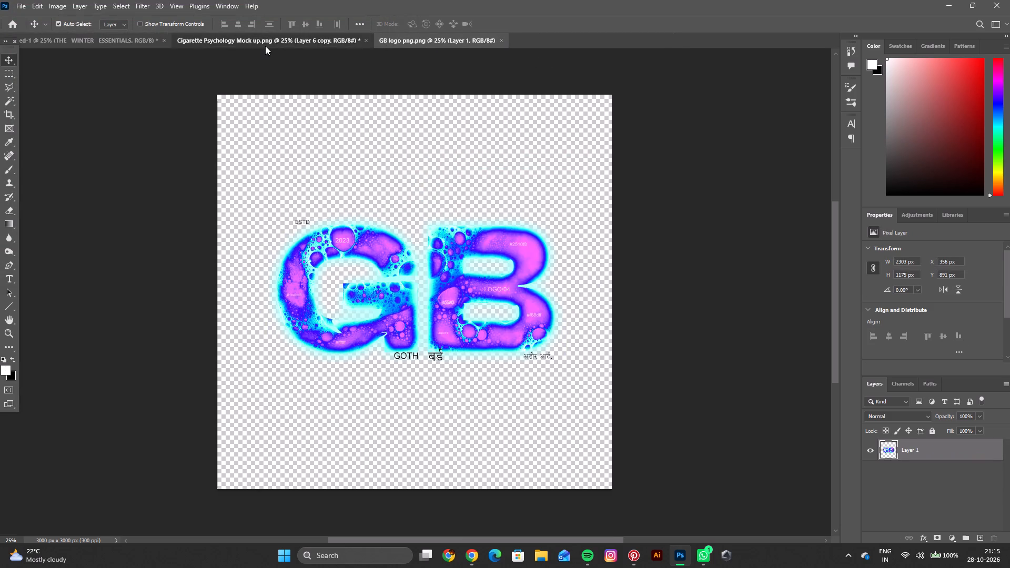
click(419, 40)
click(449, 262)
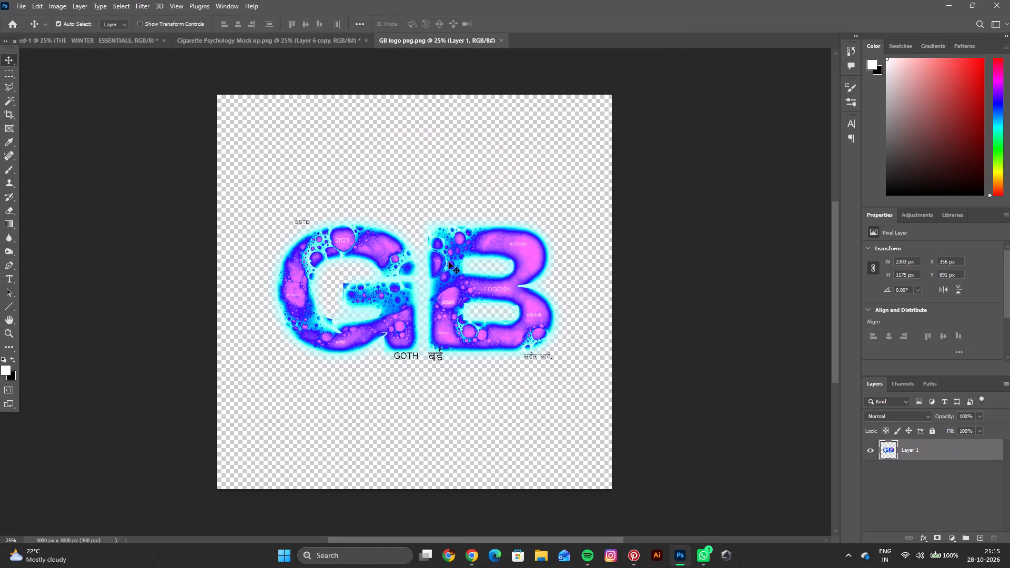
key(ctrl+c)
click(83, 42)
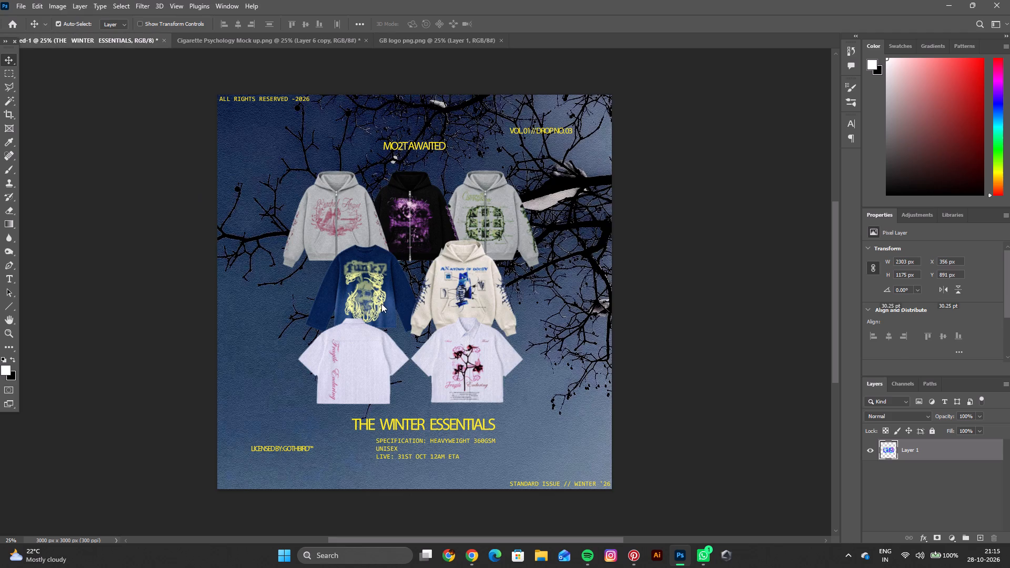
key(ctrl+v)
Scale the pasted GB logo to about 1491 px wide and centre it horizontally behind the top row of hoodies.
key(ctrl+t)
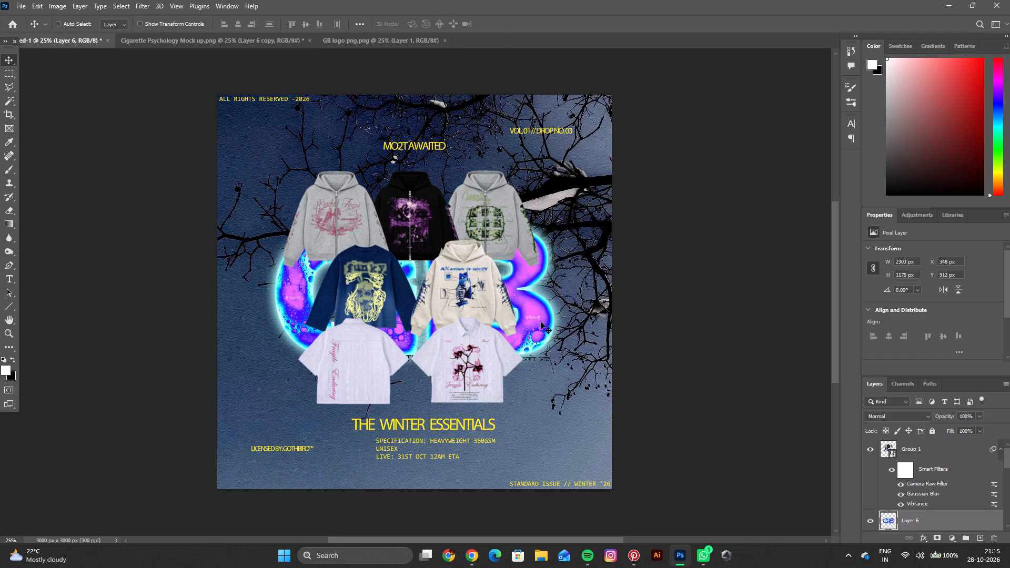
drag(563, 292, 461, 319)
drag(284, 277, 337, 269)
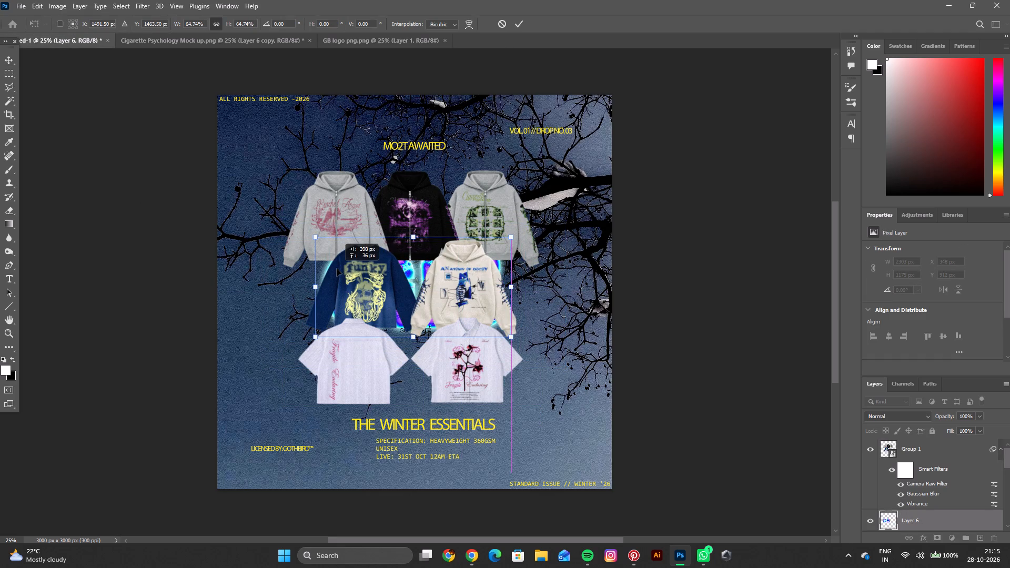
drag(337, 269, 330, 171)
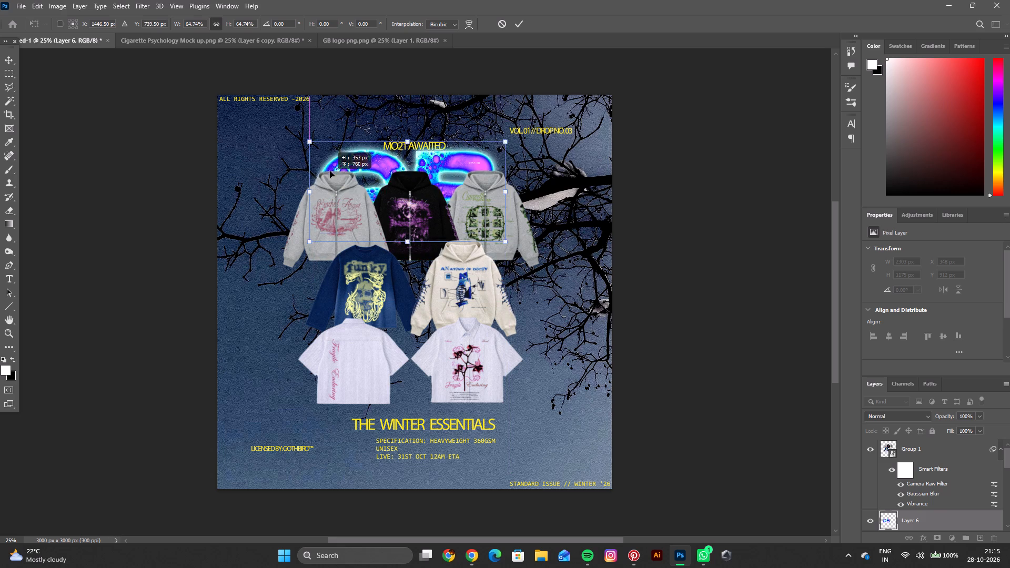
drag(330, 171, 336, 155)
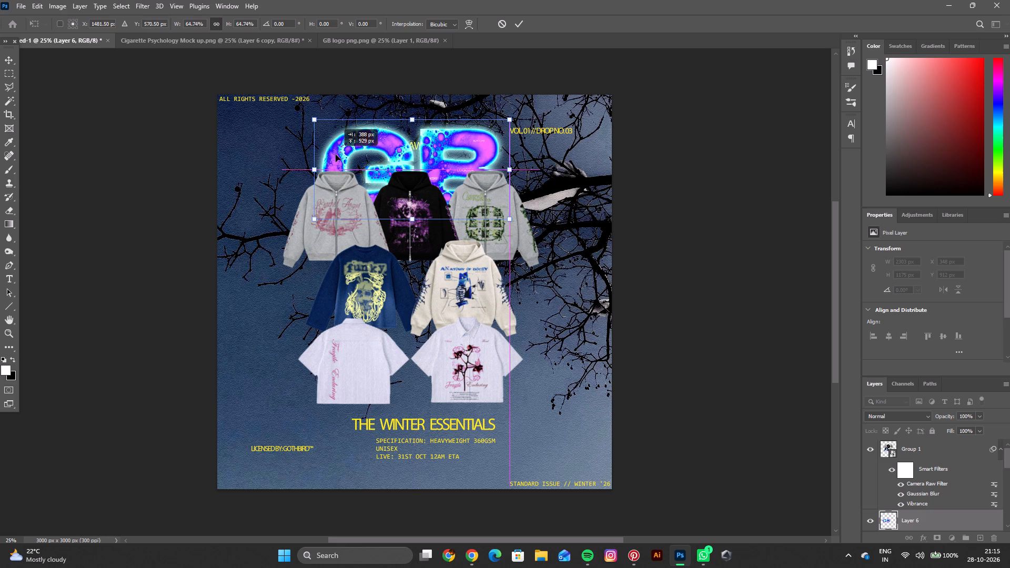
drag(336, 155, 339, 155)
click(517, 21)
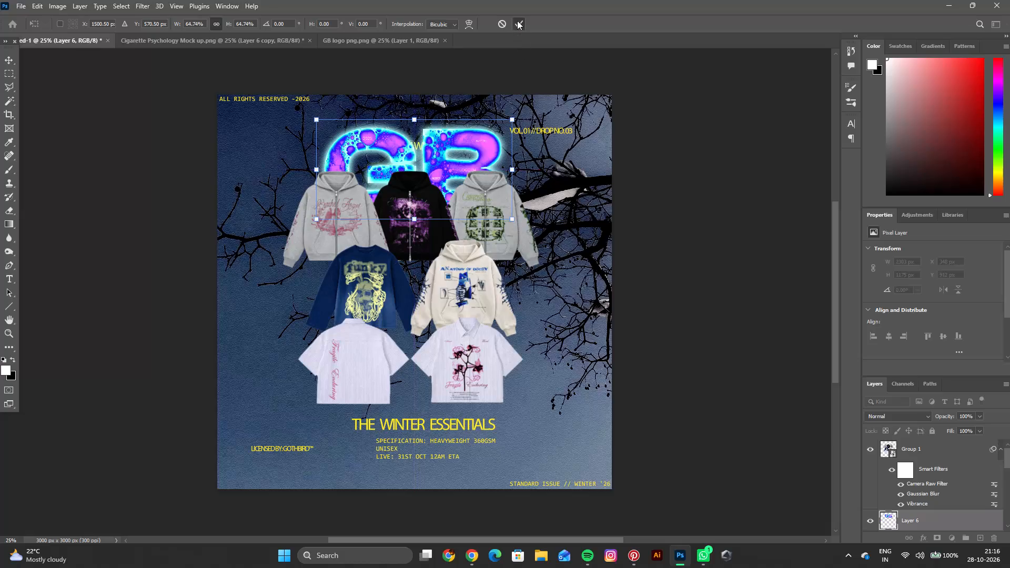
Move the GB logo layer down the stack so it sits clipped between Layer 5 and Layer 1.
scroll(941, 503, down, 2)
scroll(926, 453, up, 1)
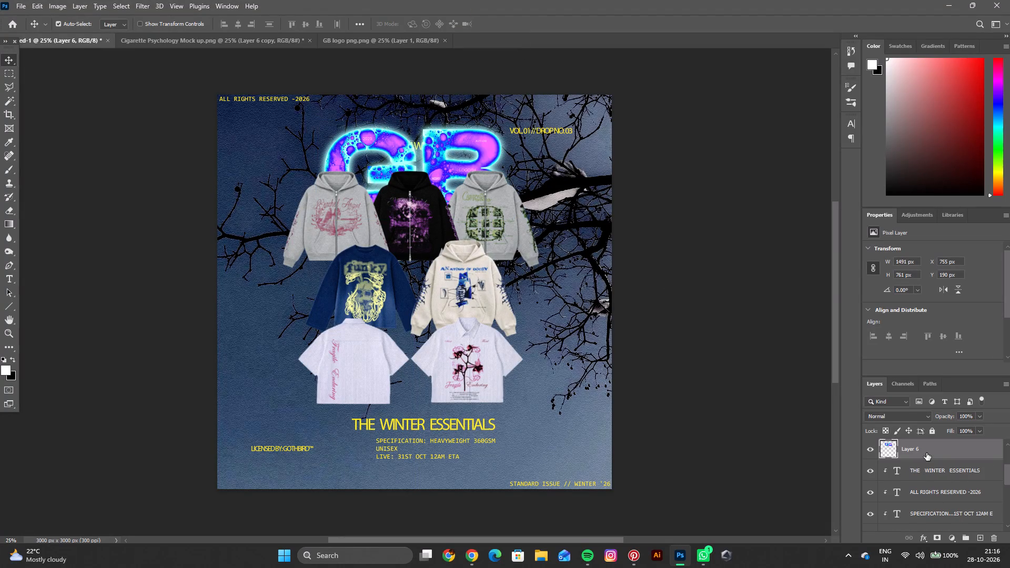
drag(926, 453, 941, 531)
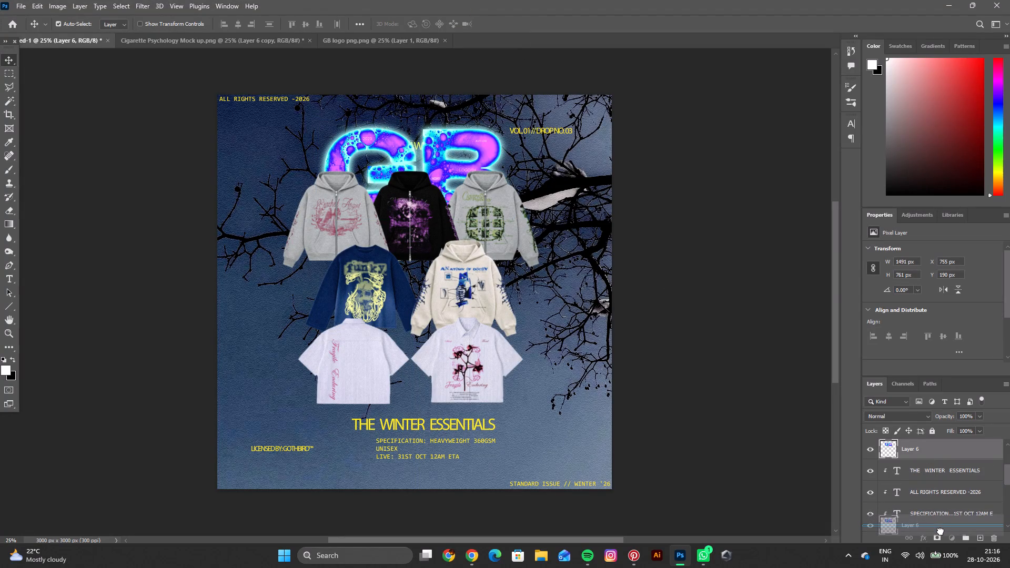
drag(941, 531, 938, 561)
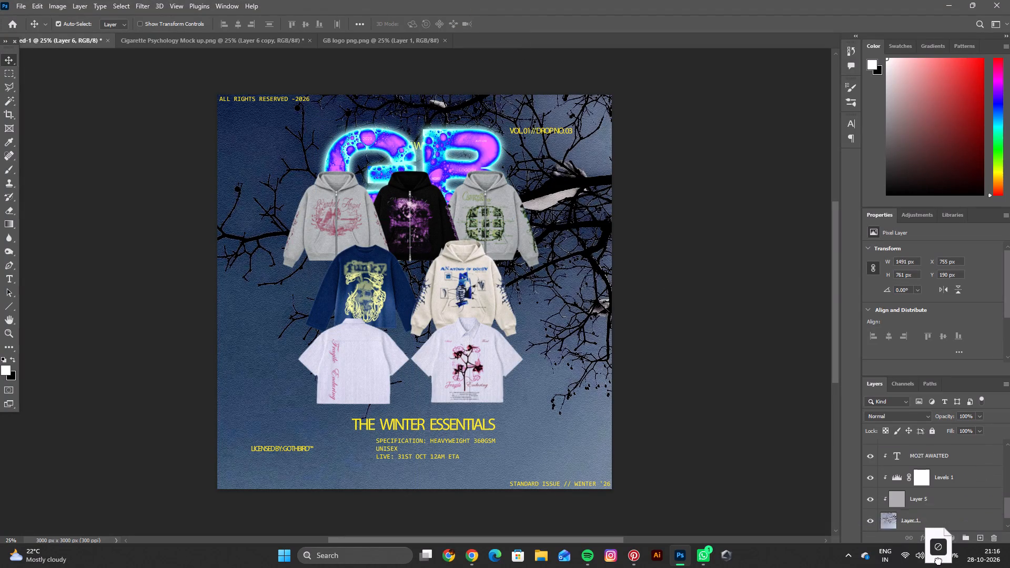
drag(938, 561, 927, 495)
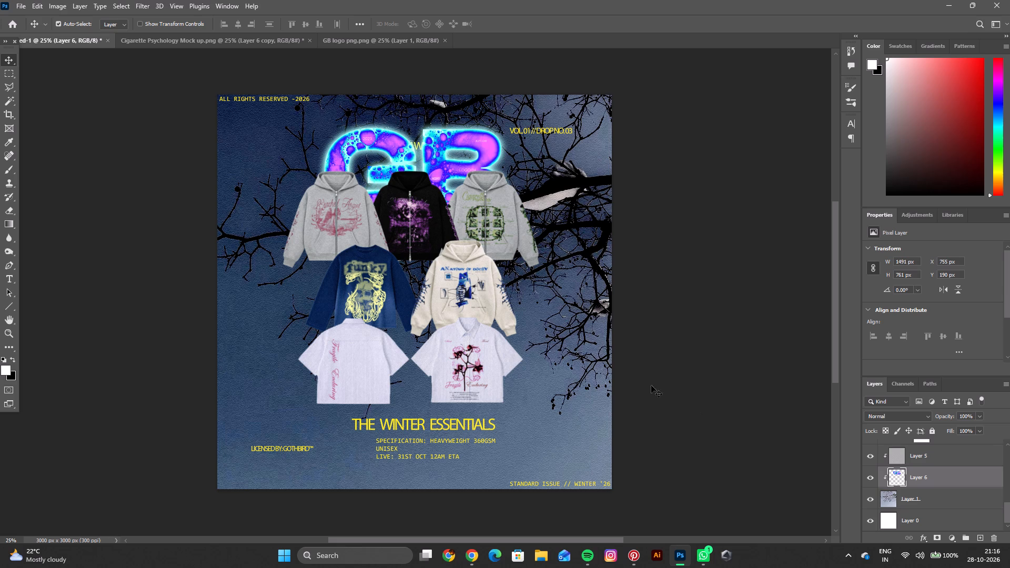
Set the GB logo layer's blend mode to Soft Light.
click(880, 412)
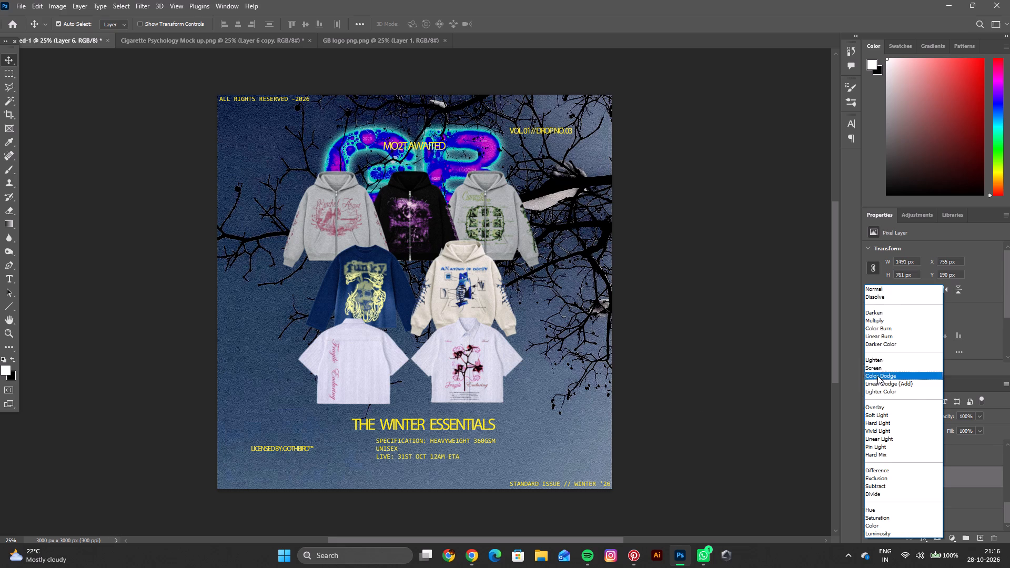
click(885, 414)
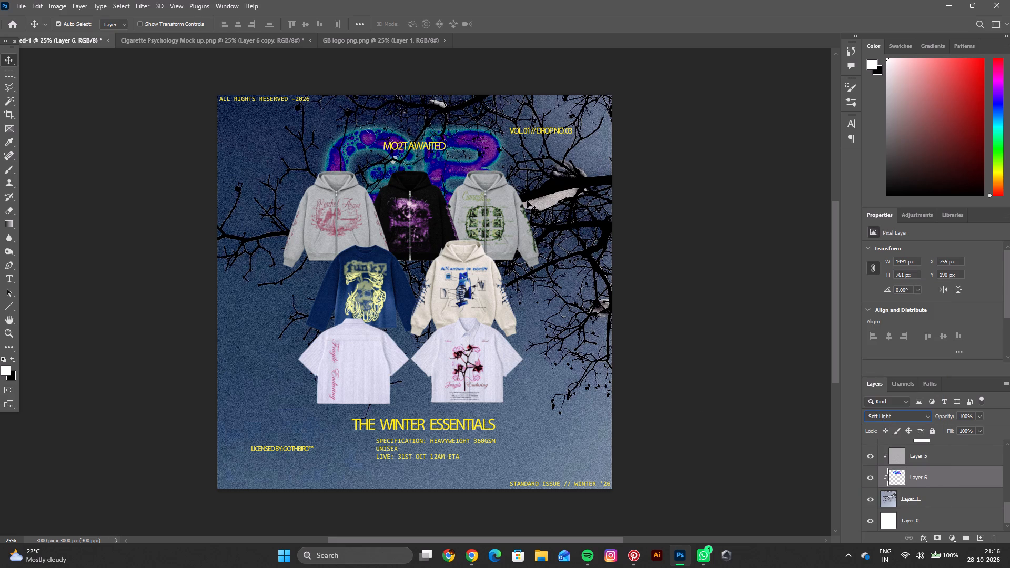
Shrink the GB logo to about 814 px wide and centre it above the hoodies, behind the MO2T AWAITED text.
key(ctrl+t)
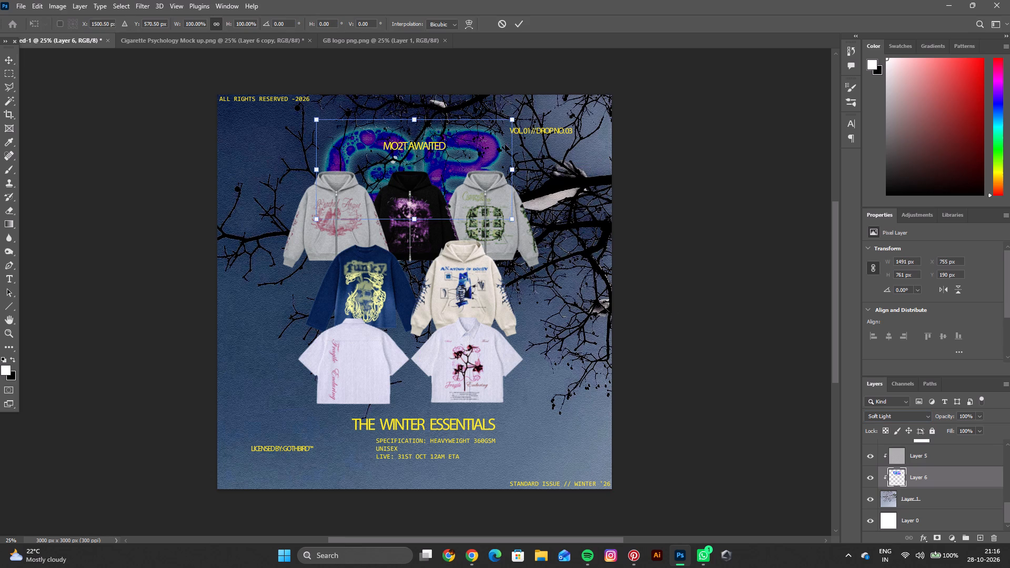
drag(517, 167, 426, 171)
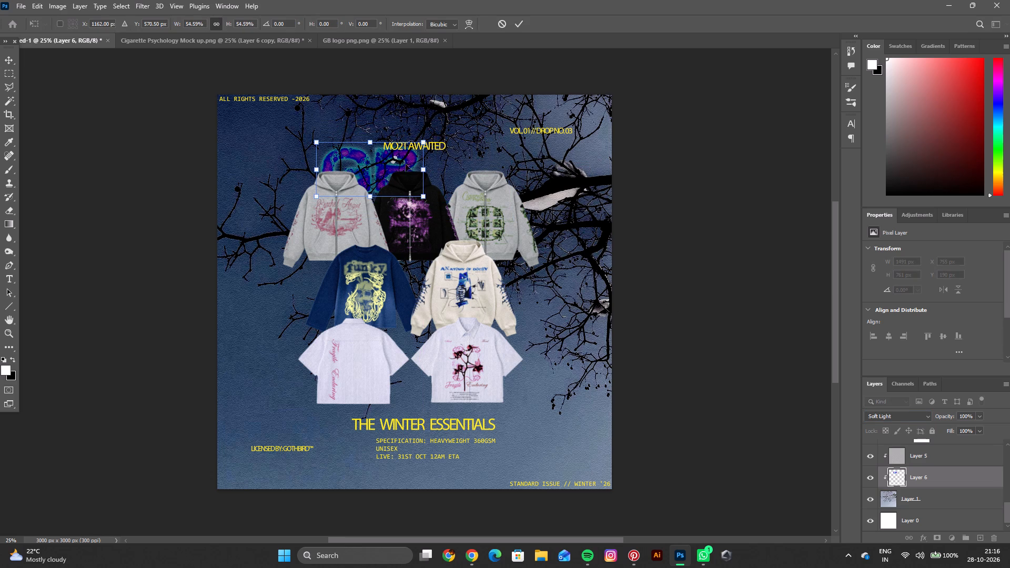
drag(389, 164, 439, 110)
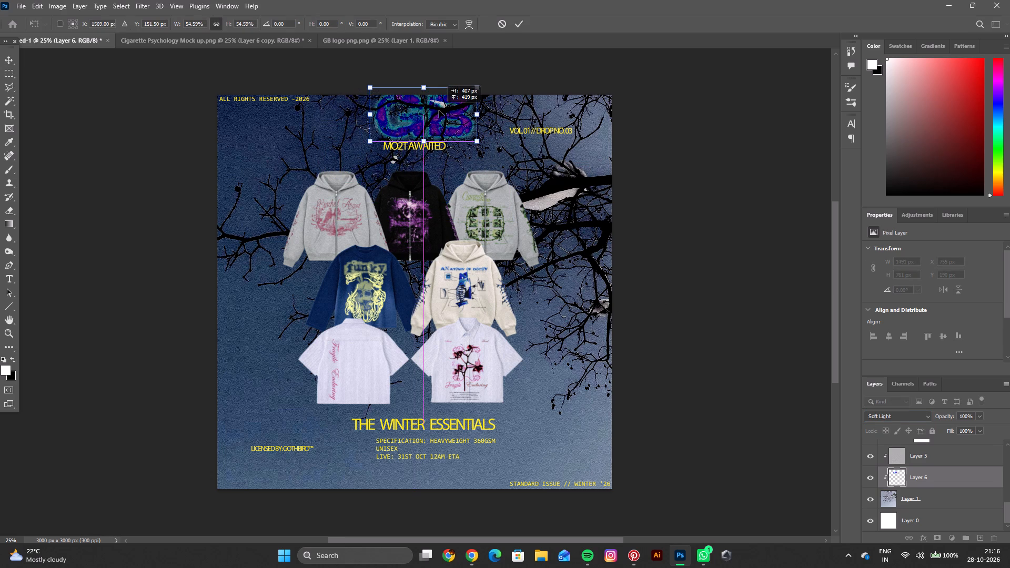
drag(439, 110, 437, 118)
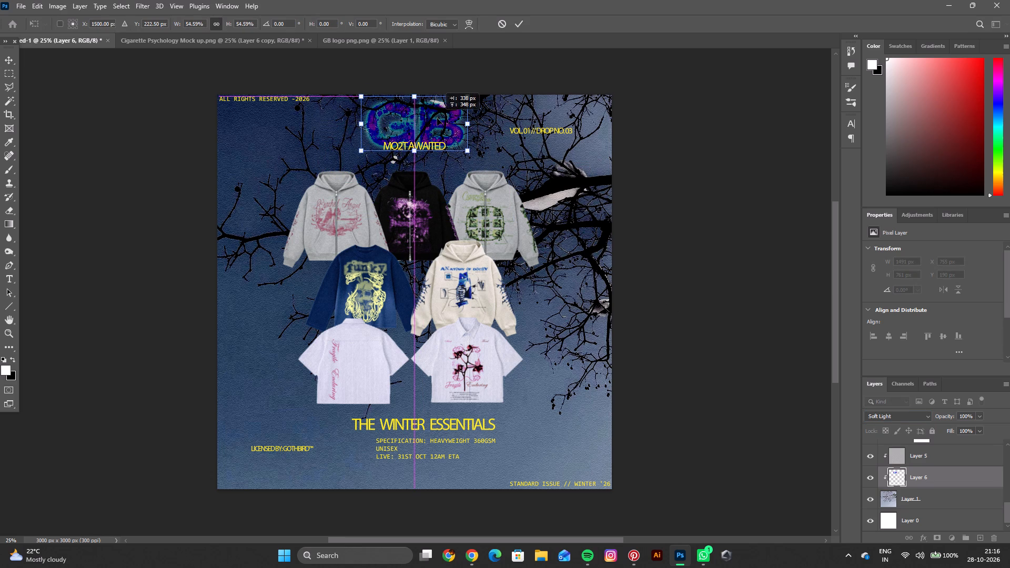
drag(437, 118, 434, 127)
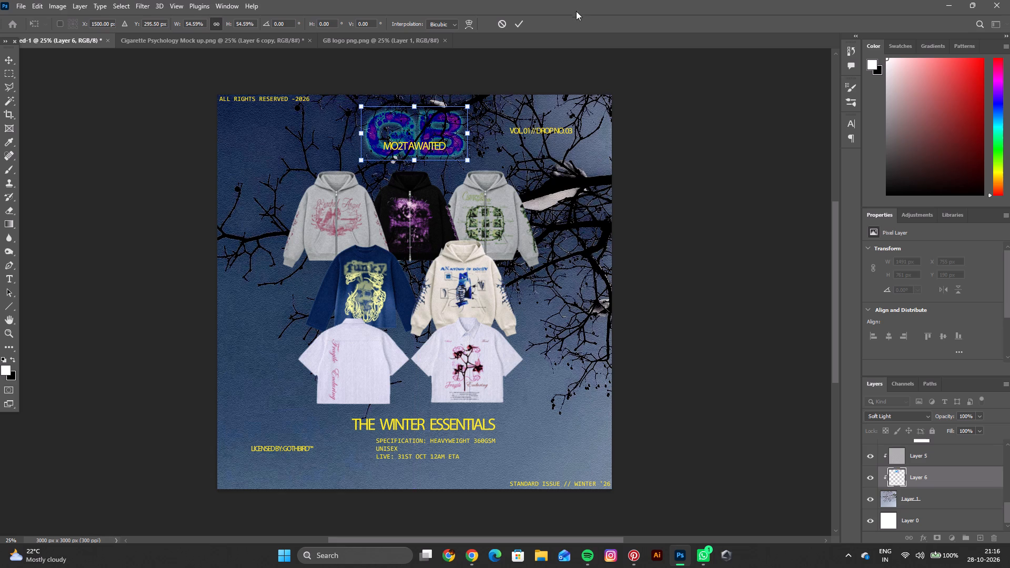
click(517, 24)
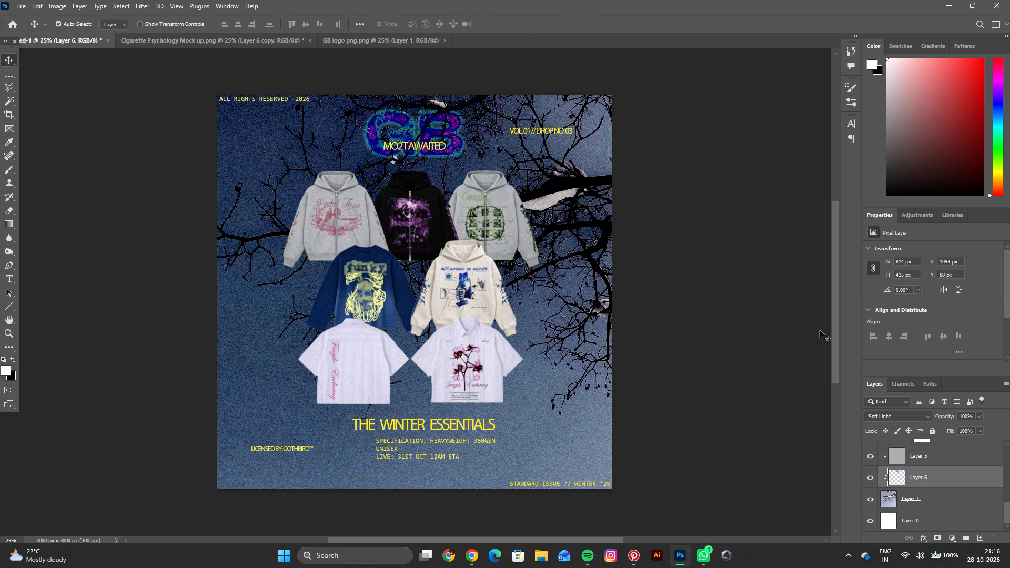
Set the GB logo layer's blend mode to Divide.
click(914, 414)
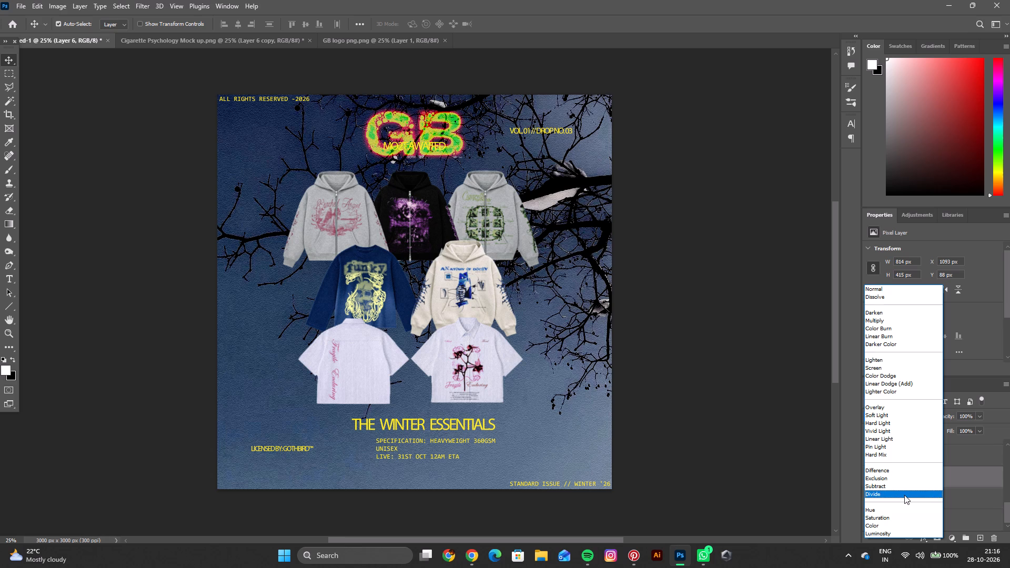
click(904, 495)
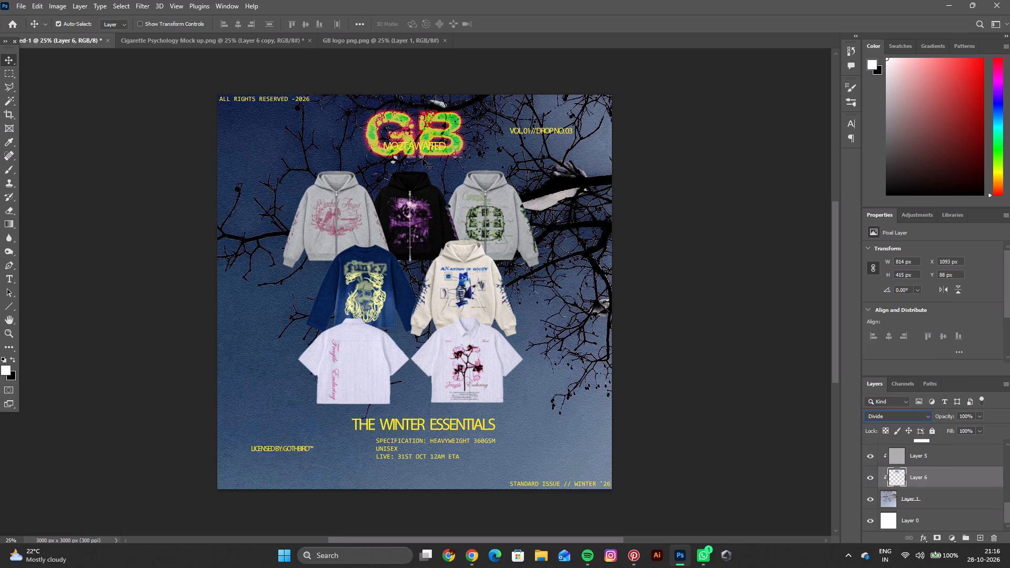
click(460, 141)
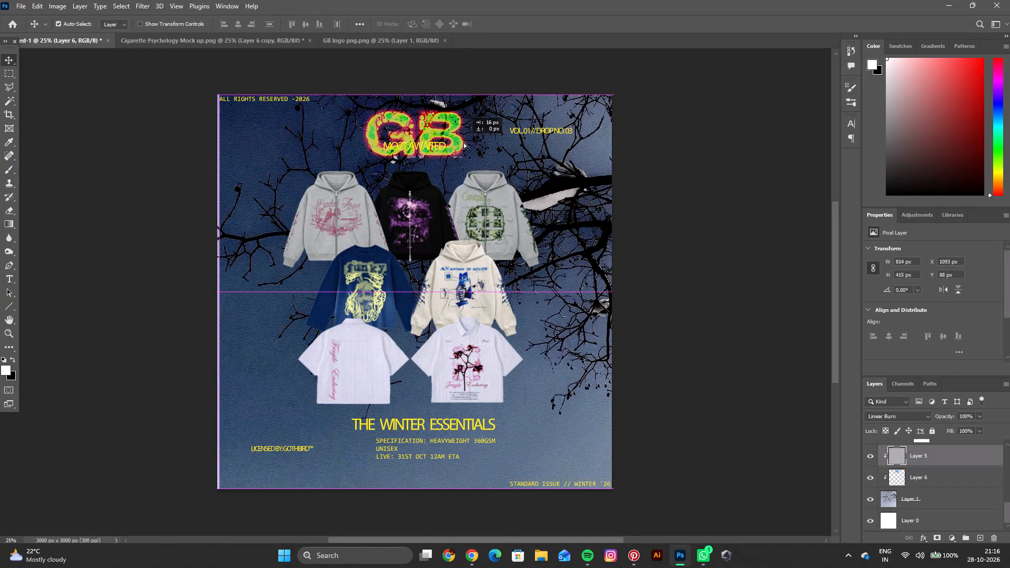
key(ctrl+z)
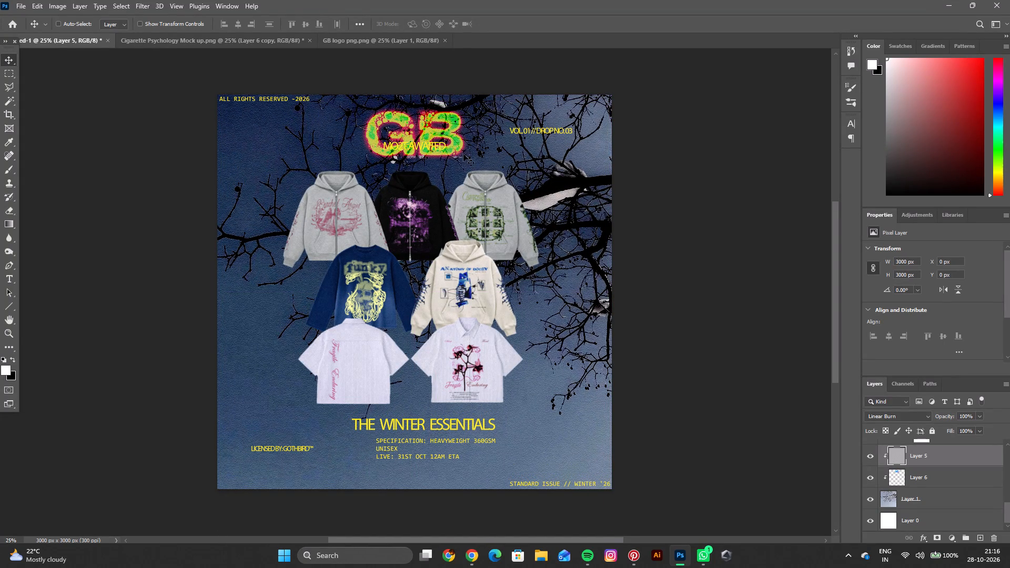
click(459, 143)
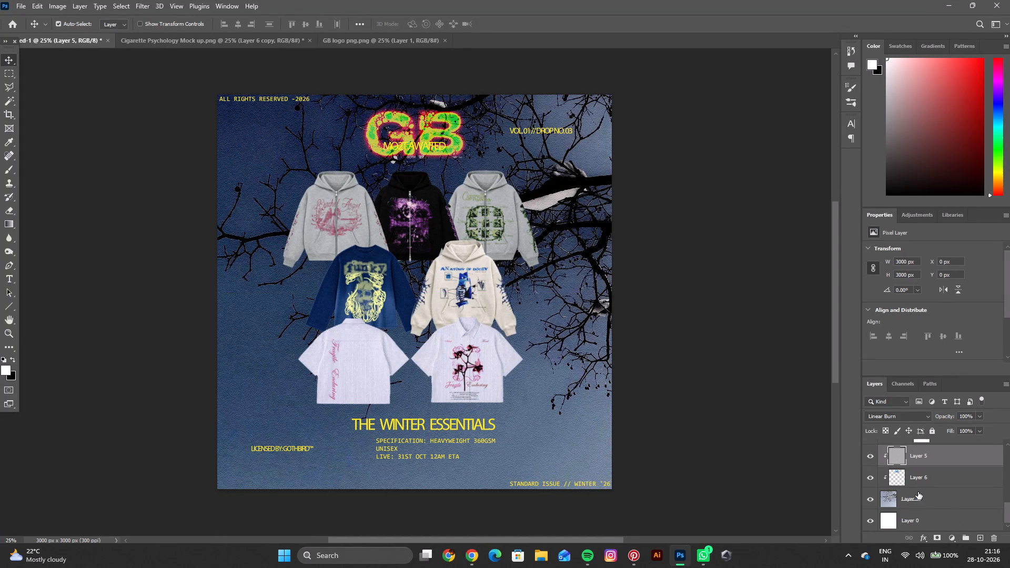
Shrink the GB logo on Layer 6 to about 279 px wide and place it near the centre of the poster's top edge.
click(919, 484)
key(ctrl+t)
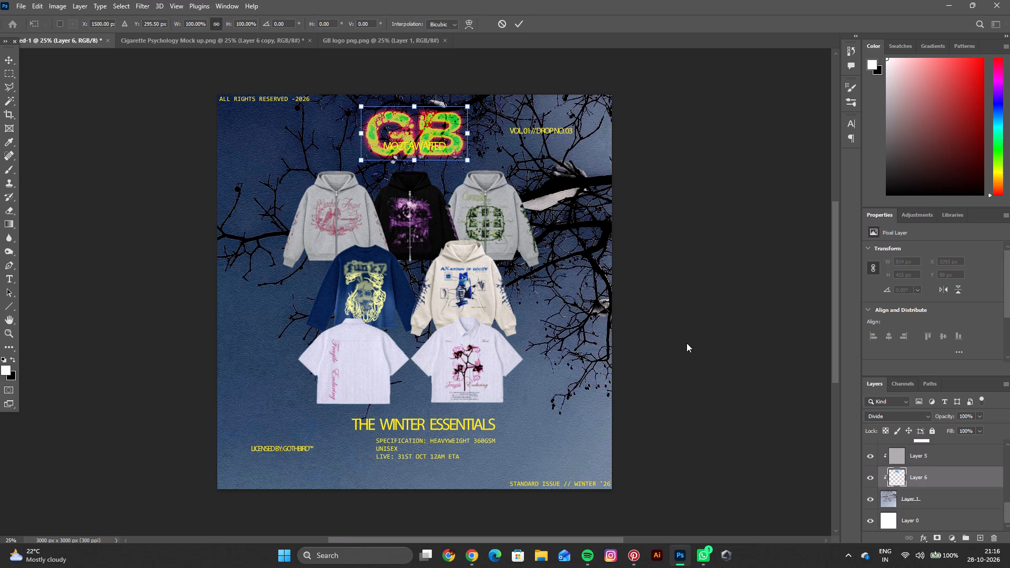
drag(468, 134, 411, 144)
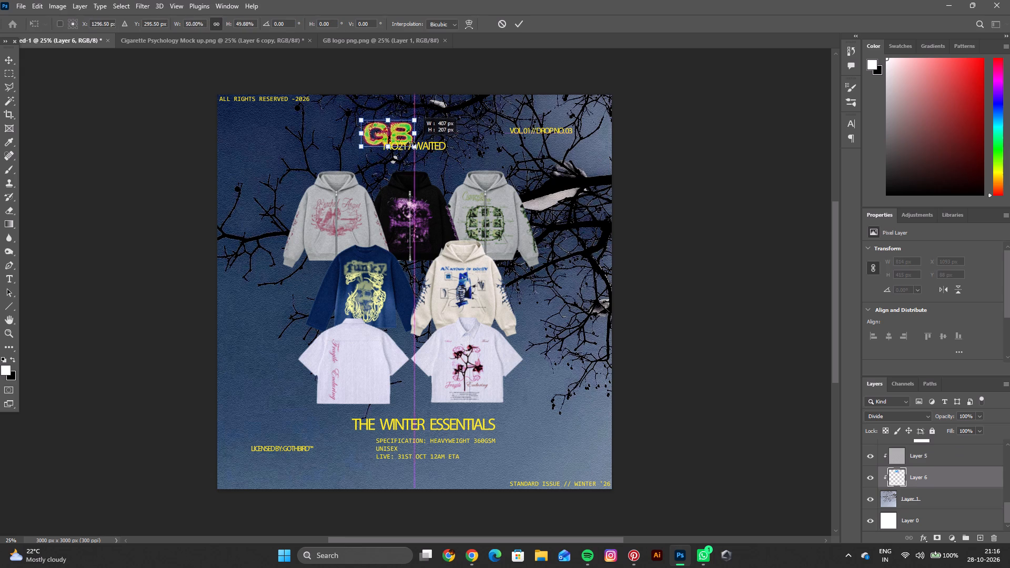
drag(411, 144, 397, 145)
drag(383, 135, 412, 124)
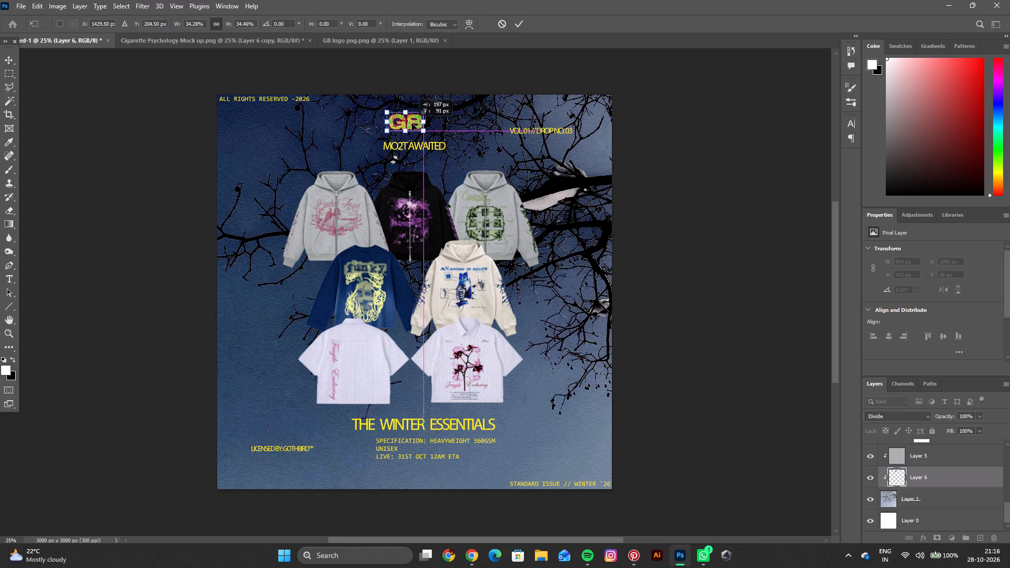
drag(412, 124, 421, 105)
click(521, 25)
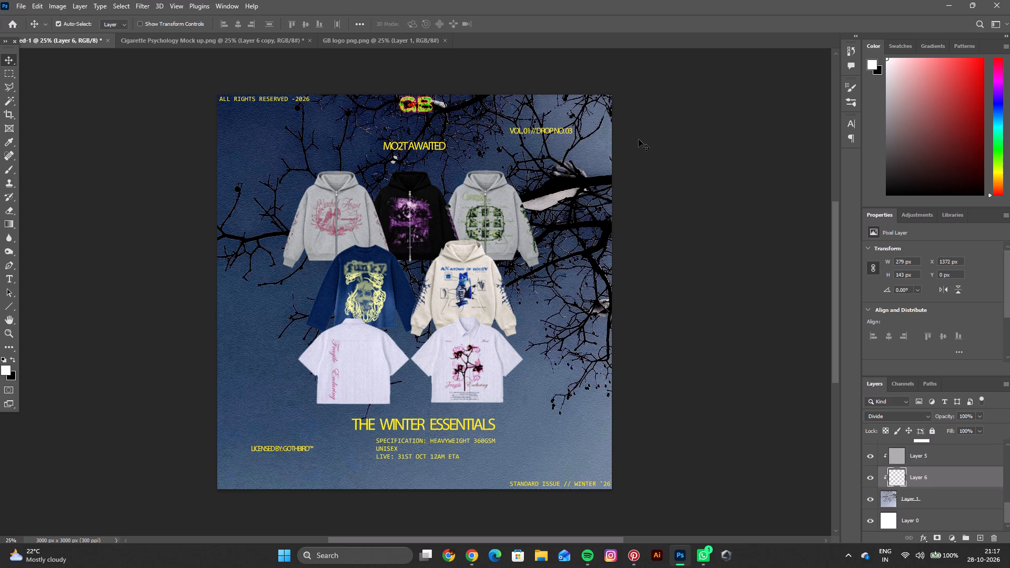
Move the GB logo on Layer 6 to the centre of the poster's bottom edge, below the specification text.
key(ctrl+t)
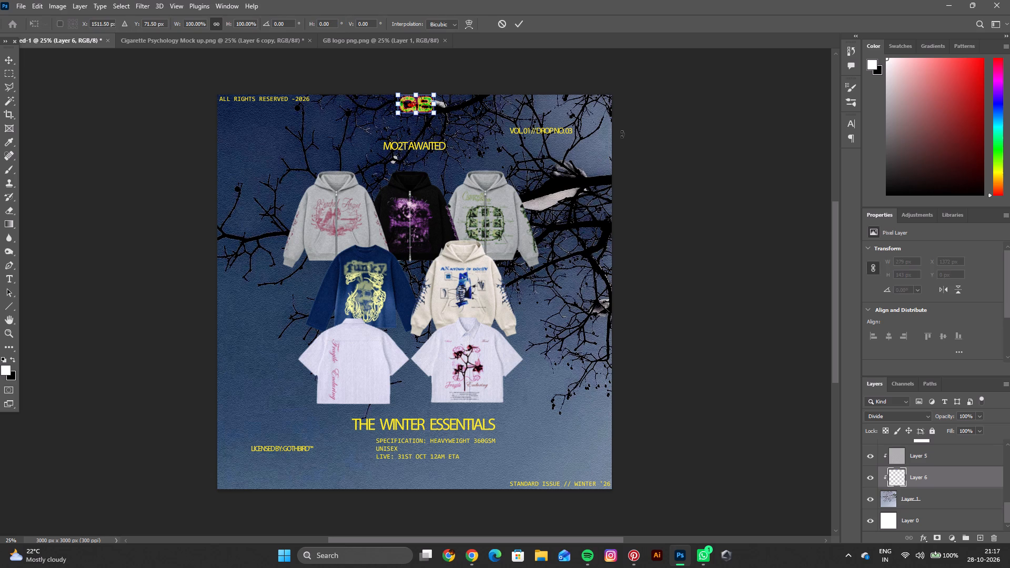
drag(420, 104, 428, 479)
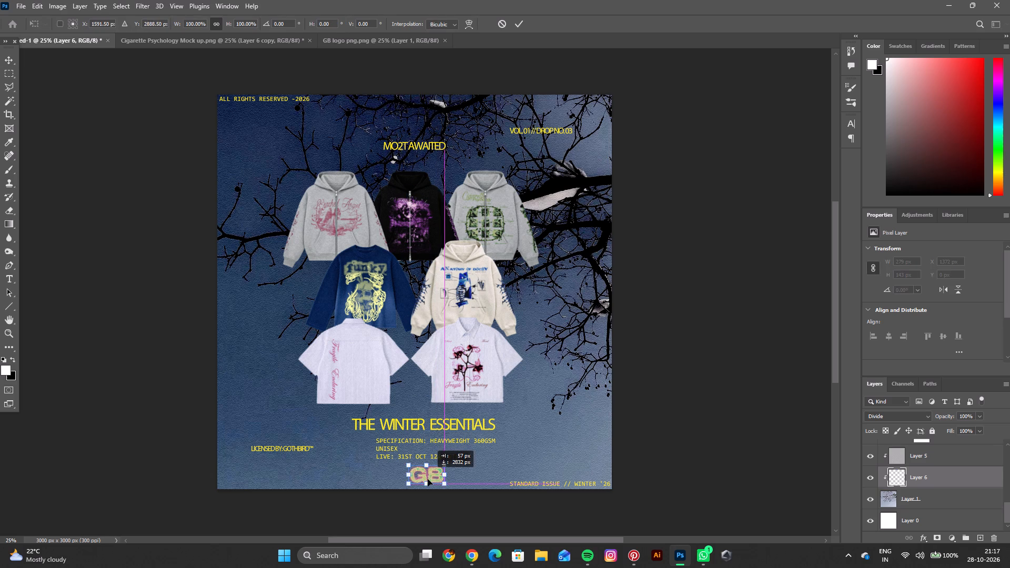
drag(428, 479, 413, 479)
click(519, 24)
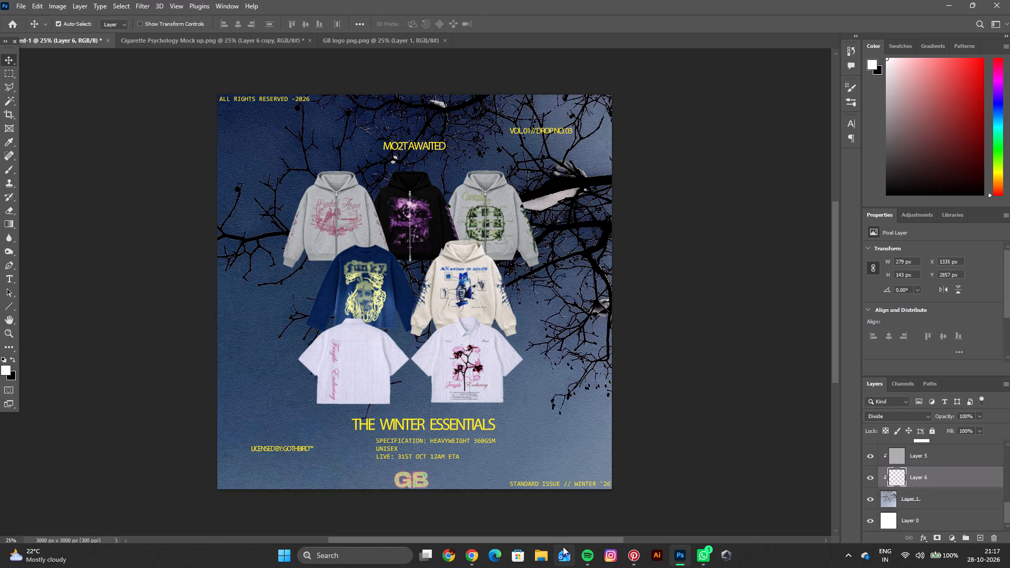
Lower the GB logo layer's opacity to 46%.
click(979, 420)
click(956, 429)
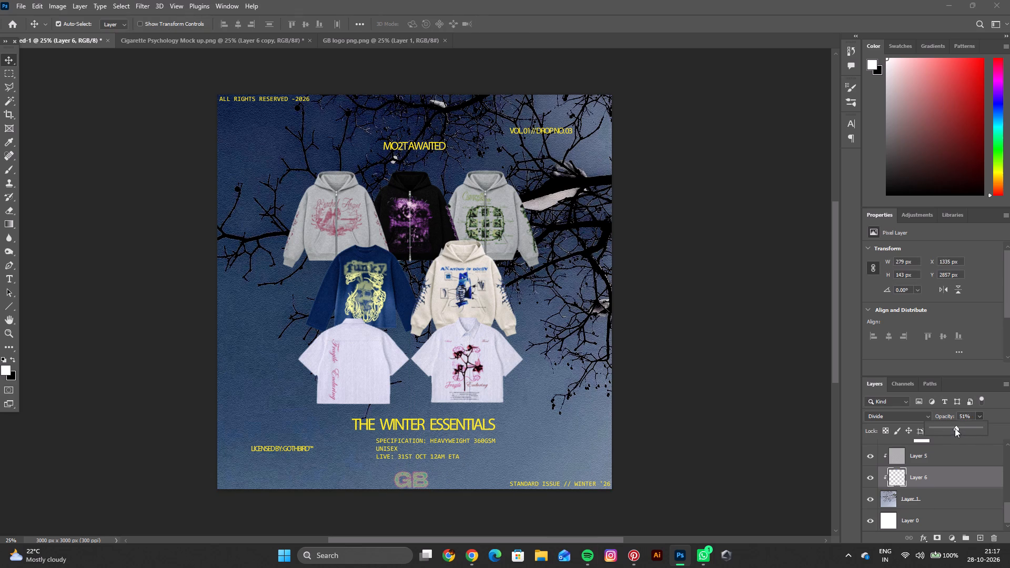
click(948, 428)
click(954, 429)
drag(409, 482, 362, 484)
key(ctrl+z)
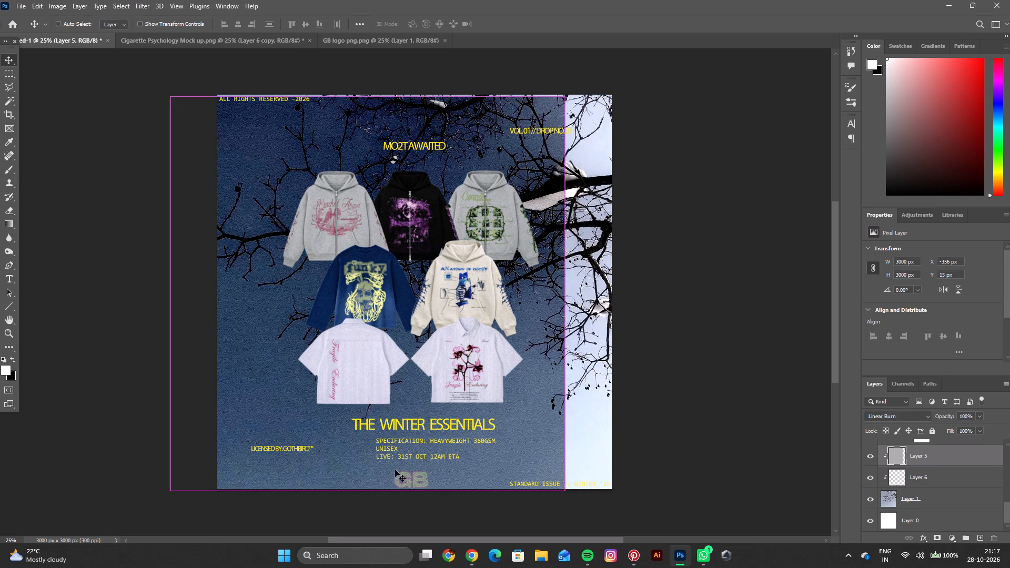
Release the GB logo on Layer 6 from its clipping mask.
click(927, 484)
right_click(927, 483)
click(908, 241)
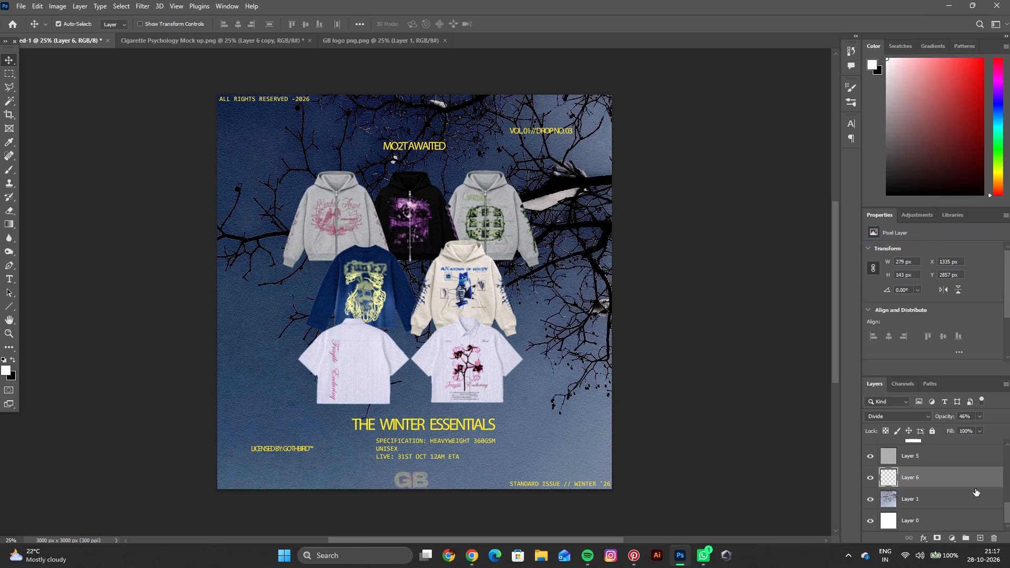
Move Layer 5 beneath the GB logo layer and clip it to the tree background on Layer 1.
click(924, 465)
drag(924, 459, 927, 488)
right_click(931, 474)
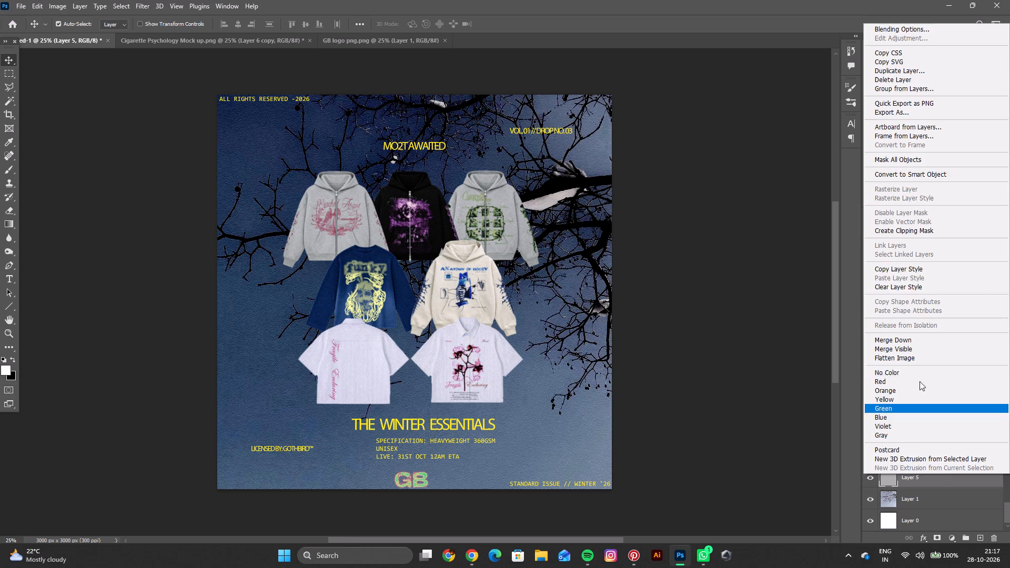
click(901, 232)
Move the GB logo on Layer 6 into the poster's bottom-left corner and shrink it to about 171 px wide.
click(946, 447)
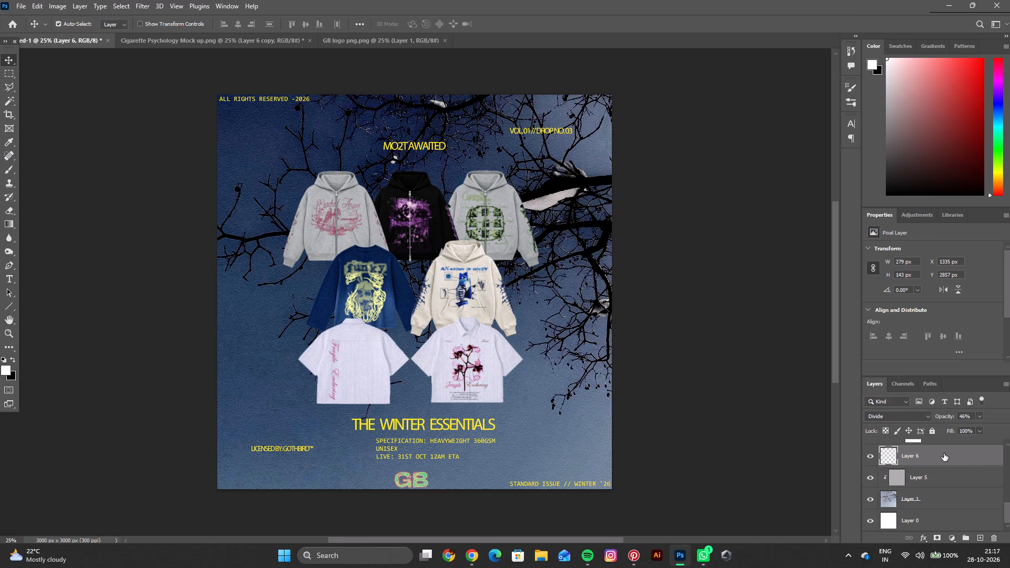
key(ctrl+t)
drag(408, 485, 392, 486)
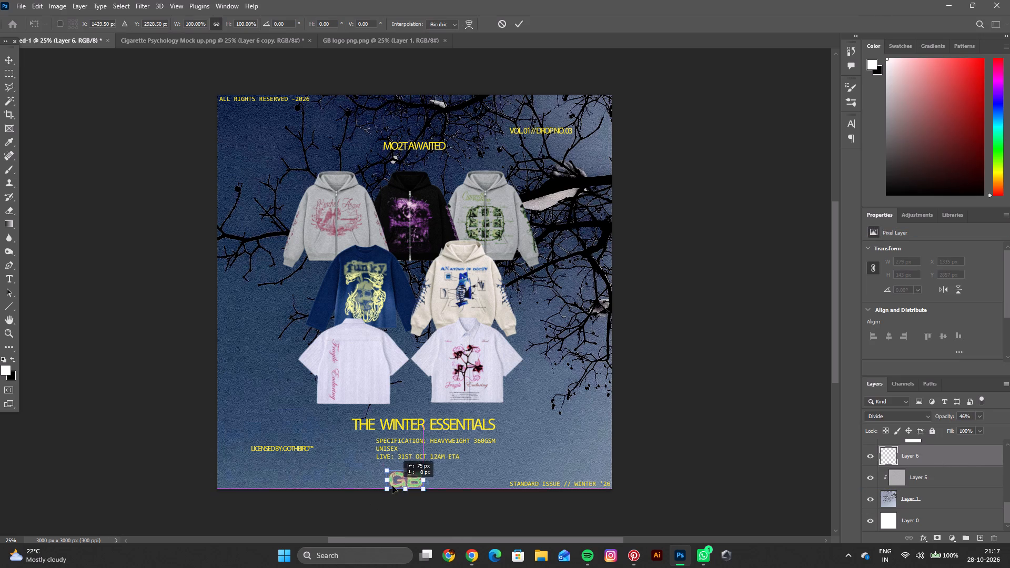
drag(392, 486, 233, 486)
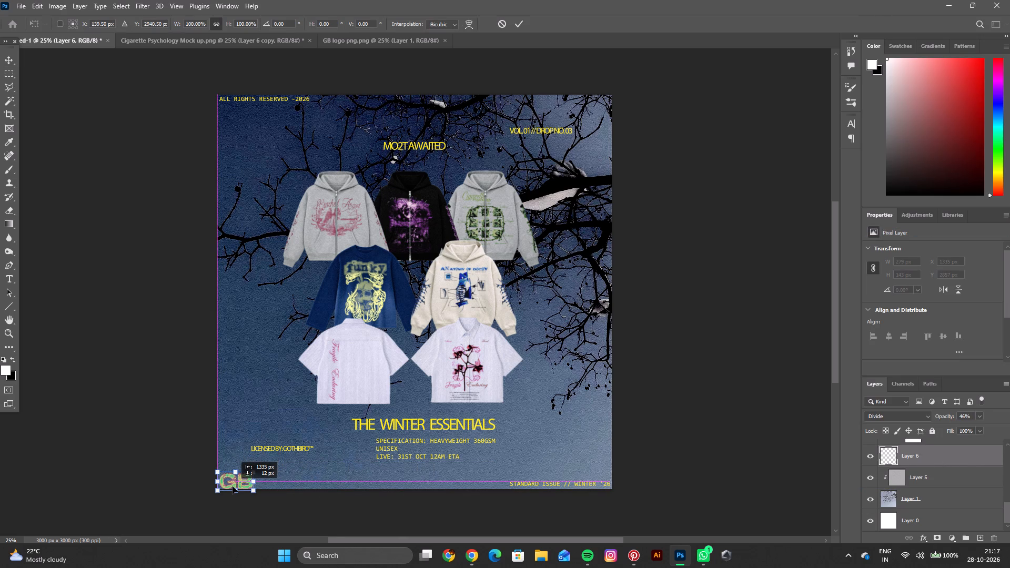
drag(233, 486, 233, 484)
drag(254, 479, 248, 480)
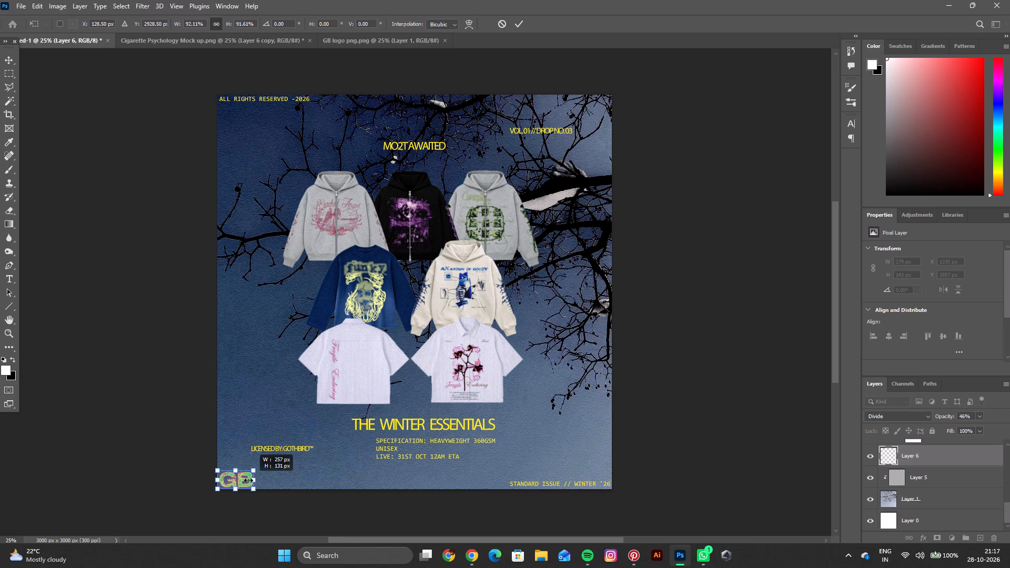
drag(248, 480, 239, 483)
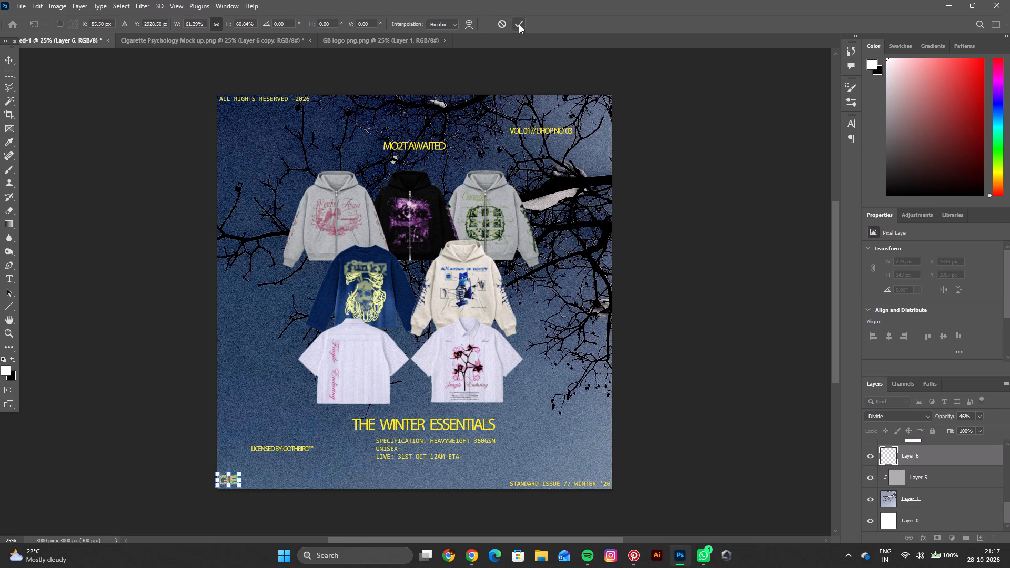
click(519, 23)
click(234, 482)
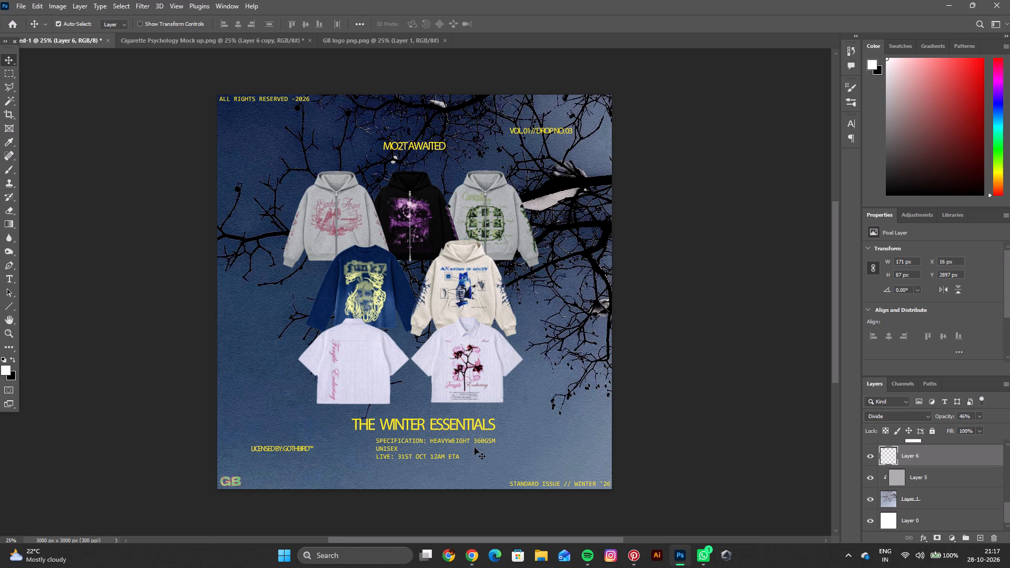
Recolour the GB logo with Camera Raw calibration: red hue +27, saturation +37; green hue -46, saturation +25; blue hue +30, saturation -33.
key(ctrl+equal)
key(ctrl+equal)
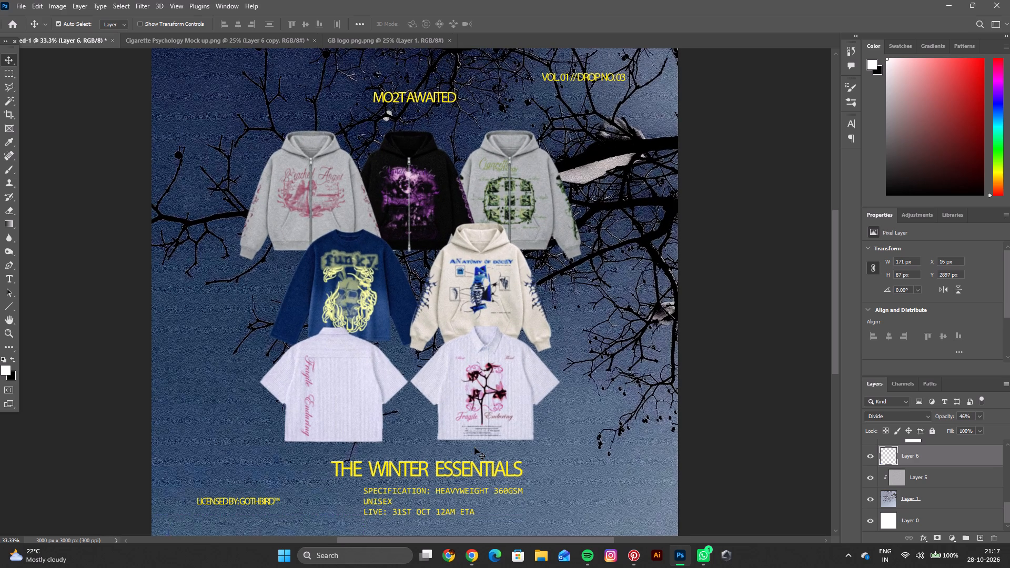
key(space)
key(space)
key(space)
key(space)
key(space)
key(space)
key(space)
key(space)
key(space)
key(space)
key(space)
key(space)
key(space)
key(space)
key(space)
key(space)
key(space)
key(space)
key(space)
key(space)
drag(471, 442, 595, 162)
key(ctrl+equal)
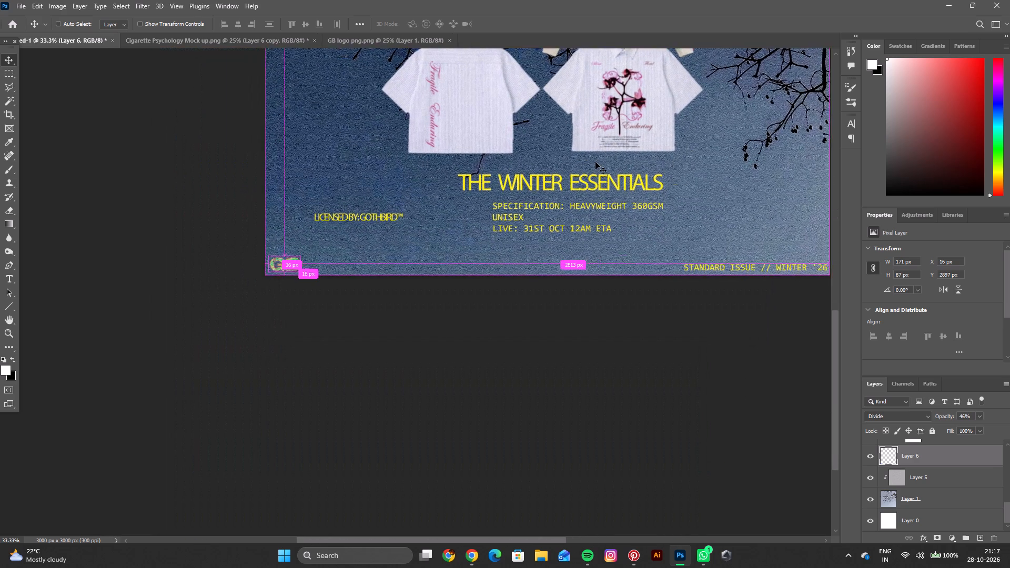
key(ctrl+equal)
key(space)
key(space)
key(space)
key(space)
key(space)
key(space)
key(space)
key(space)
key(space)
key(space)
key(space)
key(space)
key(space)
key(space)
key(space)
key(space)
key(space)
key(space)
key(space)
key(space)
drag(577, 159, 669, 257)
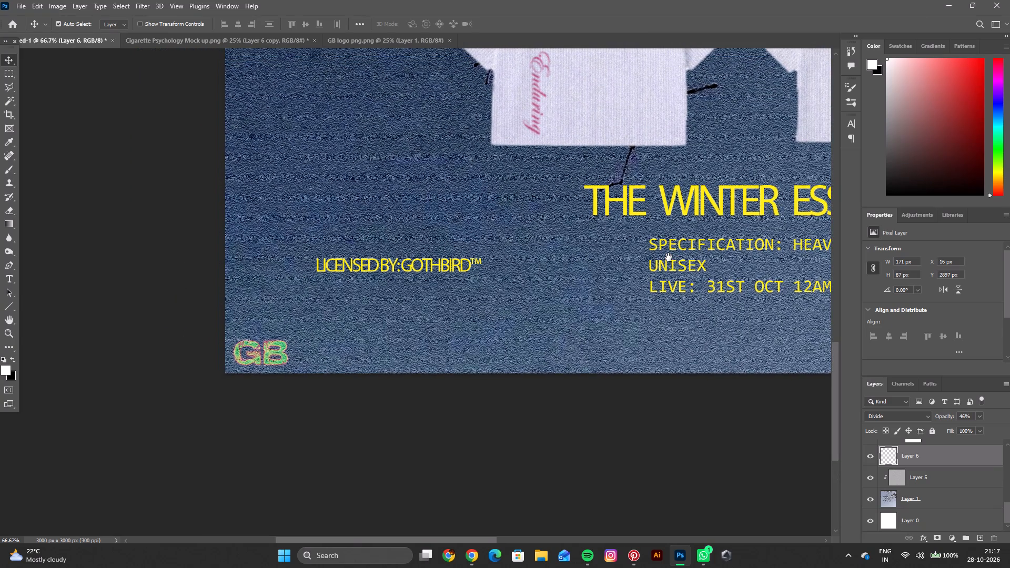
drag(669, 257, 669, 299)
click(134, 5)
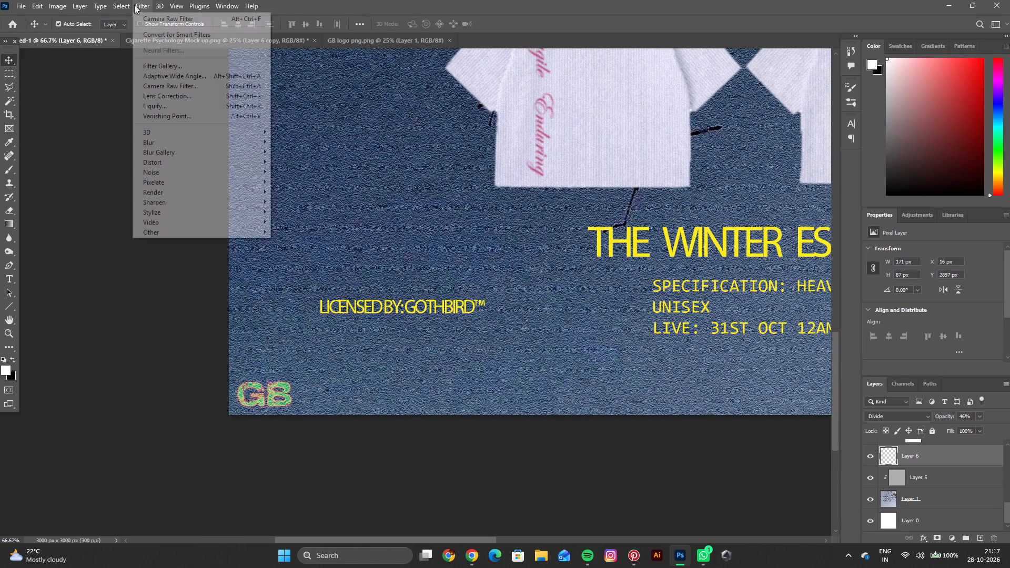
click(190, 82)
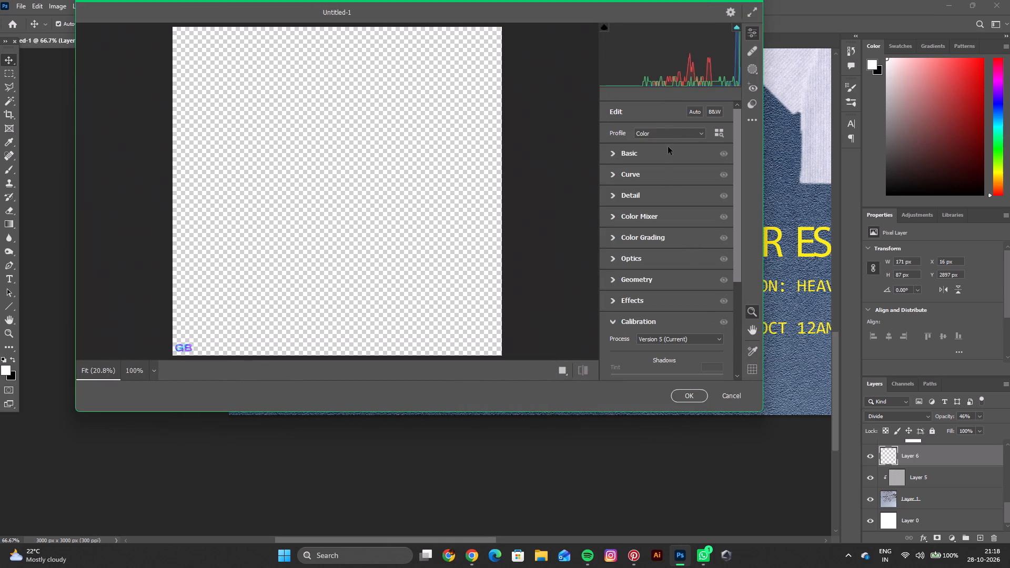
scroll(678, 130, down, 12)
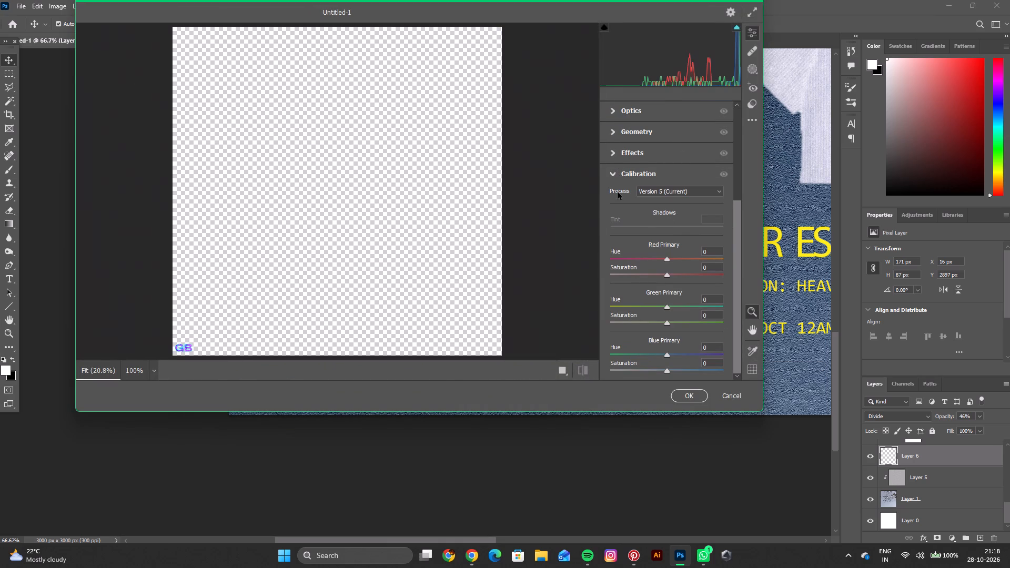
drag(668, 259, 678, 261)
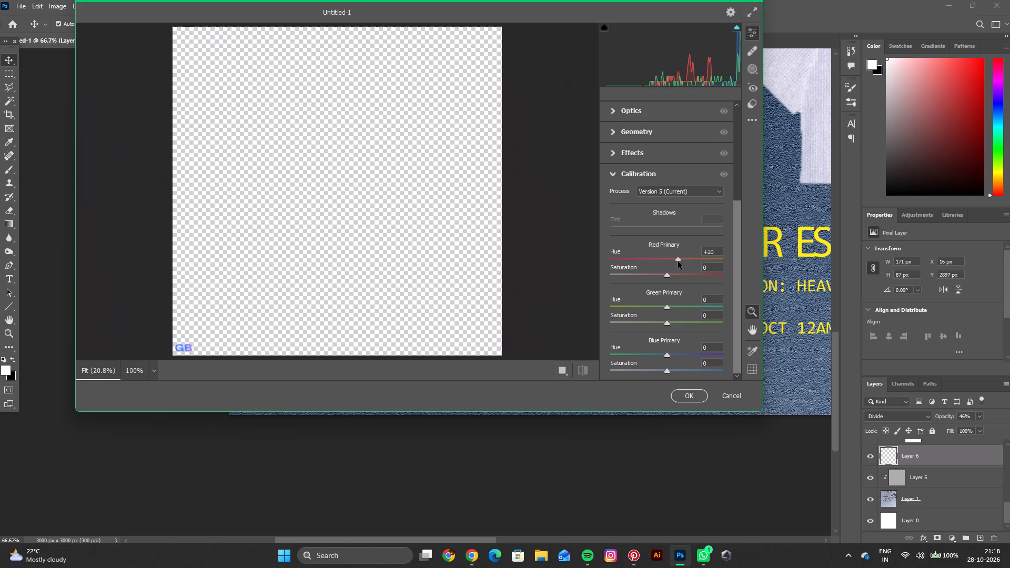
drag(678, 261, 683, 261)
drag(667, 276, 688, 277)
scroll(691, 282, down, 4)
drag(667, 308, 641, 308)
drag(666, 322, 681, 324)
scroll(681, 324, down, 3)
drag(668, 355, 685, 357)
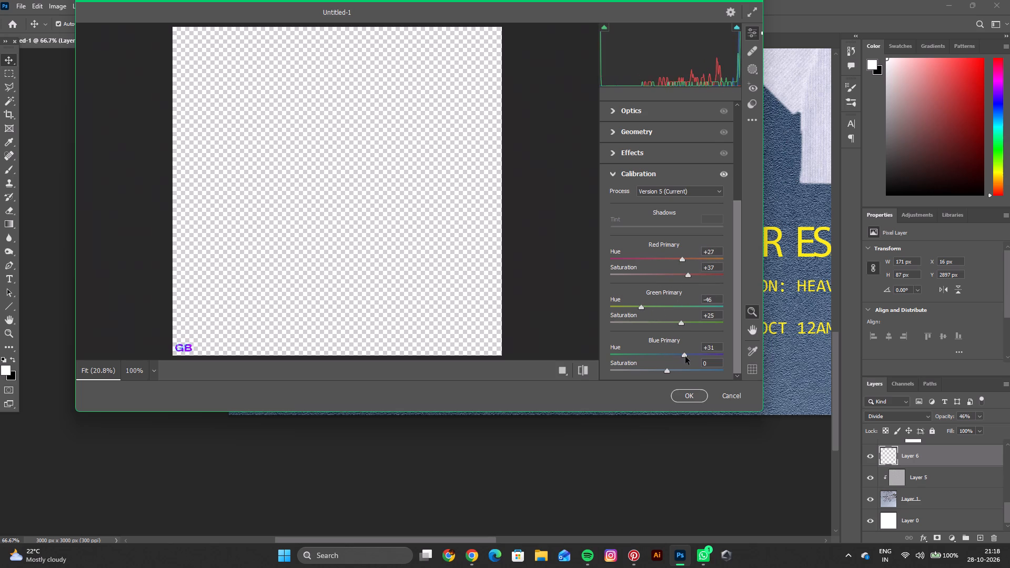
drag(685, 357, 685, 358)
drag(669, 369, 650, 370)
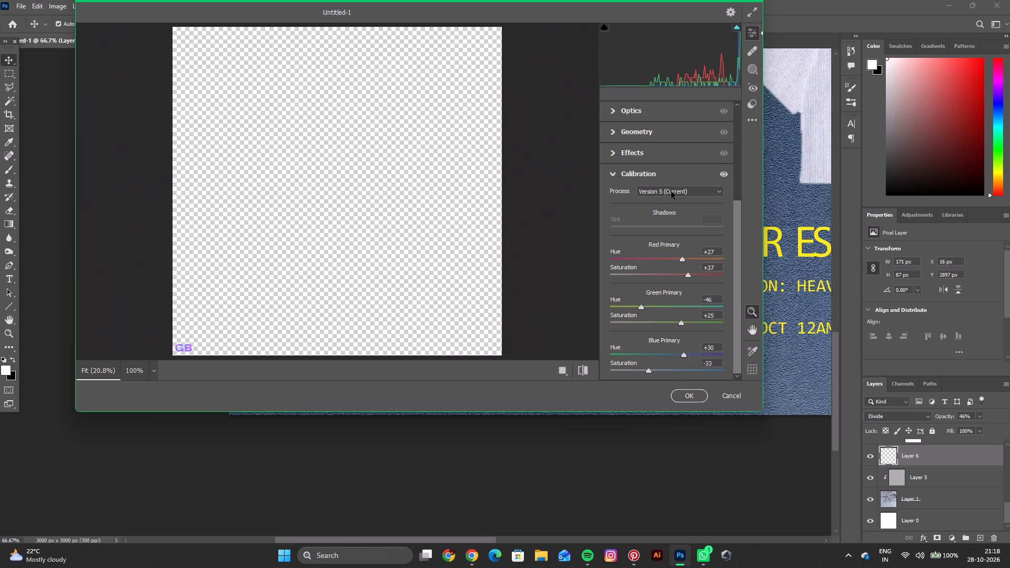
Add Camera Raw grain of about 37 to the GB logo and apply the filter.
click(611, 175)
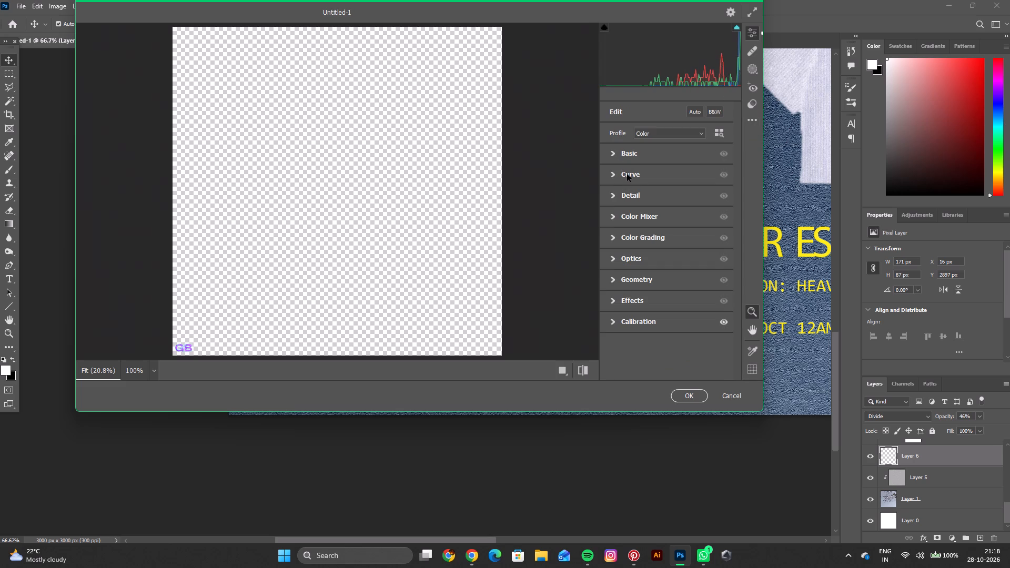
scroll(622, 196, down, 1)
click(613, 197)
click(613, 194)
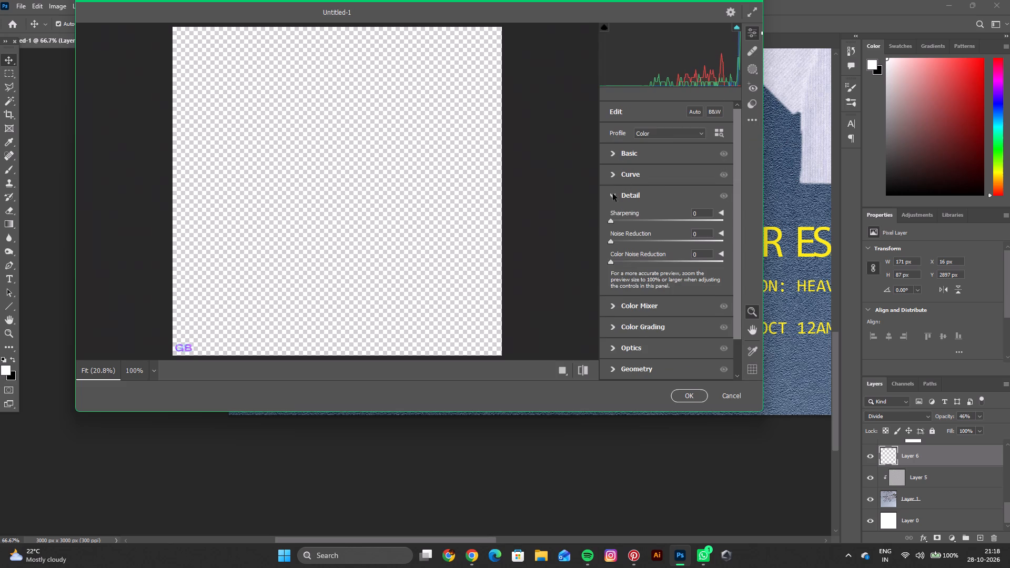
click(609, 173)
click(609, 173)
click(607, 156)
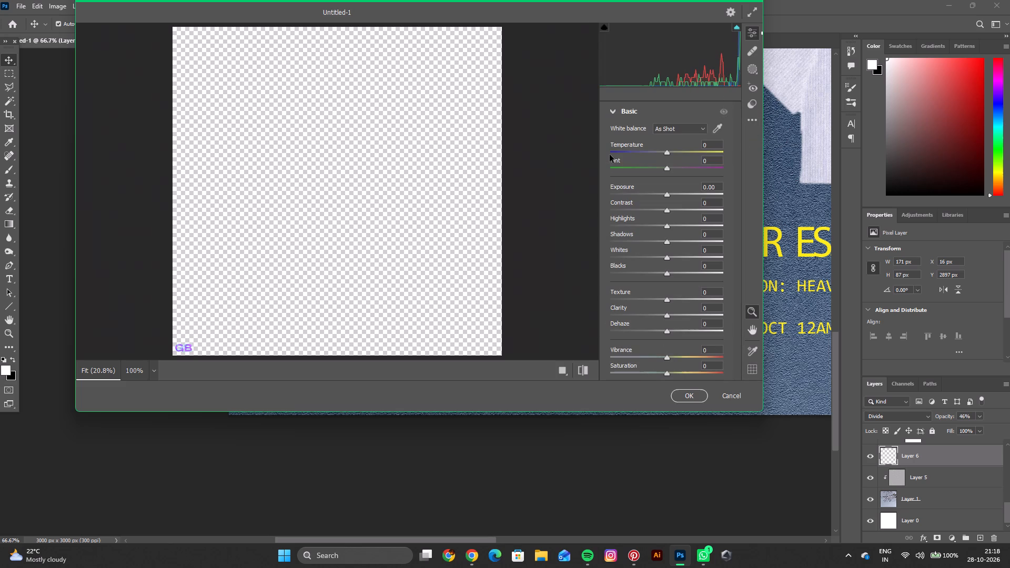
click(611, 110)
scroll(650, 188, up, 3)
scroll(654, 180, down, 3)
click(614, 301)
scroll(642, 307, down, 4)
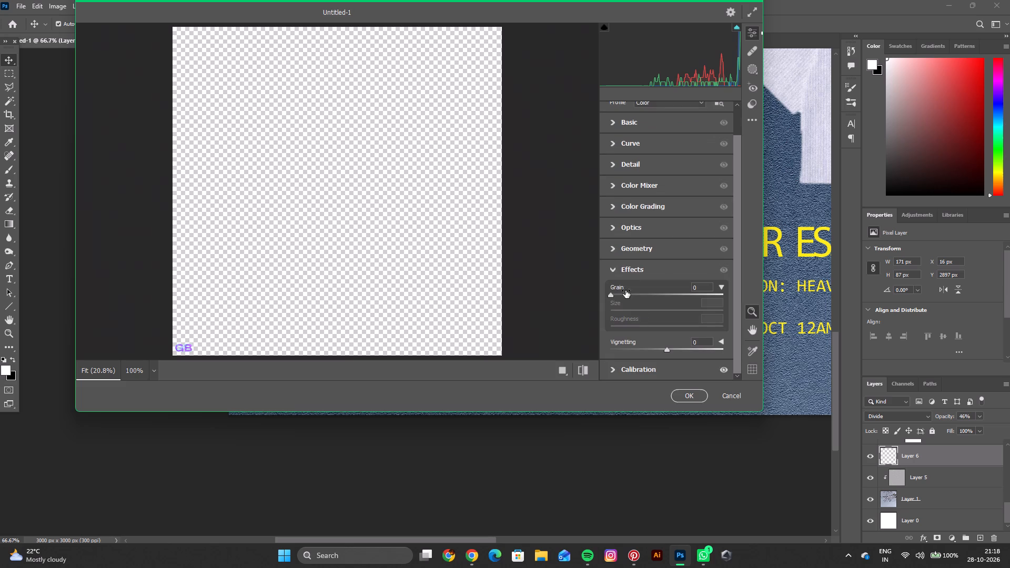
click(603, 292)
drag(611, 297, 653, 300)
drag(653, 300, 654, 300)
click(686, 400)
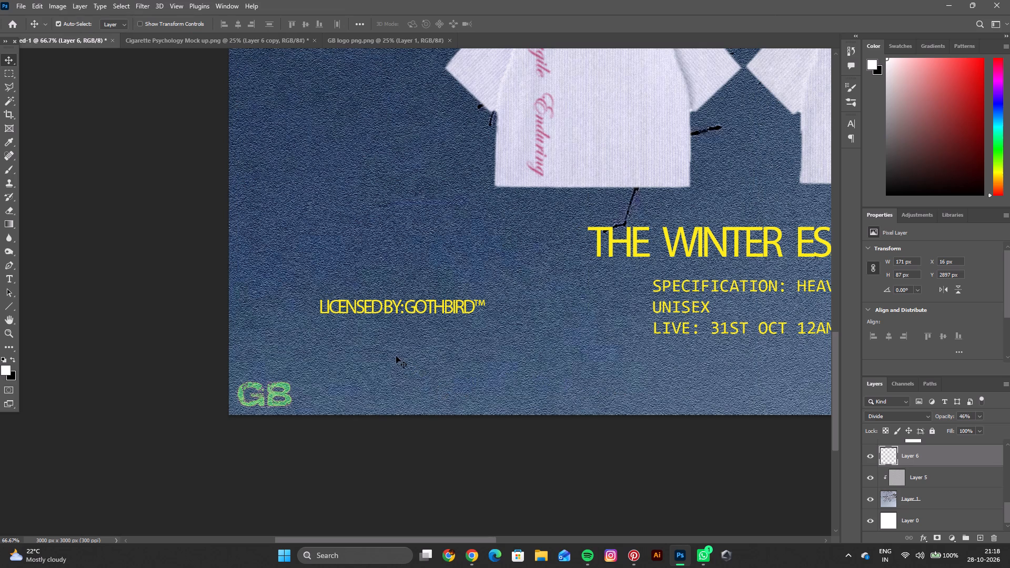
Examine how the filtered GB logo sits in the corner against the rest of the poster.
scroll(396, 357, up, 3)
scroll(396, 357, down, 3)
scroll(396, 351, up, 3)
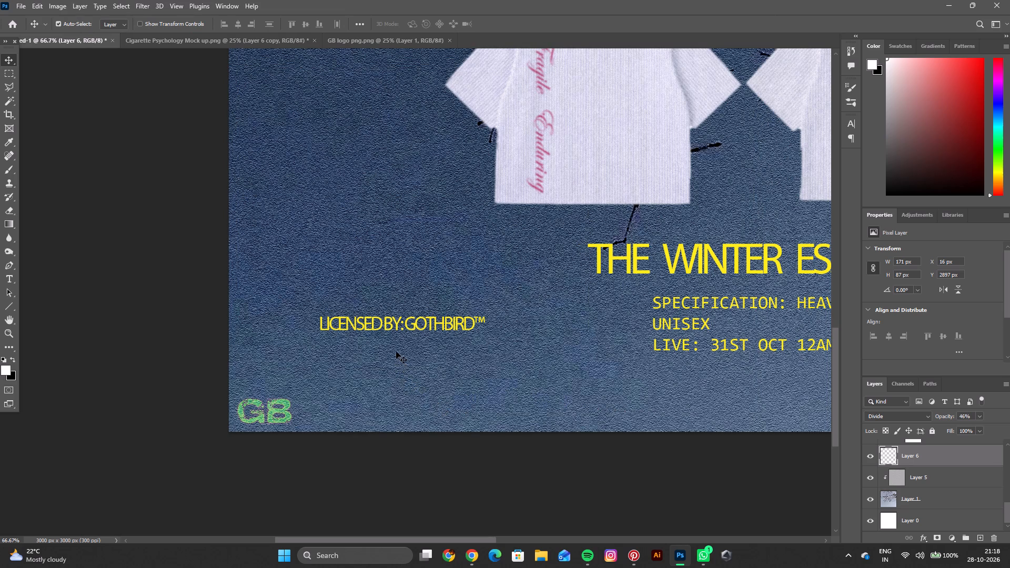
scroll(396, 351, up, 4)
key(ctrl+minus)
key(ctrl+minus)
key(ctrl+minus)
key(space)
key(space)
key(space)
key(space)
key(space)
key(space)
key(space)
key(space)
key(space)
key(space)
key(space)
key(space)
key(space)
key(space)
key(space)
key(space)
key(space)
key(space)
key(space)
key(space)
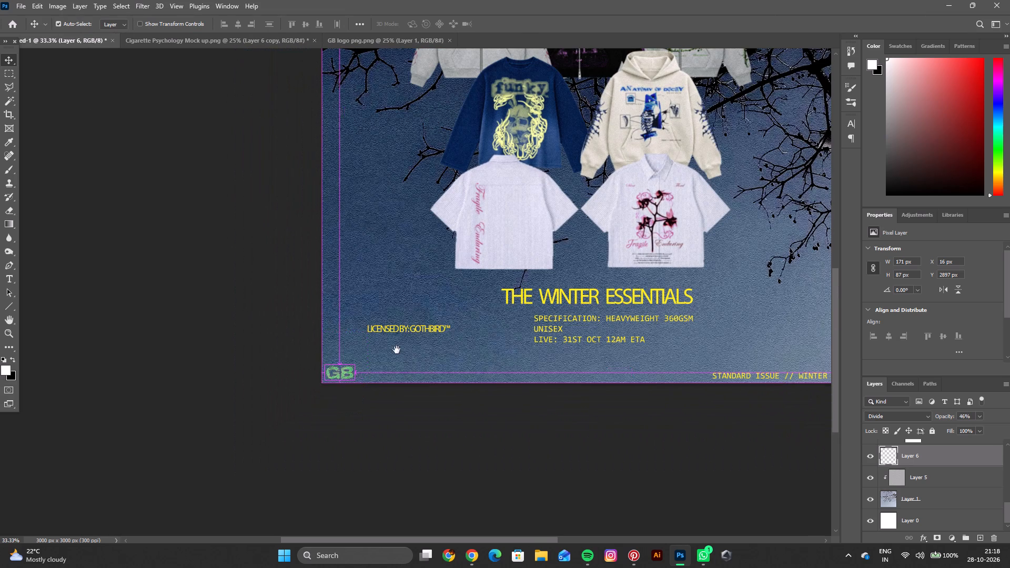
Examine the full poster composition, checking how the GB logo balances with the garments and text.
drag(397, 349, 232, 484)
key(ctrl+minus)
key(ctrl+minus)
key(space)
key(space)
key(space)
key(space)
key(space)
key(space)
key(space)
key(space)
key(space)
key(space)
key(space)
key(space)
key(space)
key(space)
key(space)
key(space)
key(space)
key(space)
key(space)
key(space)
drag(407, 468, 399, 471)
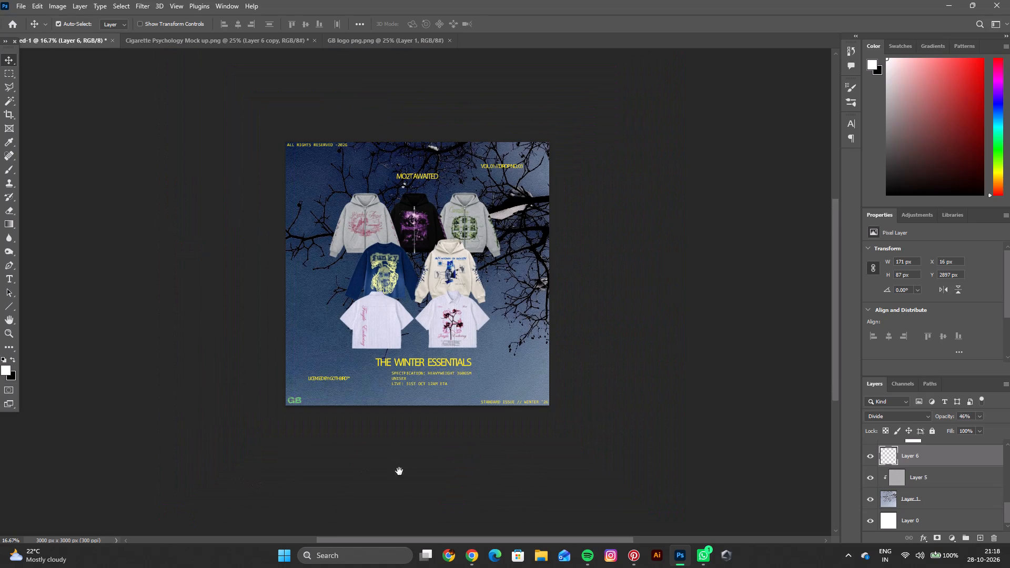
drag(399, 471, 365, 496)
key(ctrl+BackSpace)
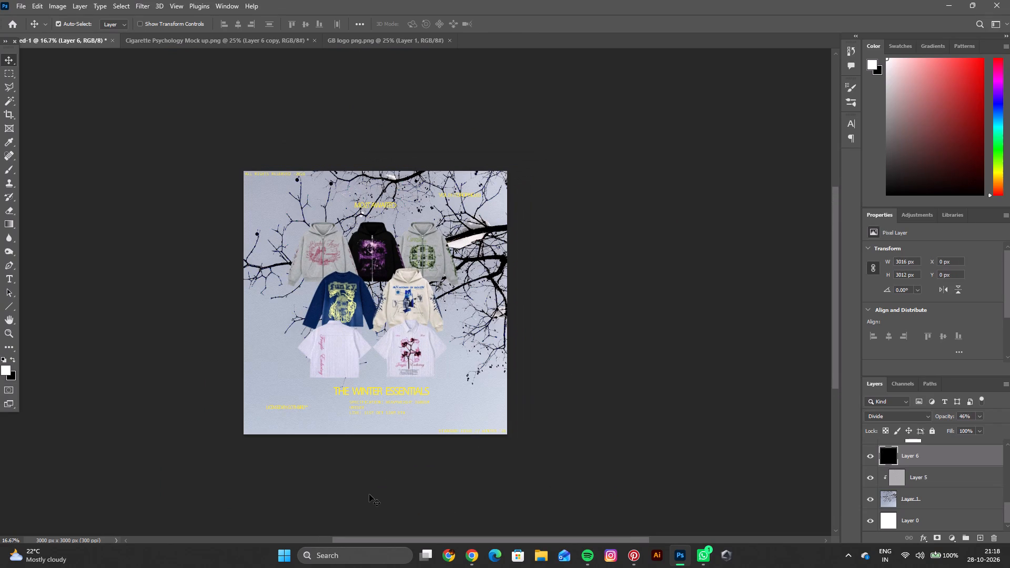
key(ctrl+z)
key(ctrl+equal)
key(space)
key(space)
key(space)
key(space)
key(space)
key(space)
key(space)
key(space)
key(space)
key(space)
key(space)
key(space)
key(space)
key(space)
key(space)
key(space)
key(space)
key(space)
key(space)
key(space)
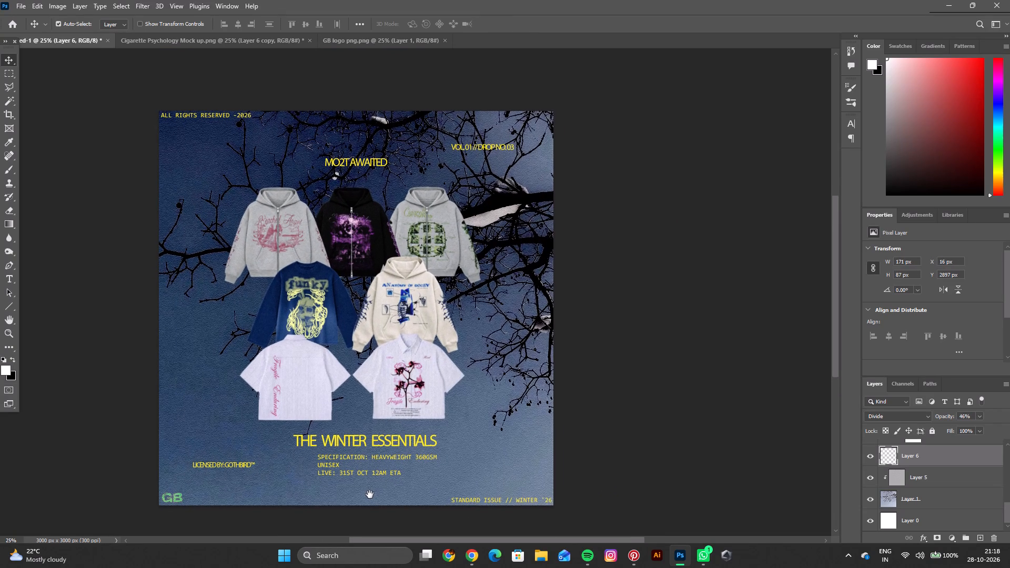
drag(371, 494, 389, 489)
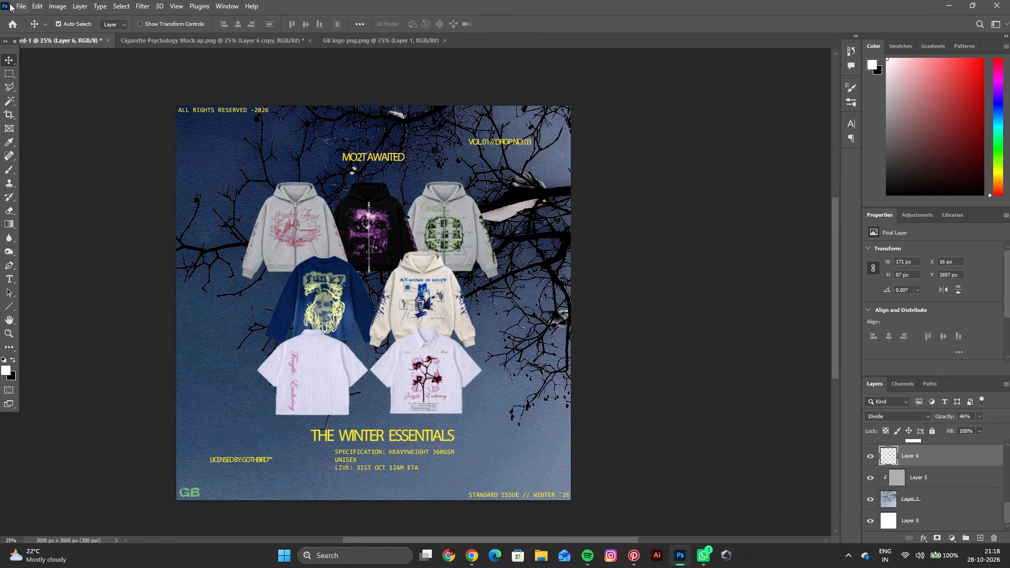
Export the poster as a PNG named THE WINTER HEAT into the Posters S25 folder.
click(17, 7)
click(159, 168)
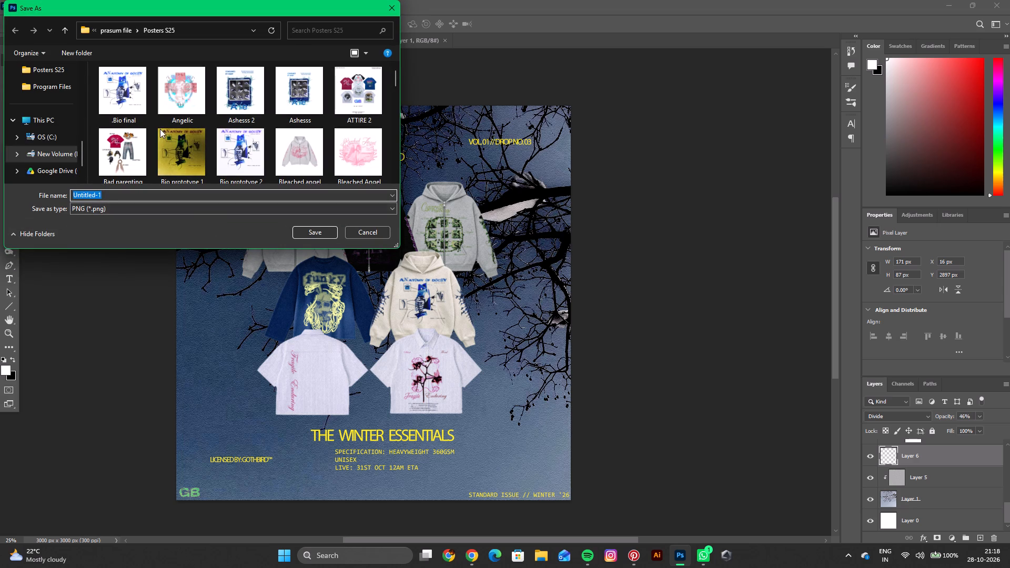
scroll(183, 118, up, 3)
key(BackSpace)
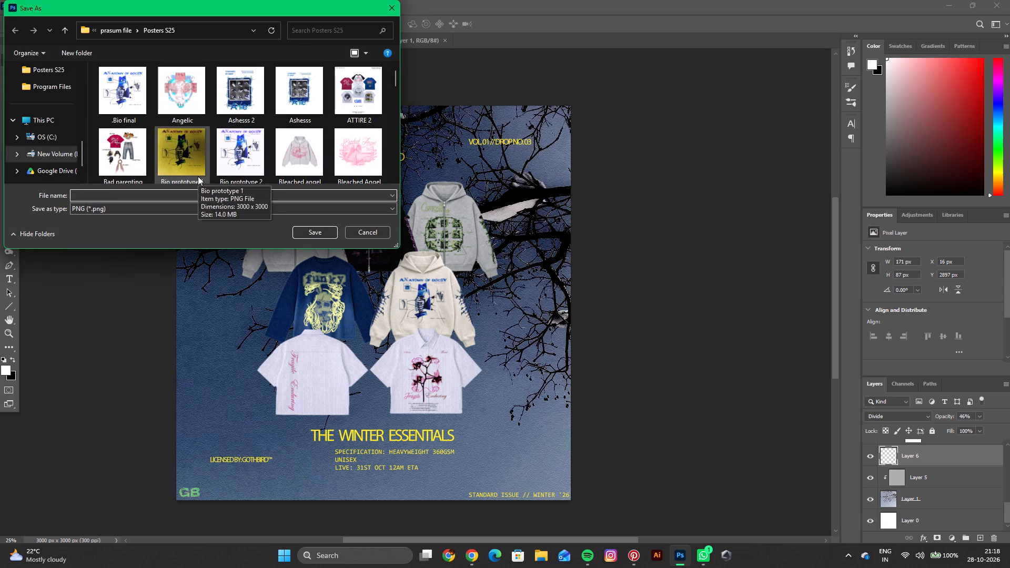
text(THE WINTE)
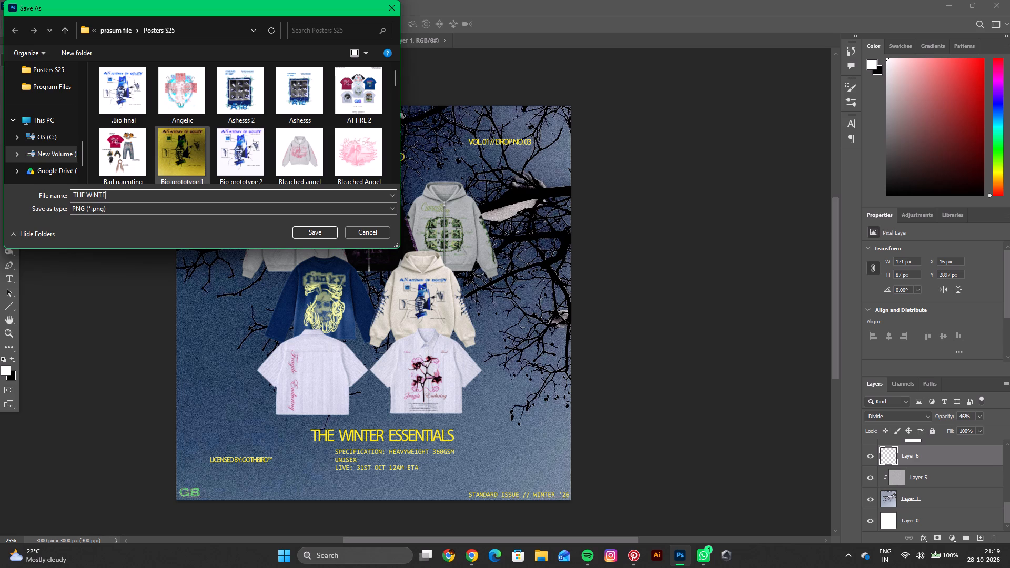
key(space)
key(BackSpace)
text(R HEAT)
click(314, 231)
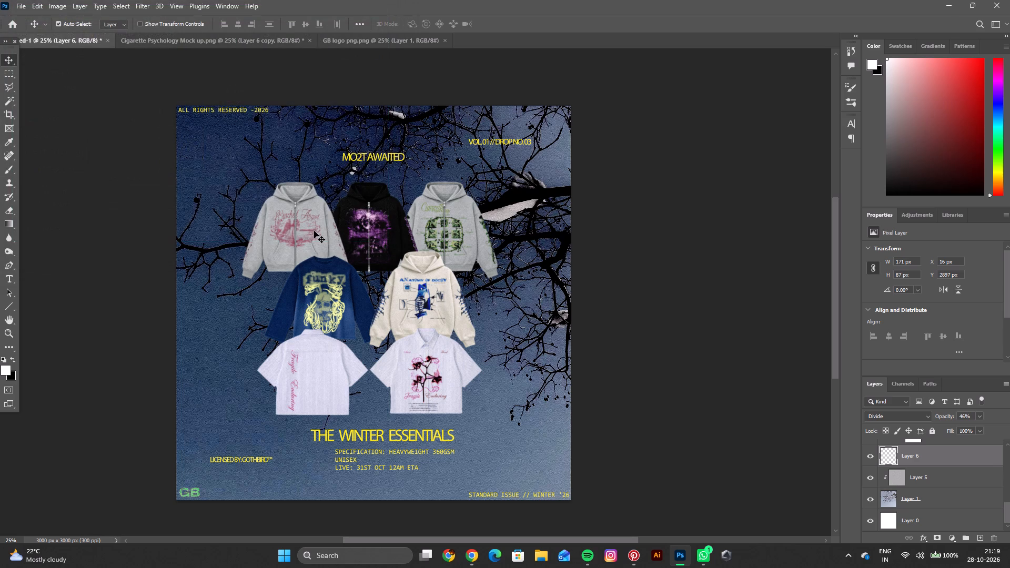